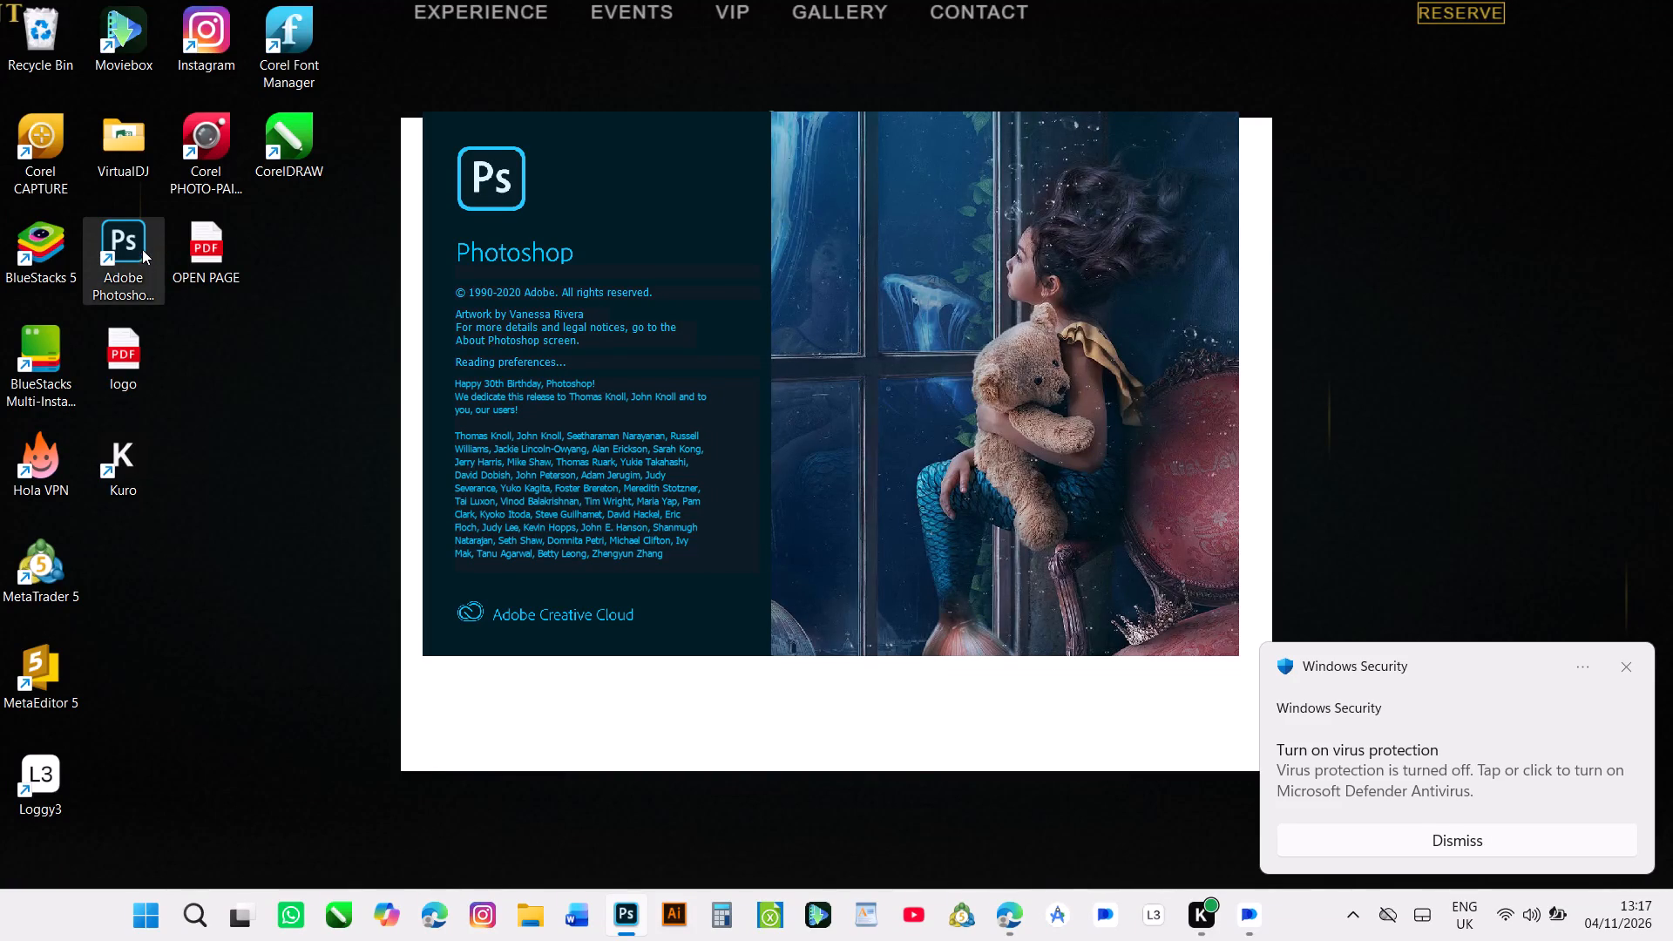
Dismiss the Windows Security notification about virus protection while Photoshop loads.
click(1622, 668)
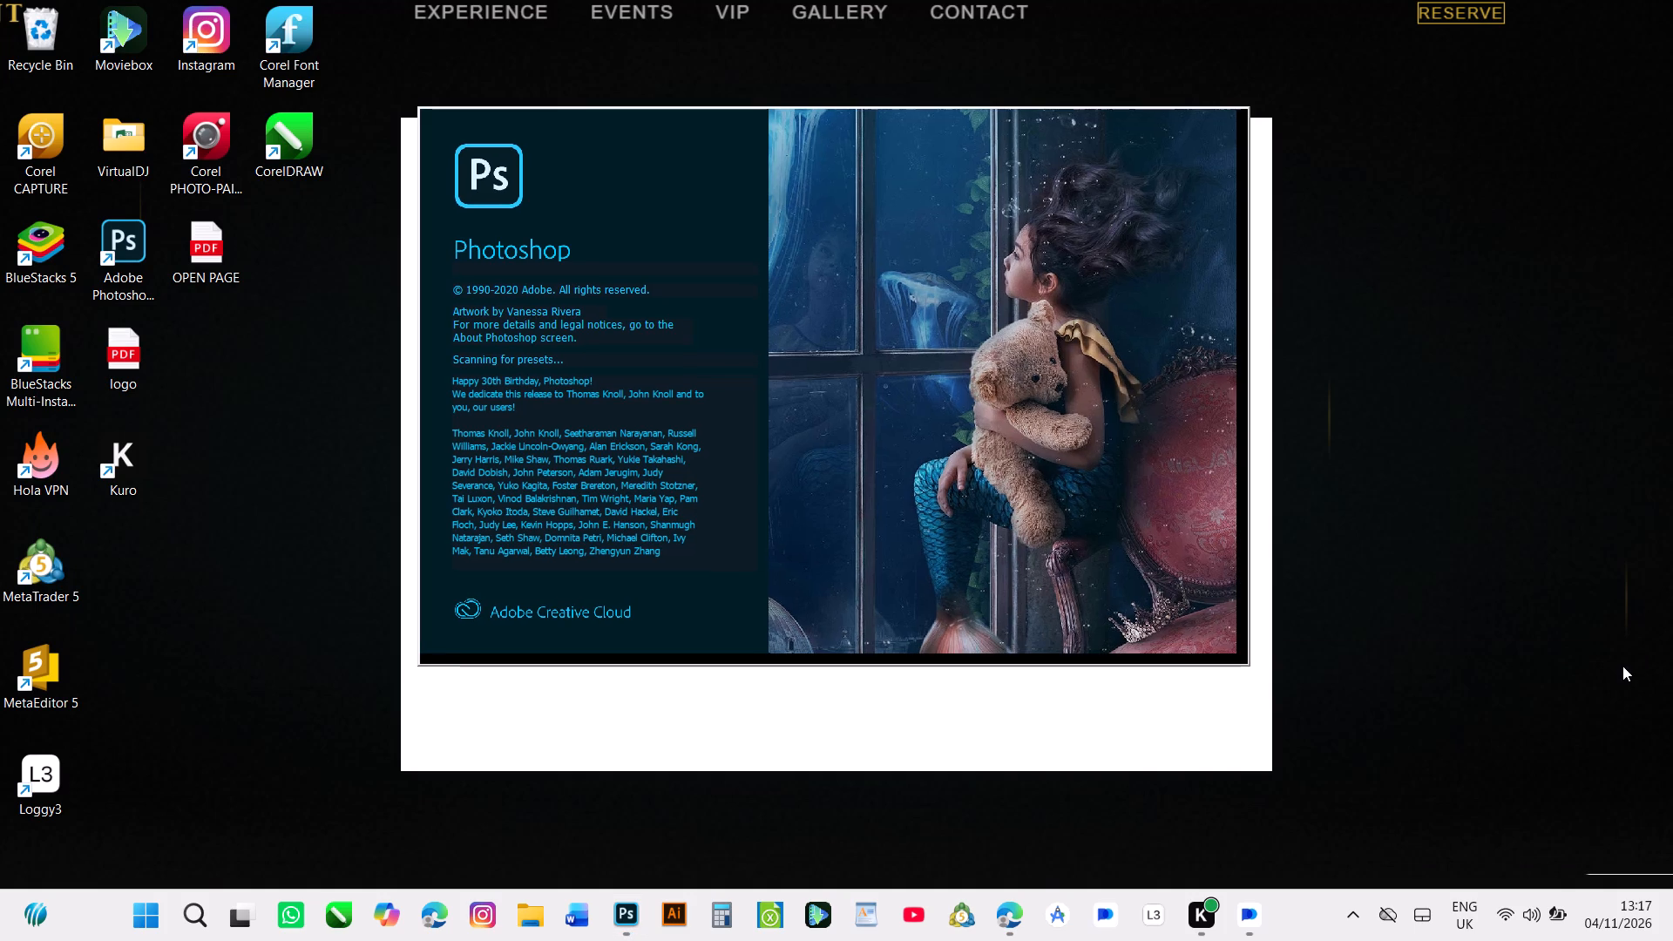
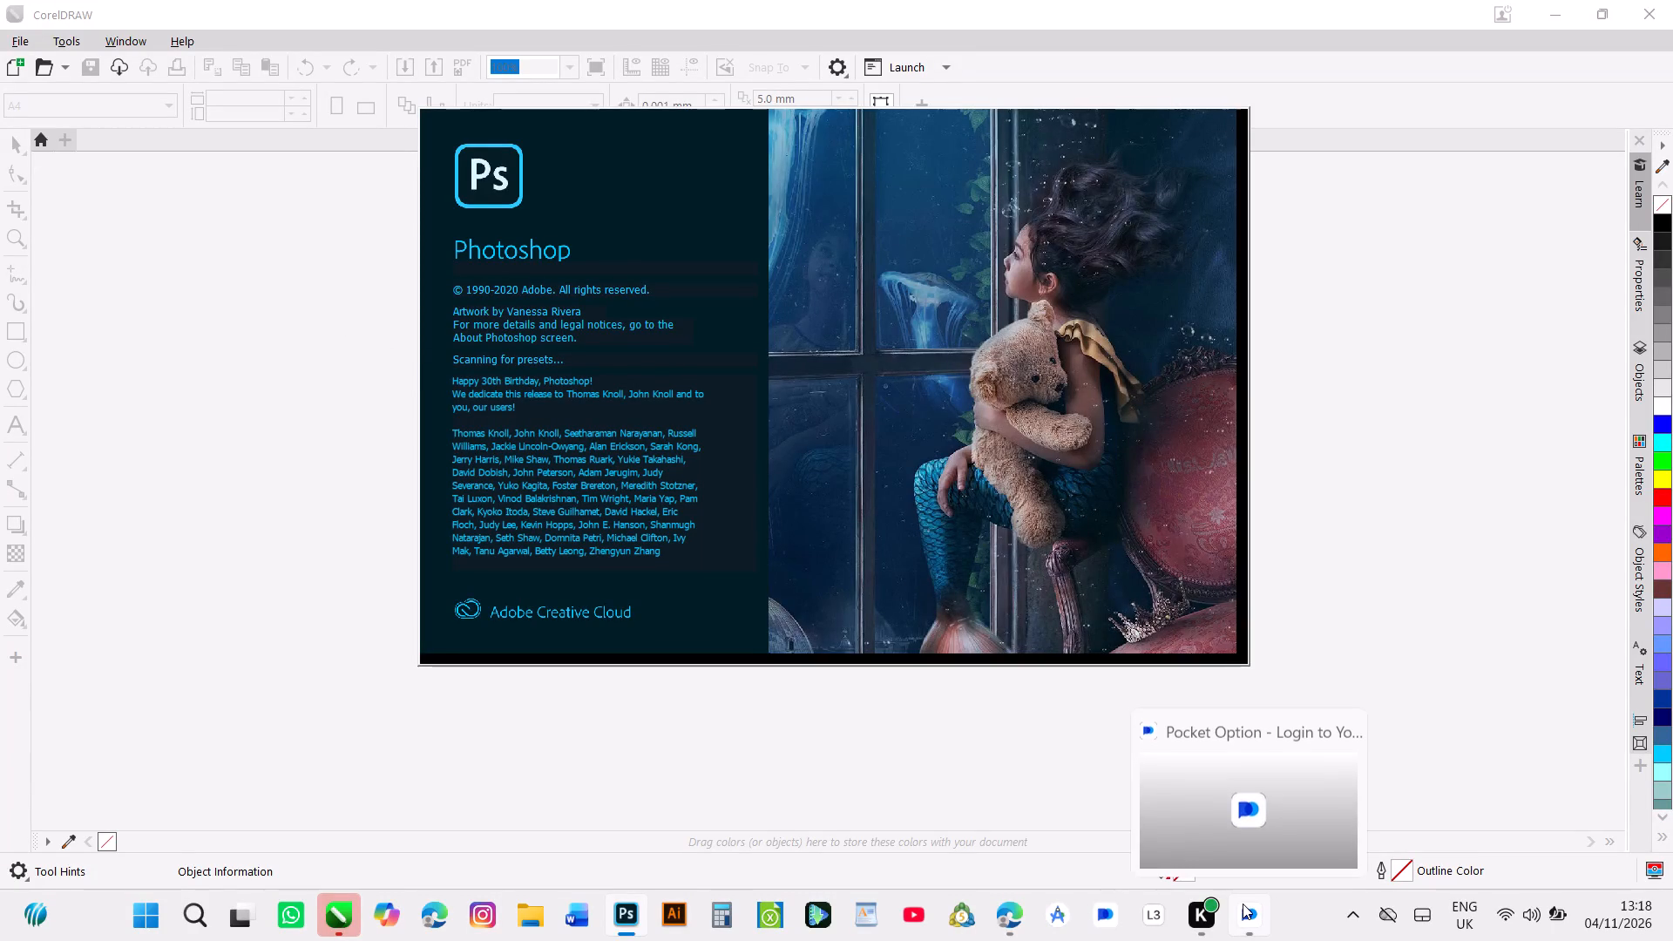
Close the Pocket Option login window that is still running in the background.
click(1336, 723)
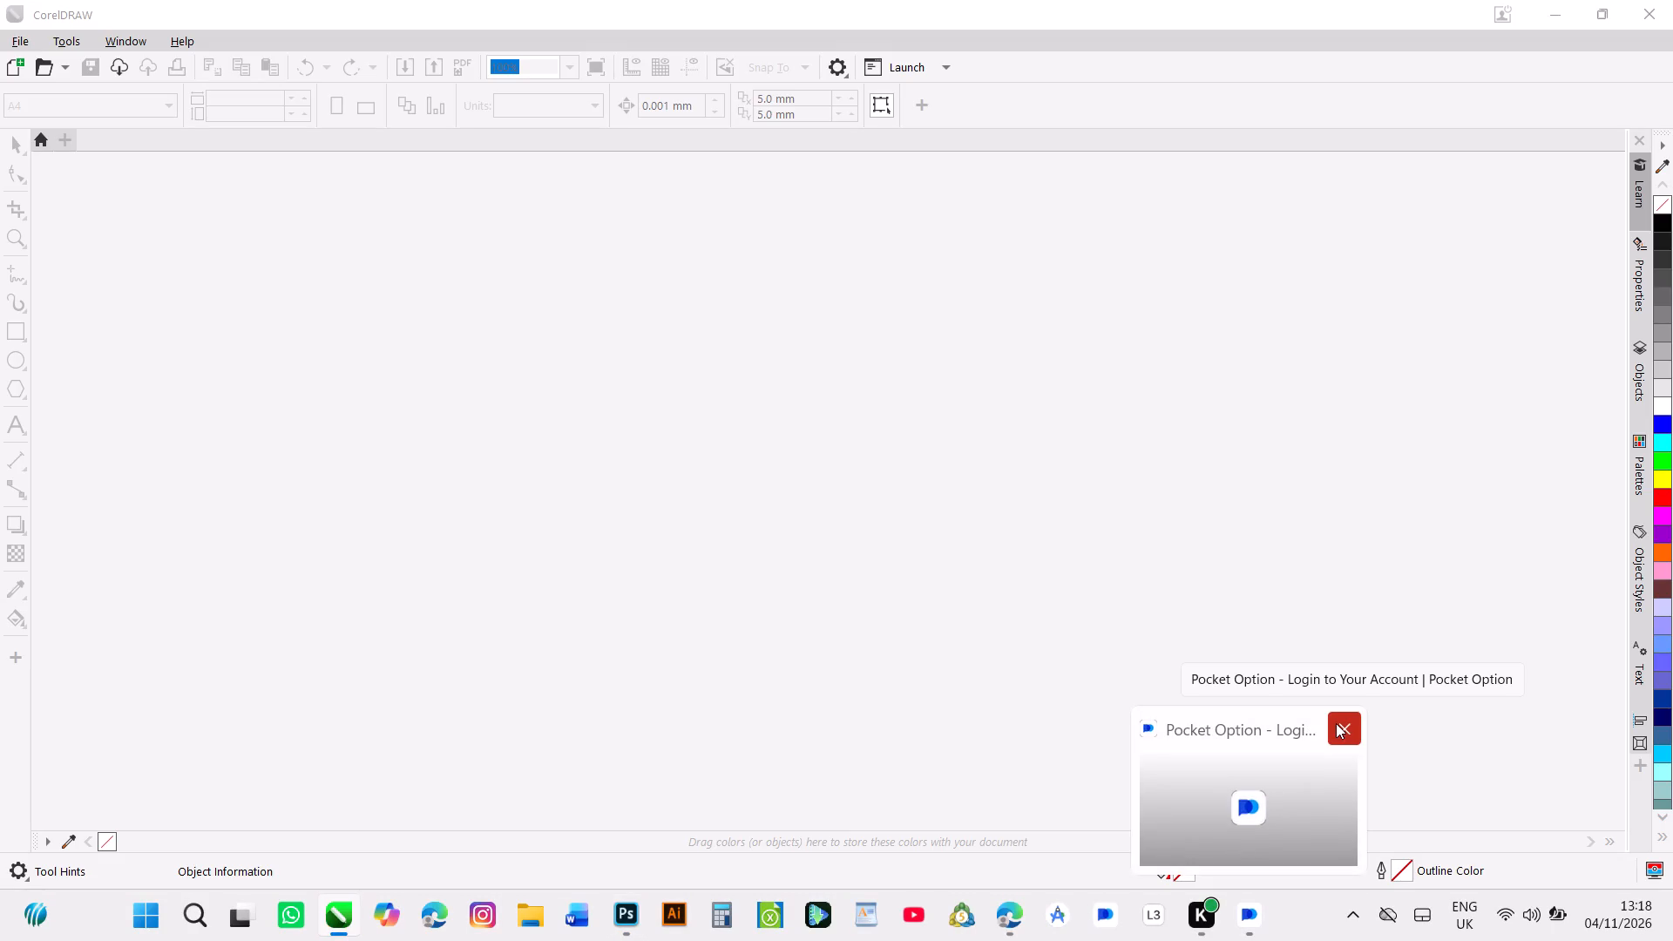
click(1336, 723)
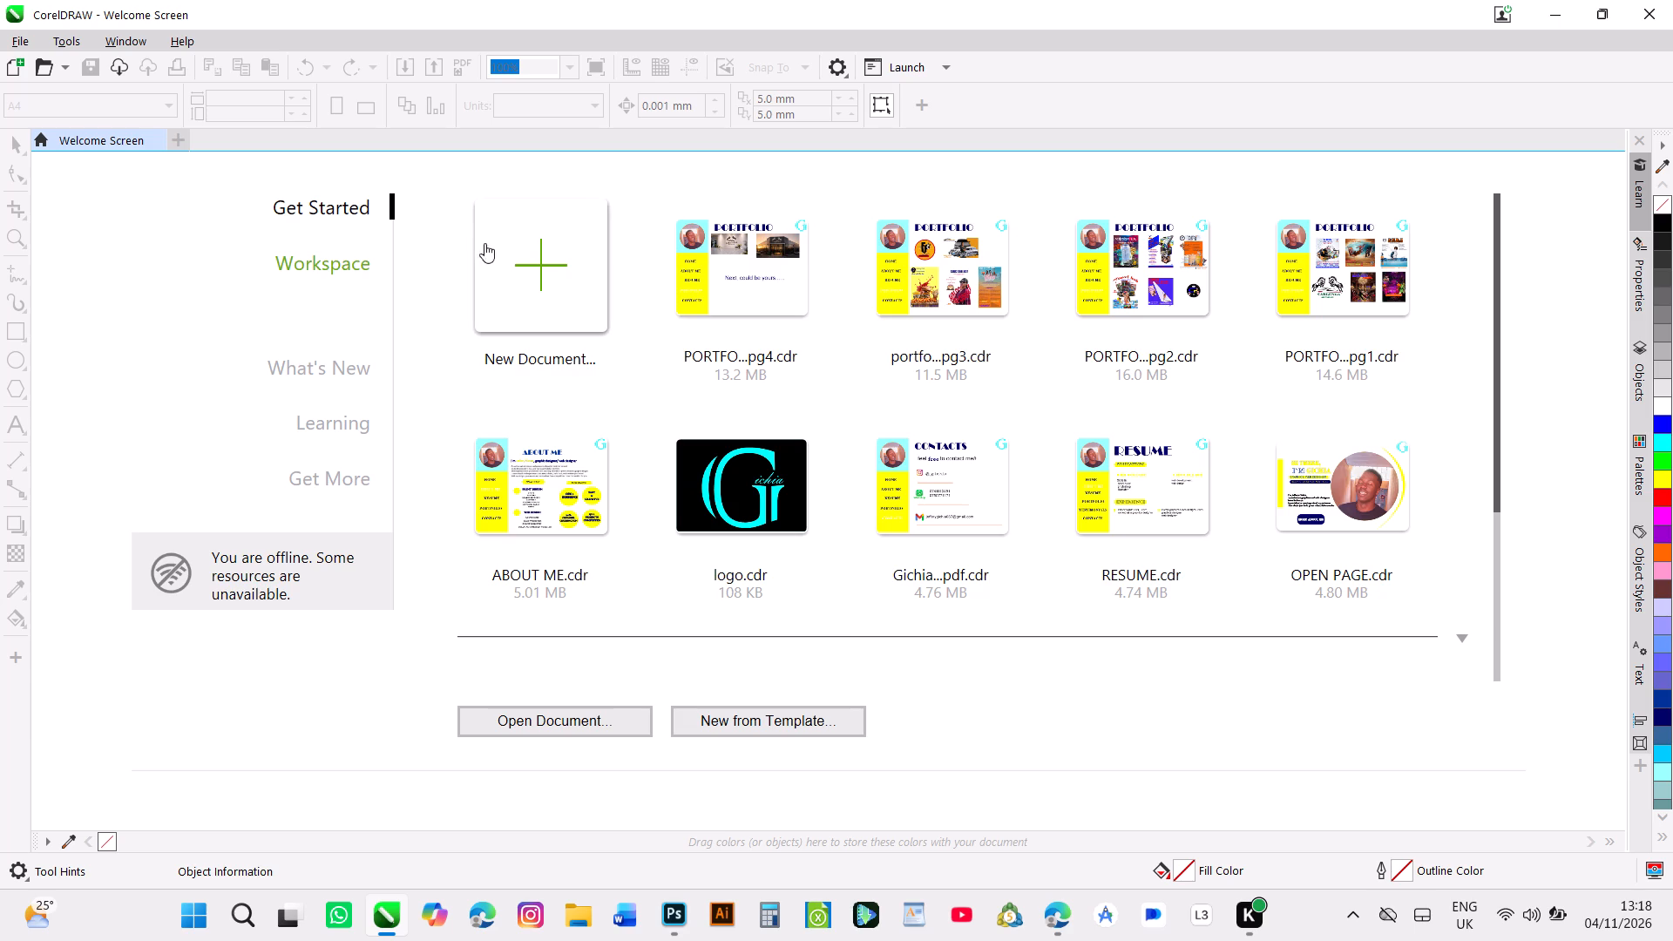
Create a new CorelDRAW document named "jumia feast day invitation", keeping the preset page size, colour mode and resolution.
click(539, 259)
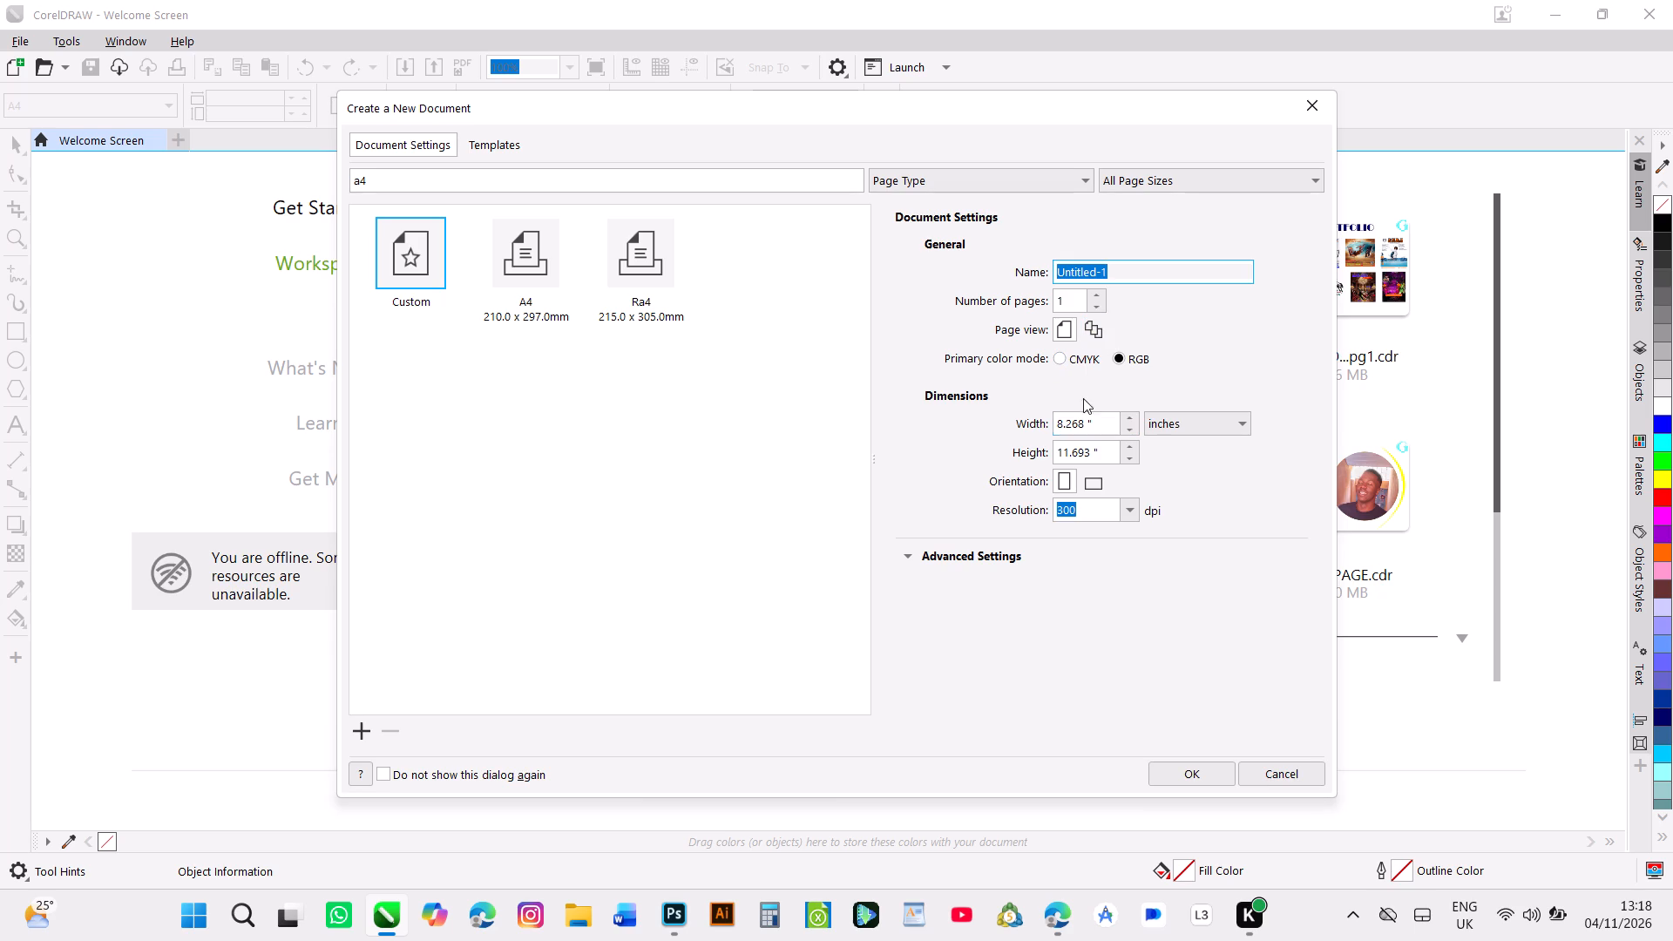
click(1118, 271)
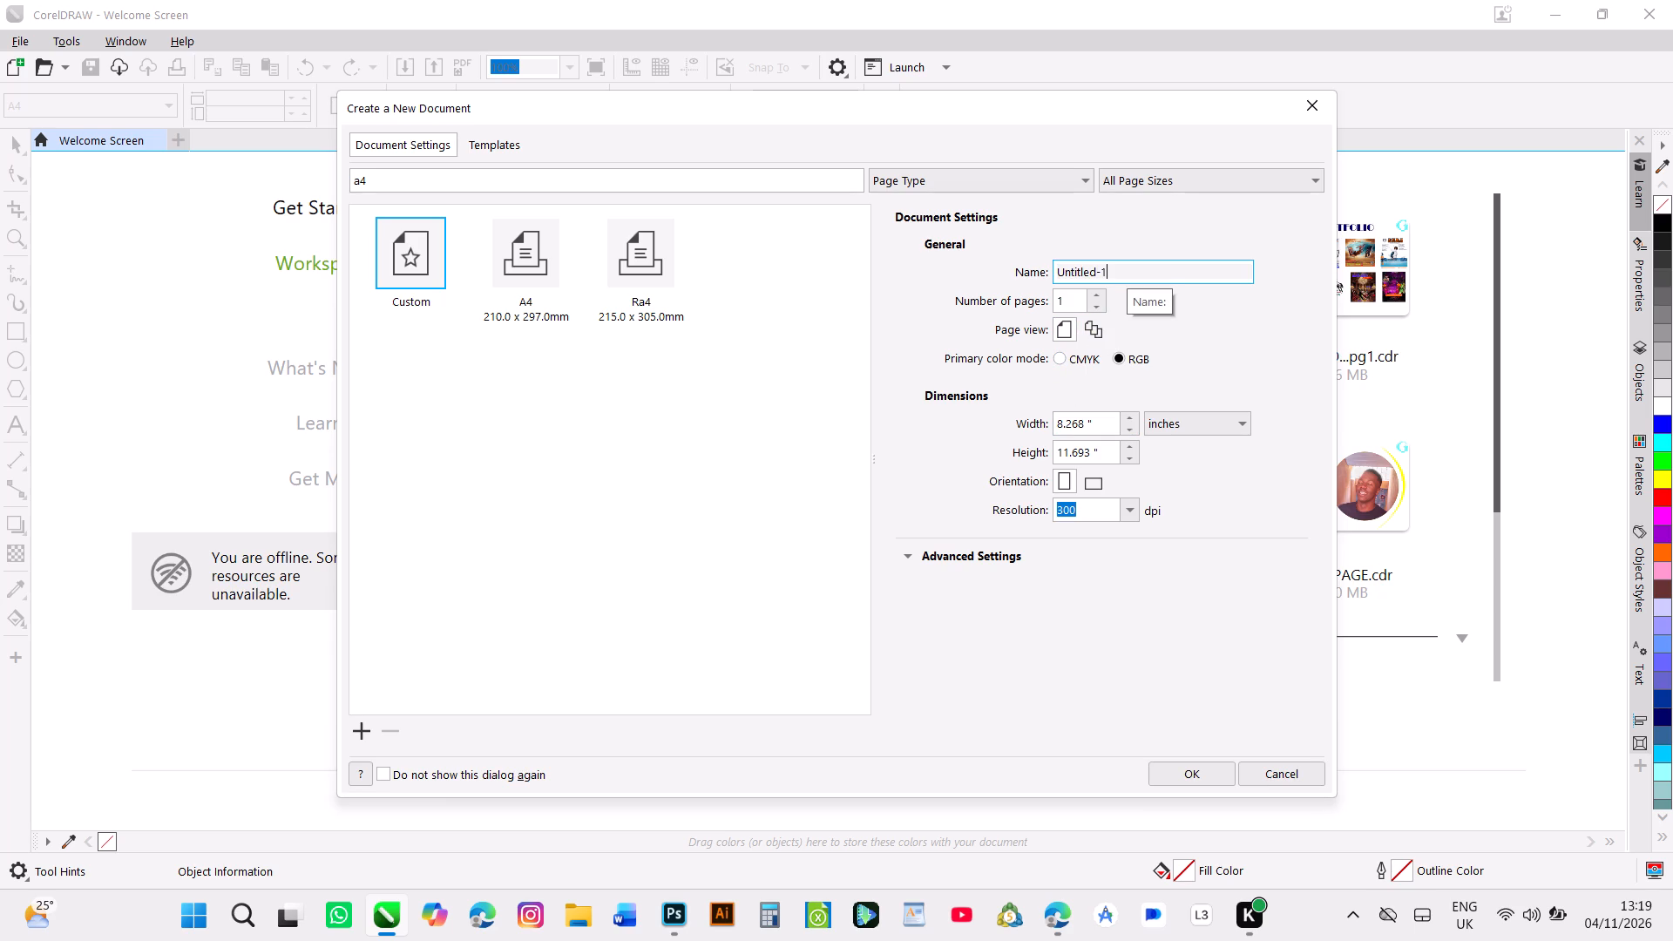
key(BackSpace)
key(BackSpace)
key(BackSpace)
key(BackSpace)
key(BackSpace)
key(BackSpace)
key(BackSpace)
key(BackSpace)
key(BackSpace)
key(BackSpace)
key(BackSpace)
key(BackSpace)
key(BackSpace)
key(BackSpace)
key(BackSpace)
key(BackSpace)
key(BackSpace)
key(BackSpace)
text(jumia day)
key(space)
key(Left)
key(Left)
key(Left)
key(Left)
text(feast)
key(space)
key(Right)
key(Right)
key(Right)
key(Right)
key(Right)
key(Right)
key(Right)
key(Right)
key(Right)
key(Right)
text(invitation)
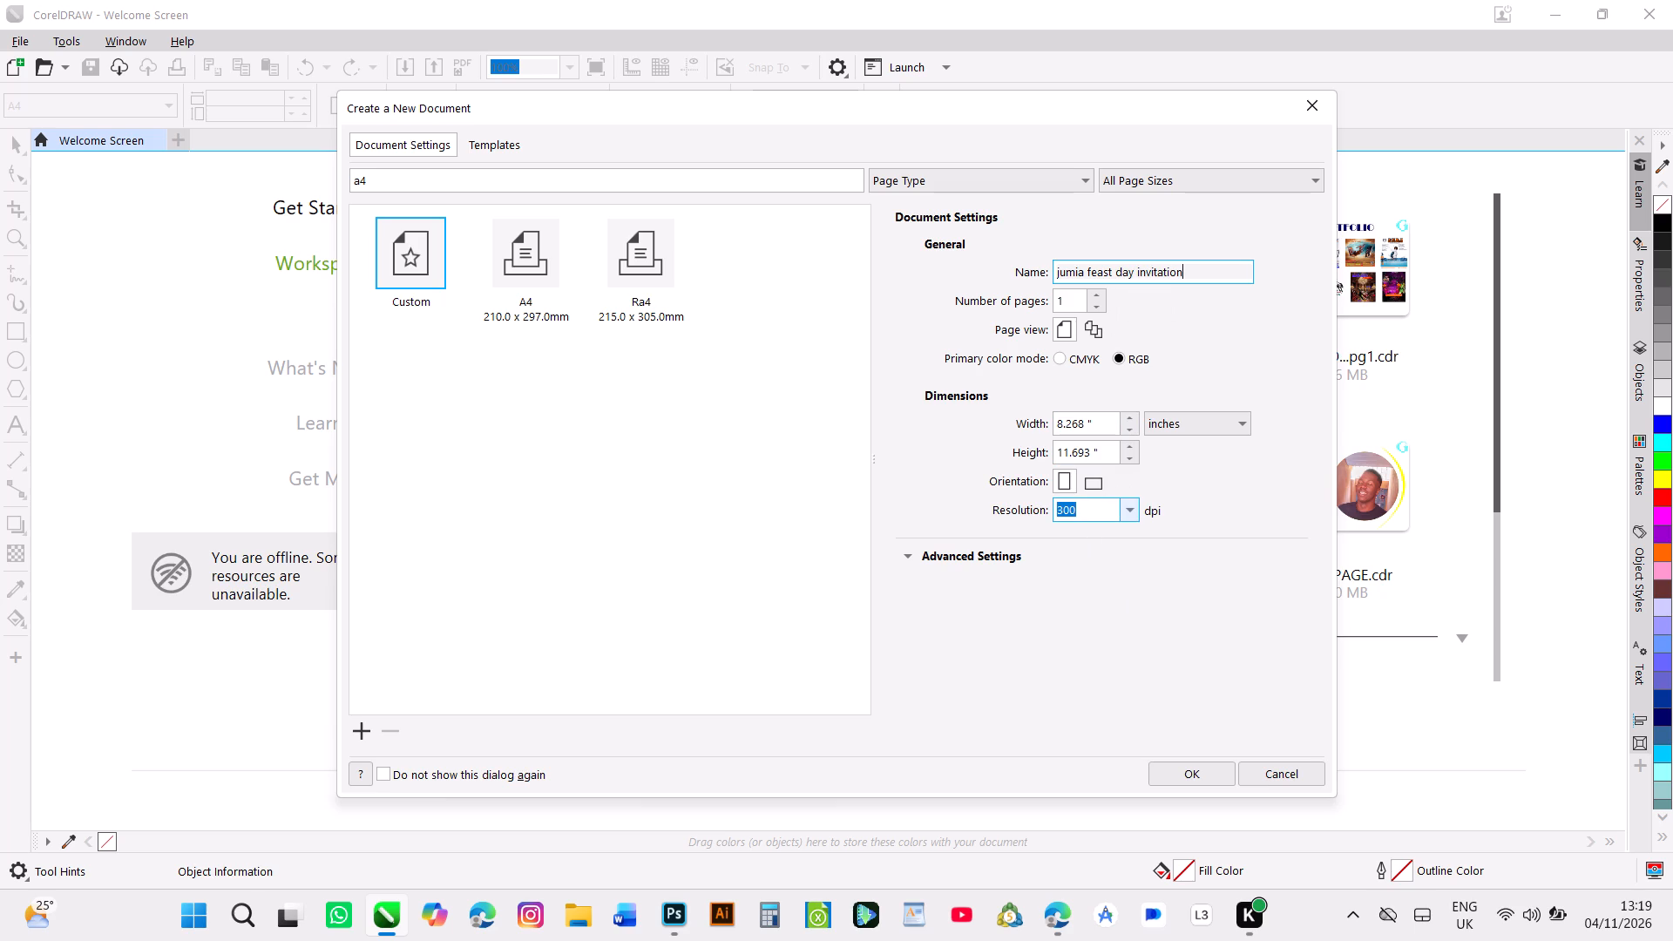
click(1179, 772)
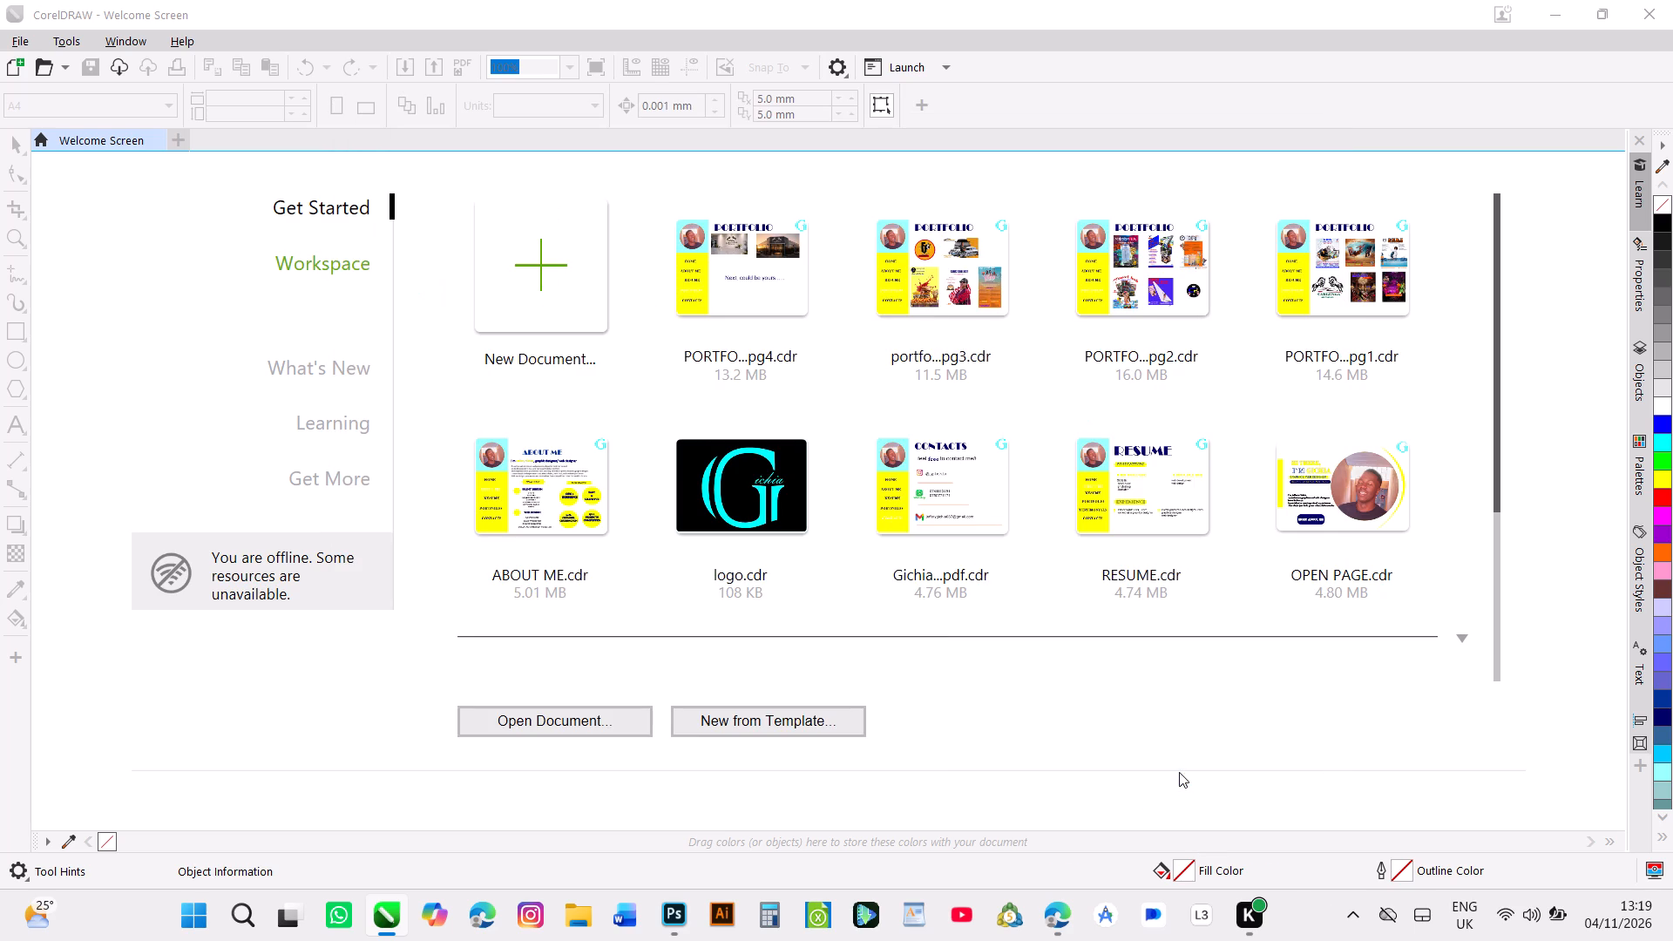
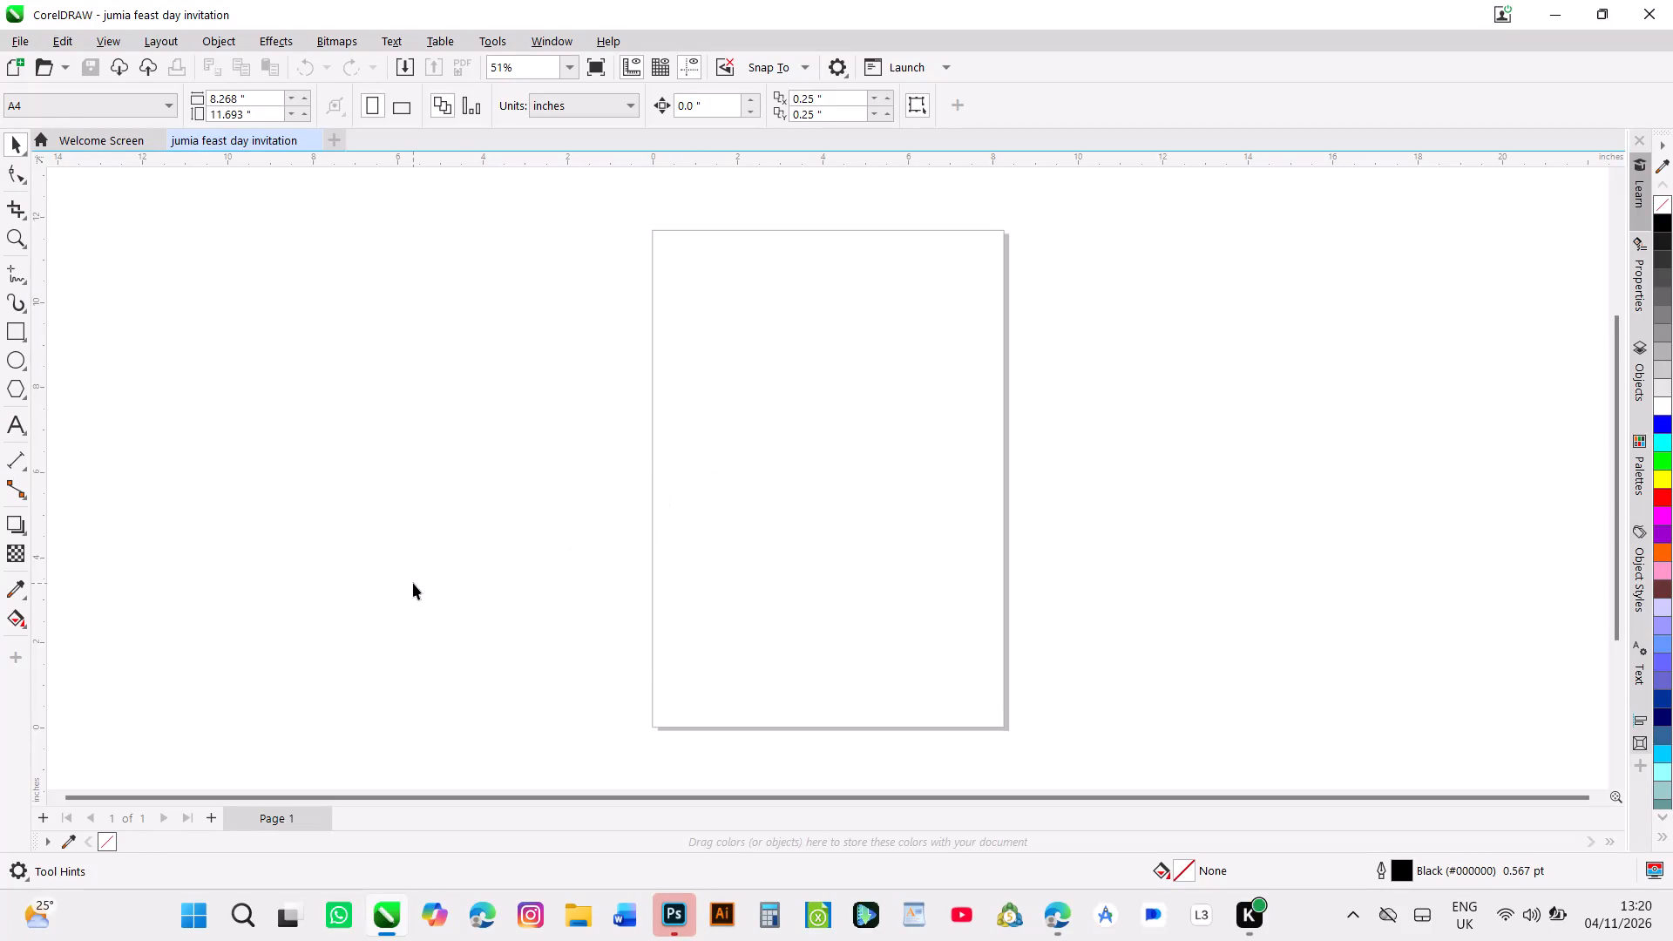
Create a rectangular page frame that matches the full size of the blank A4 page.
click(14, 342)
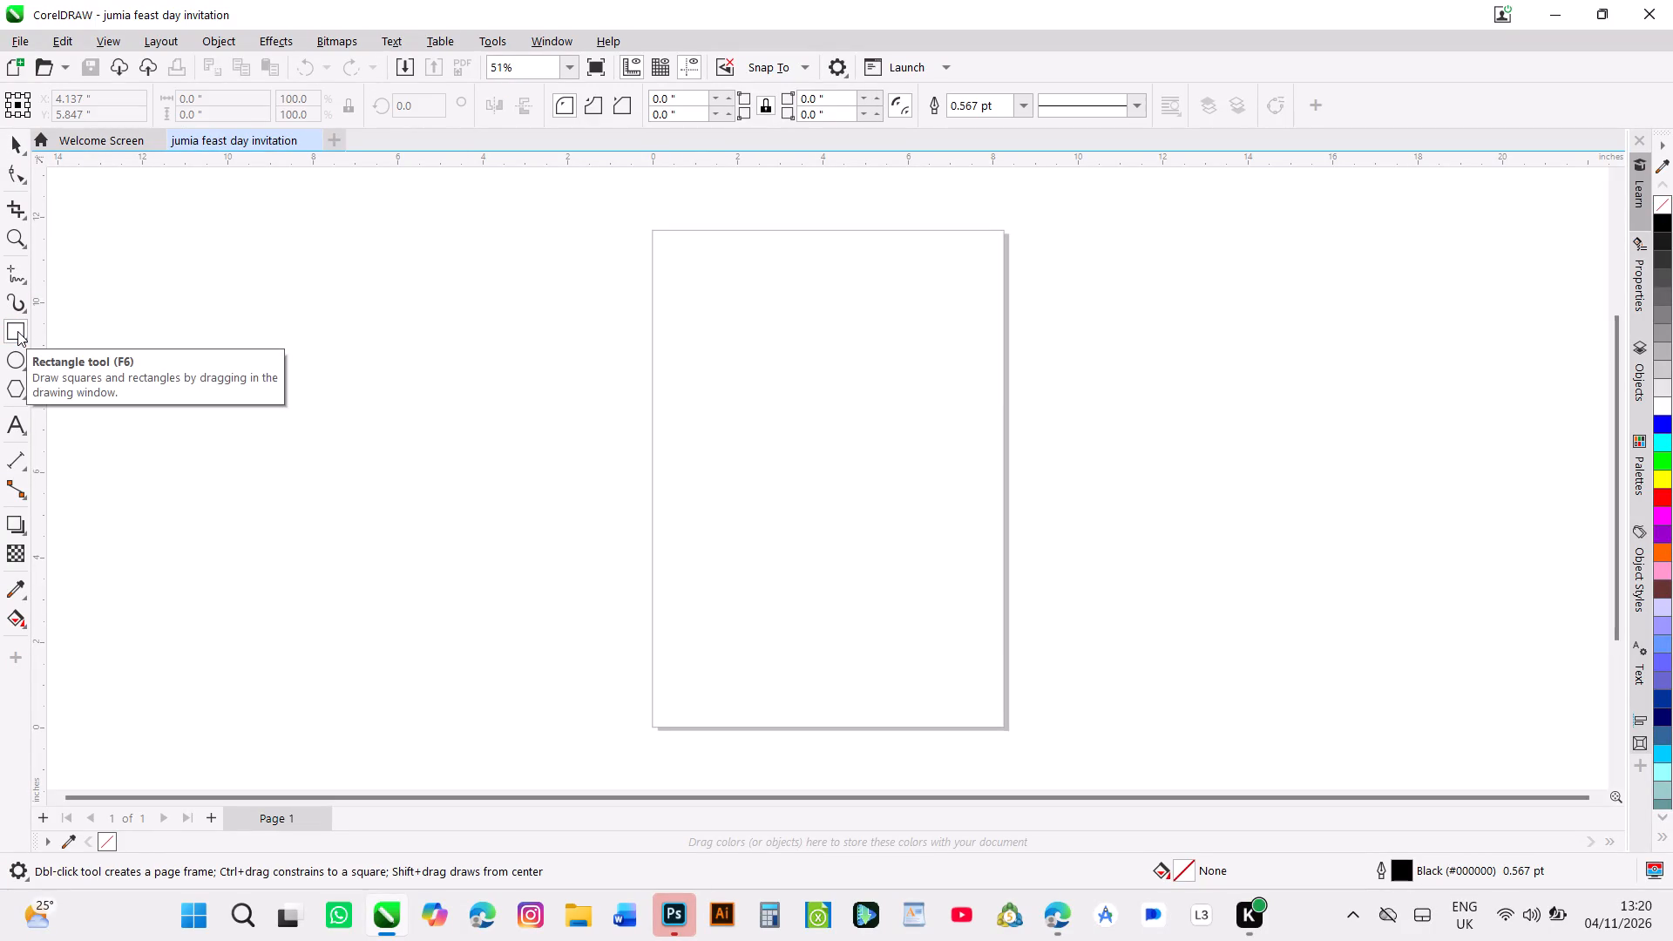
double_click(17, 331)
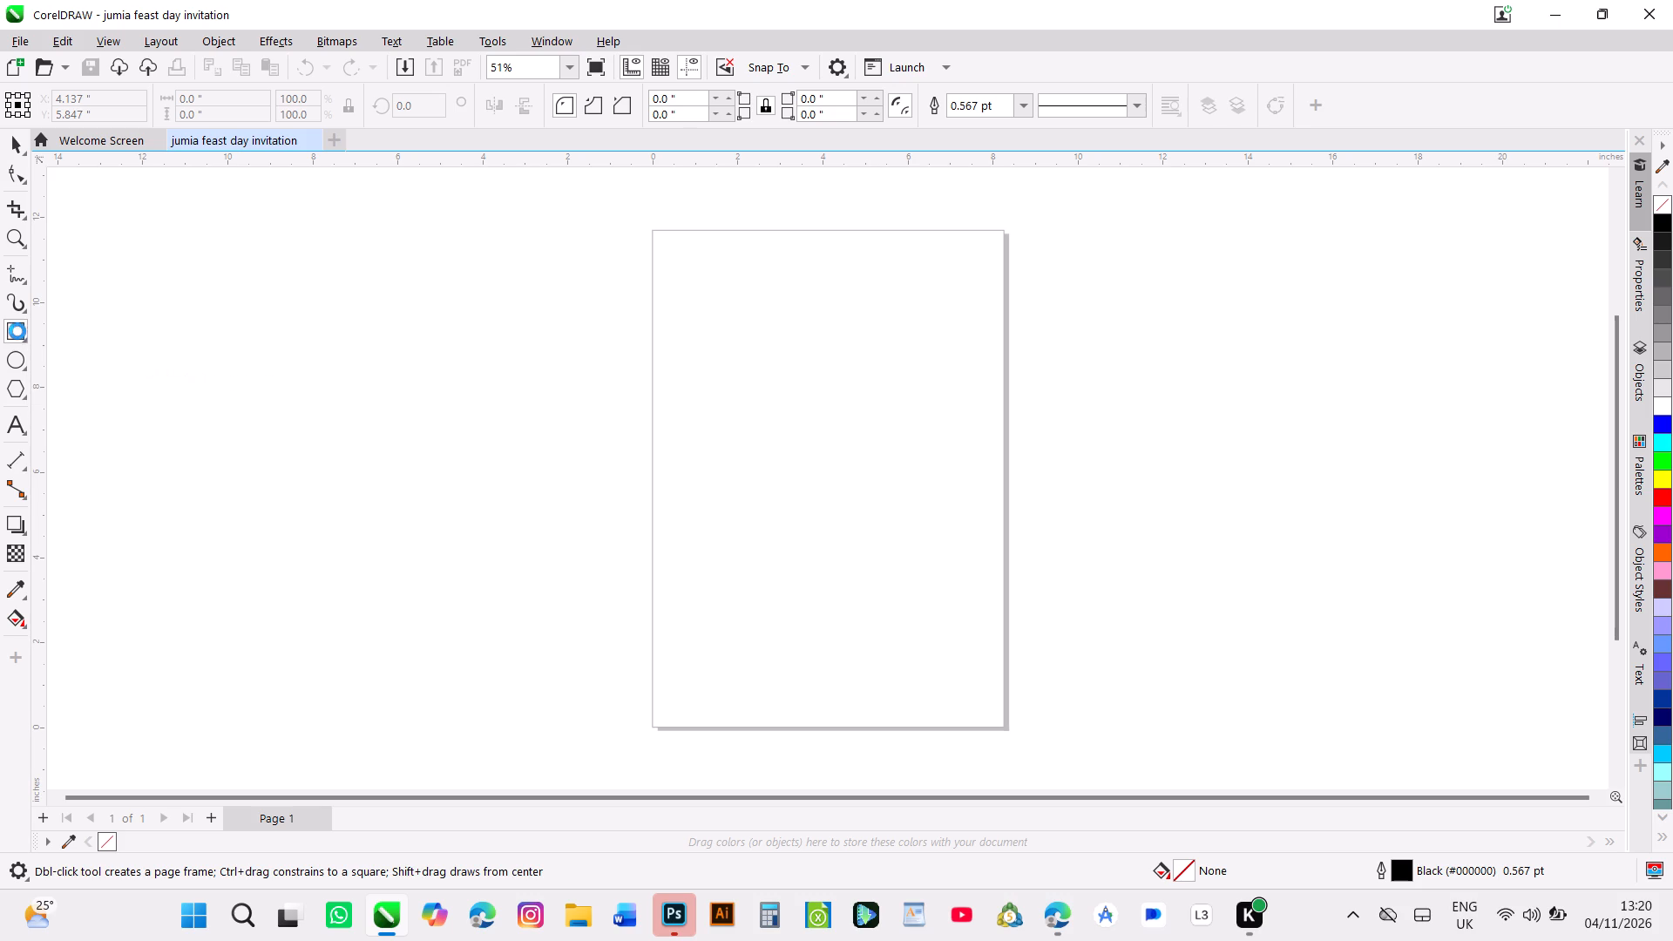
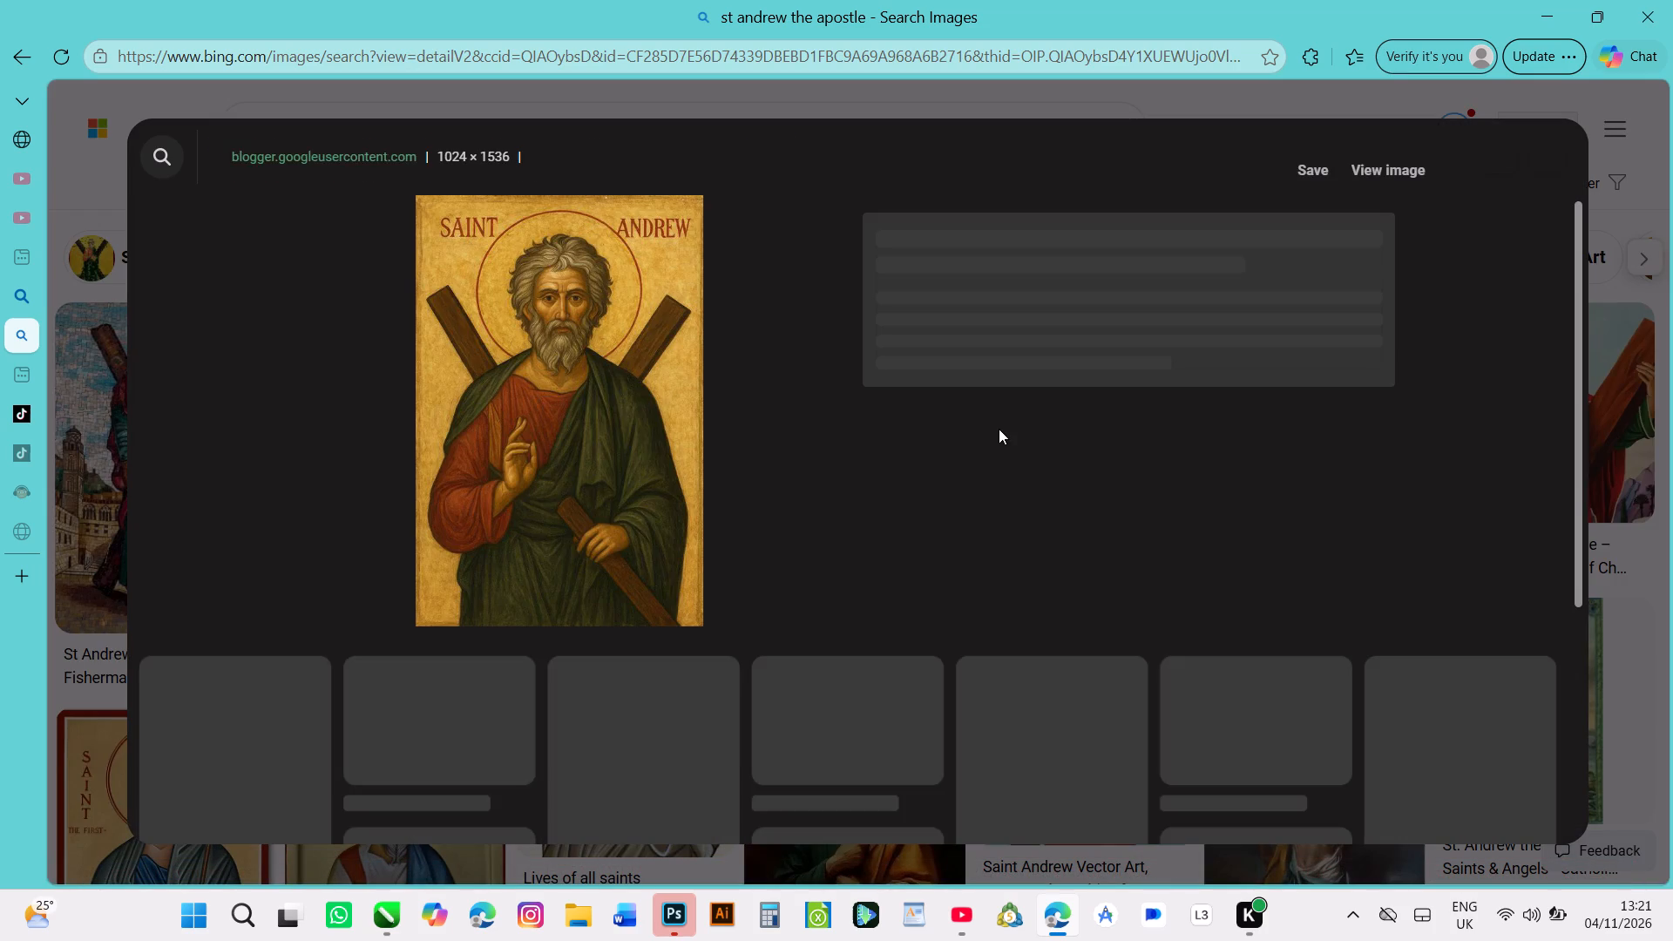
Copy the Saint Andrew icon image from the browser into the CorelDRAW invitation document and place it beside the page.
right_click(563, 414)
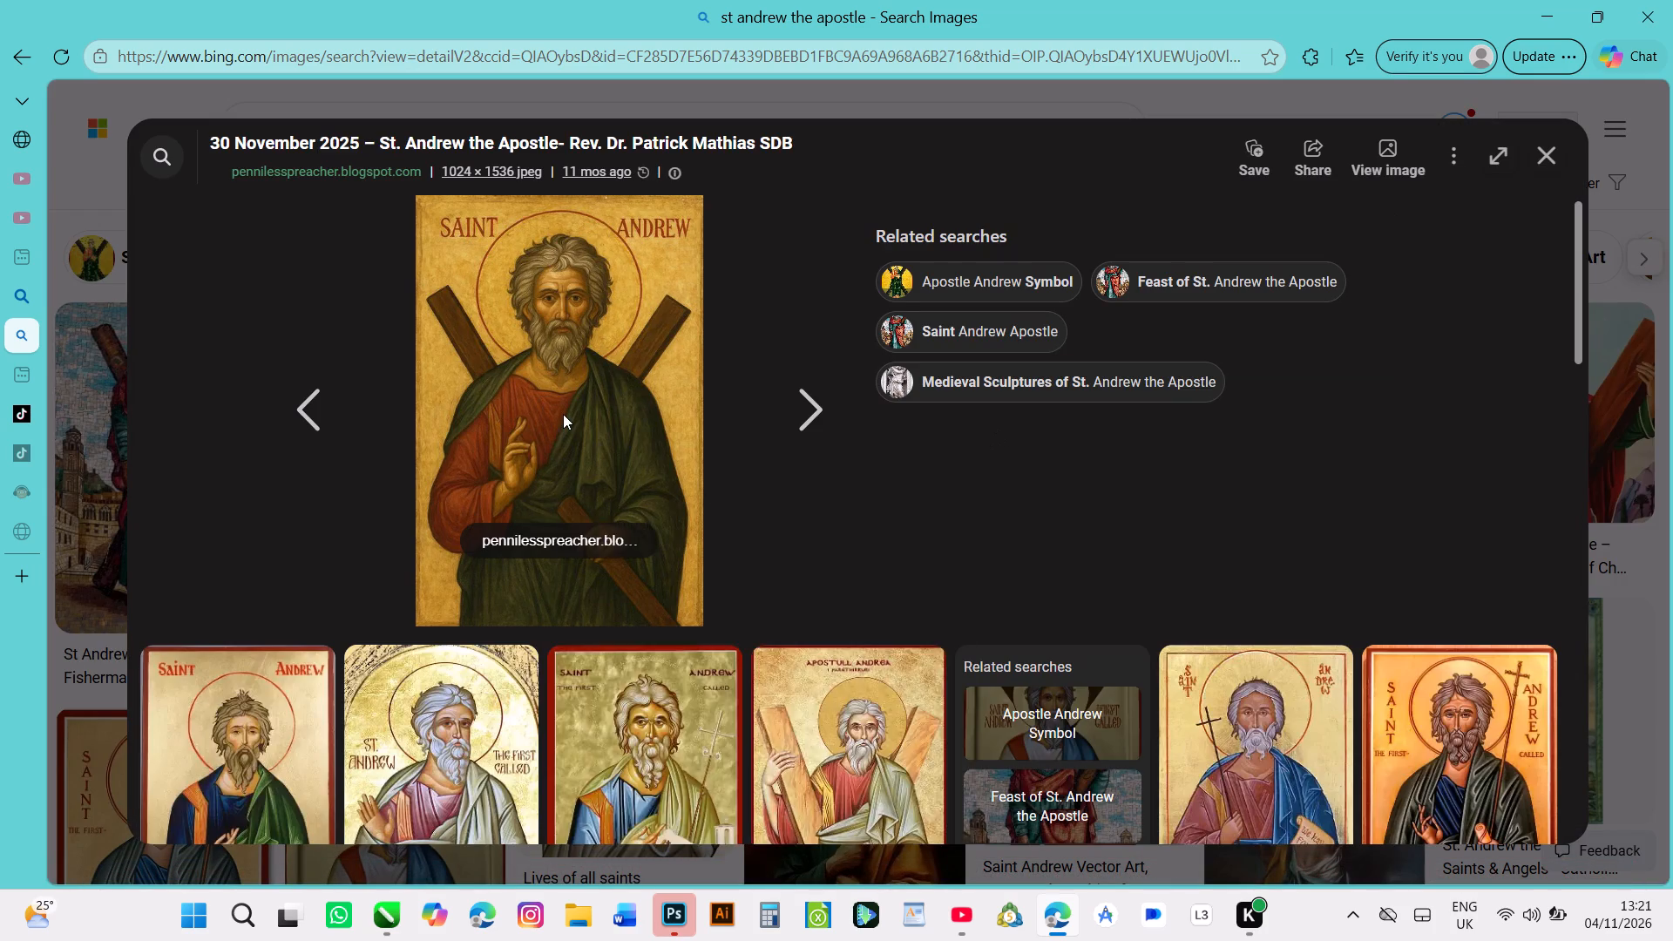
click(654, 515)
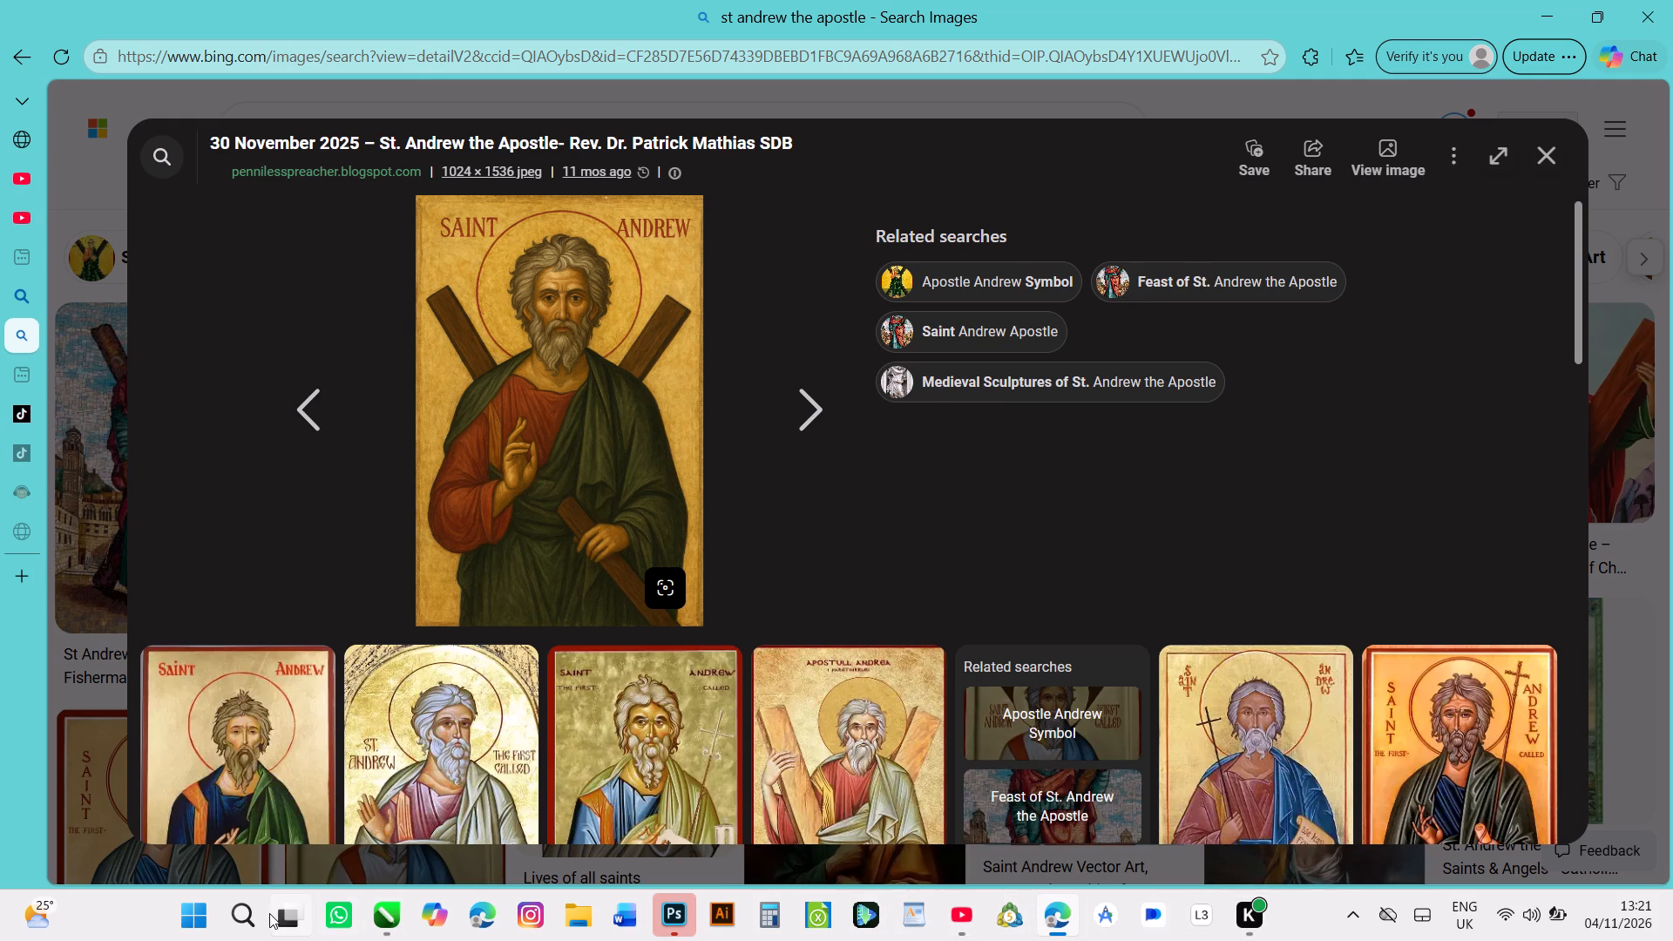
click(383, 912)
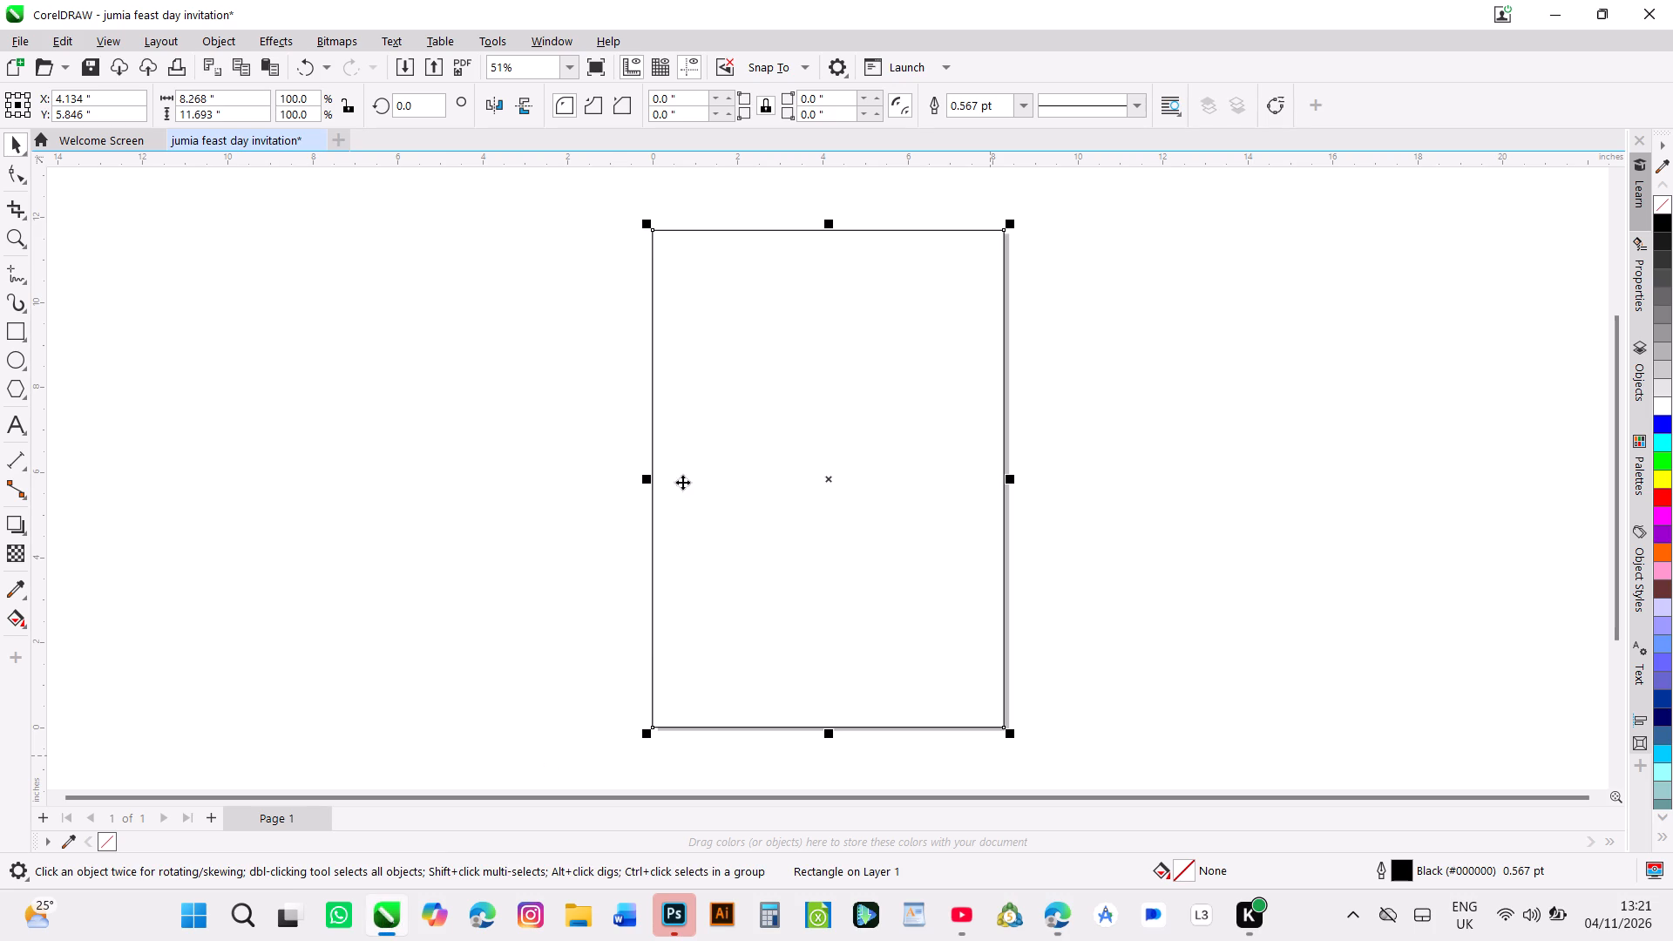
key(ctrl+v)
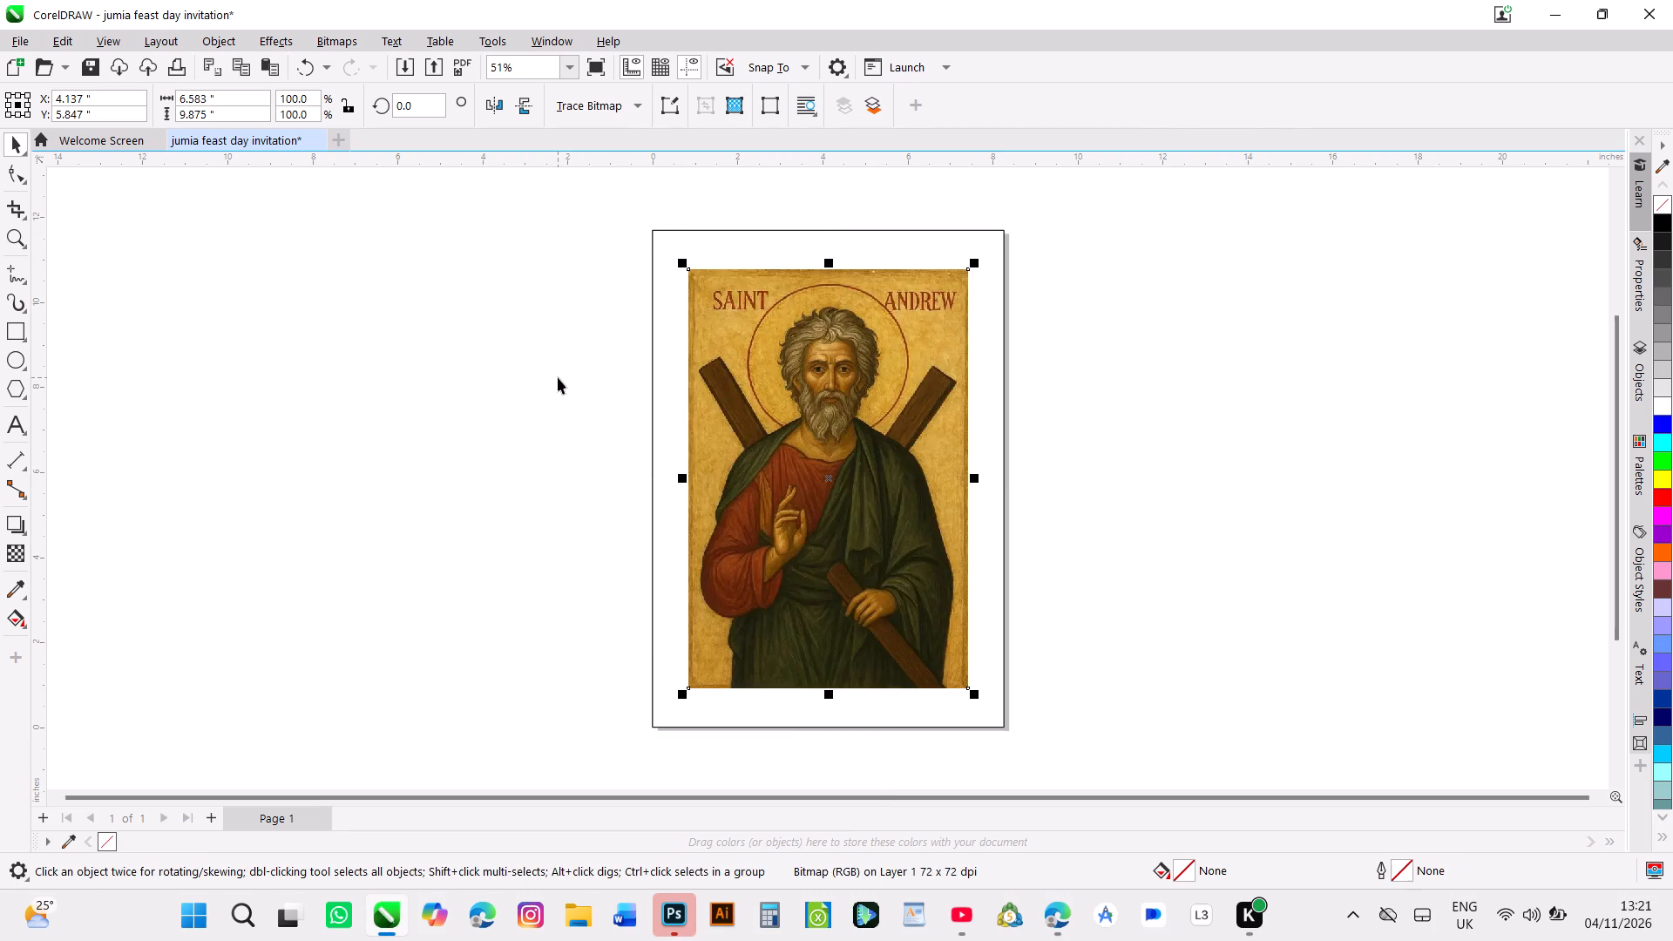
drag(868, 455, 503, 421)
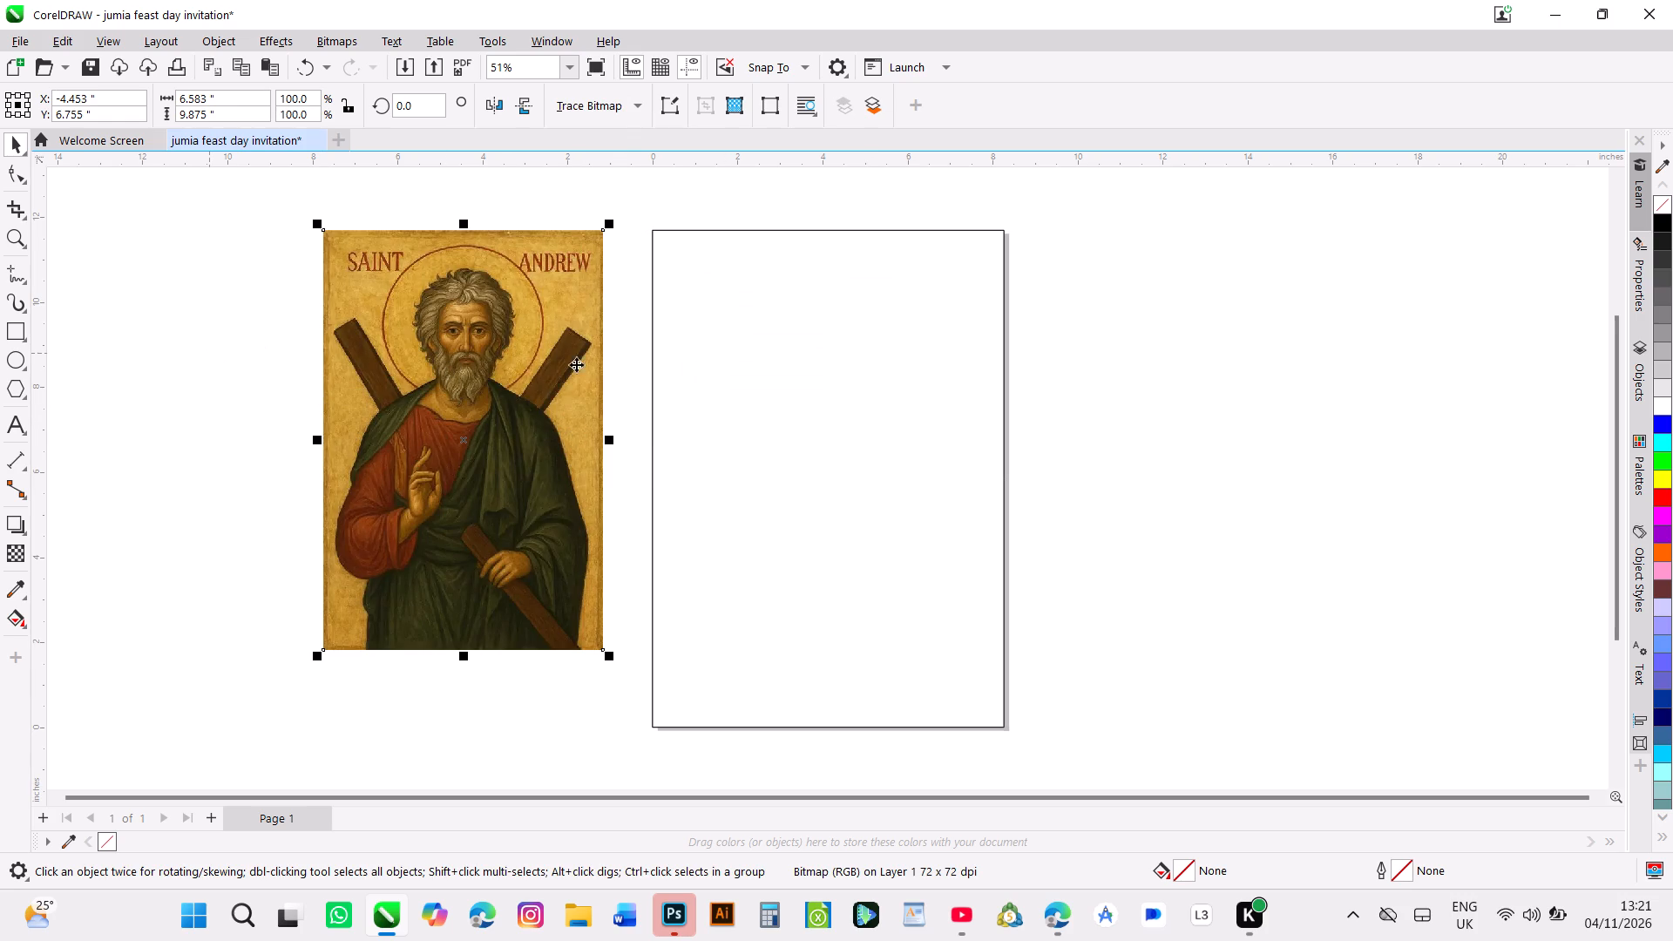
Sample the gold background colour from the Saint Andrew image and fill the page frame with that gold, #D5A336.
click(1660, 170)
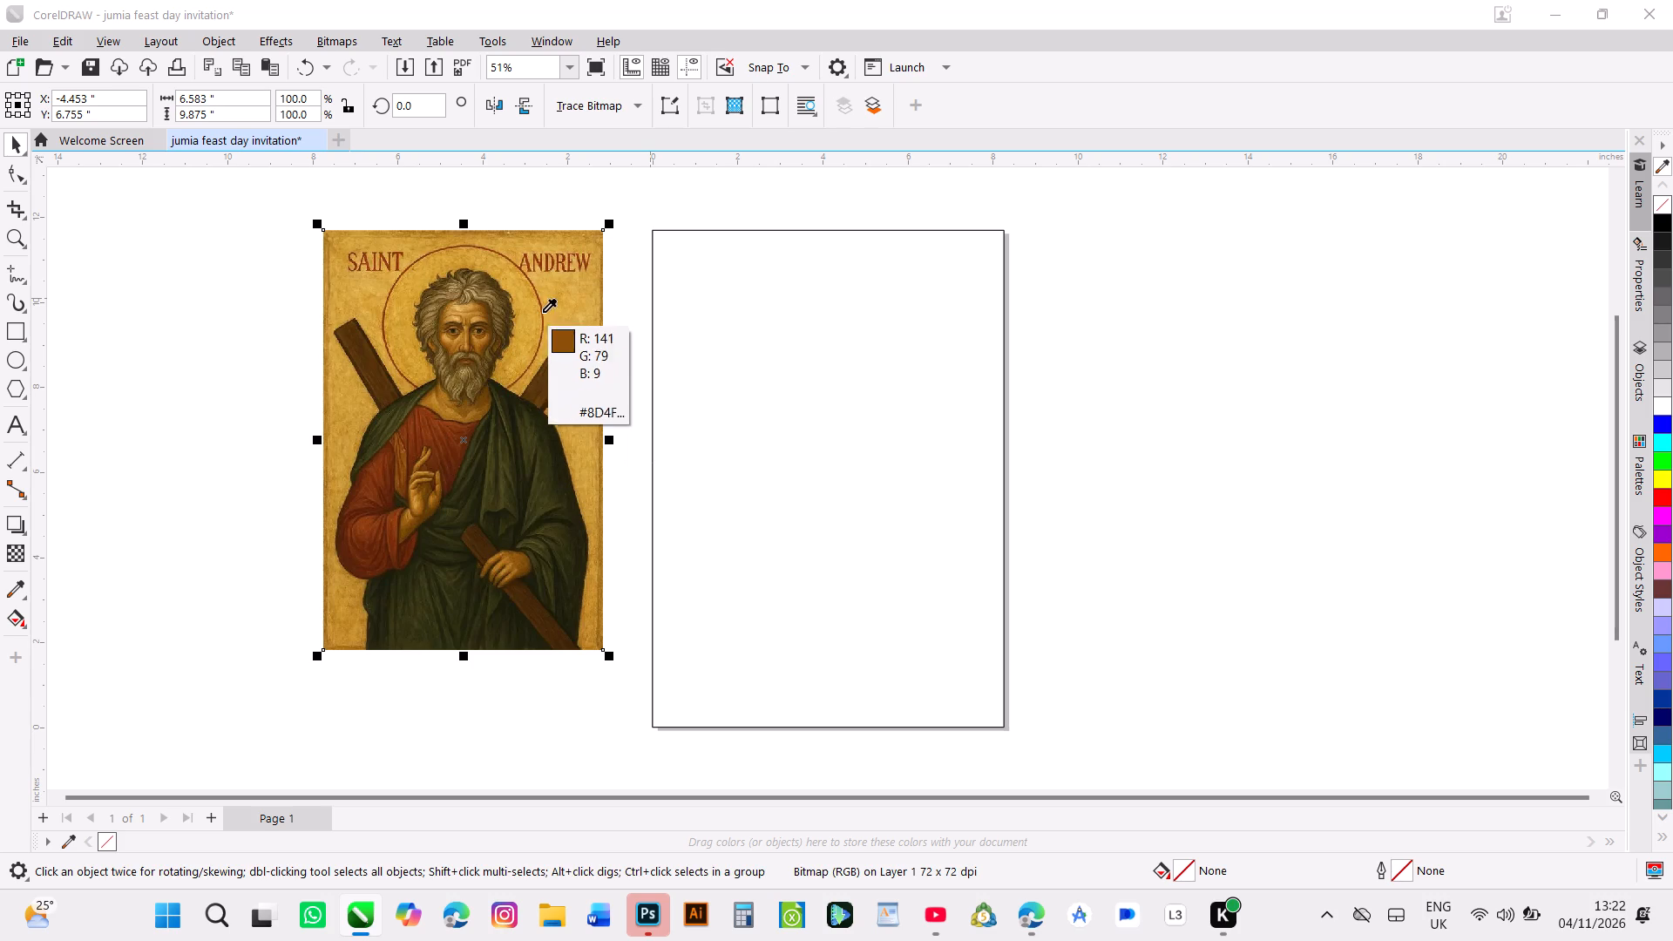
click(556, 301)
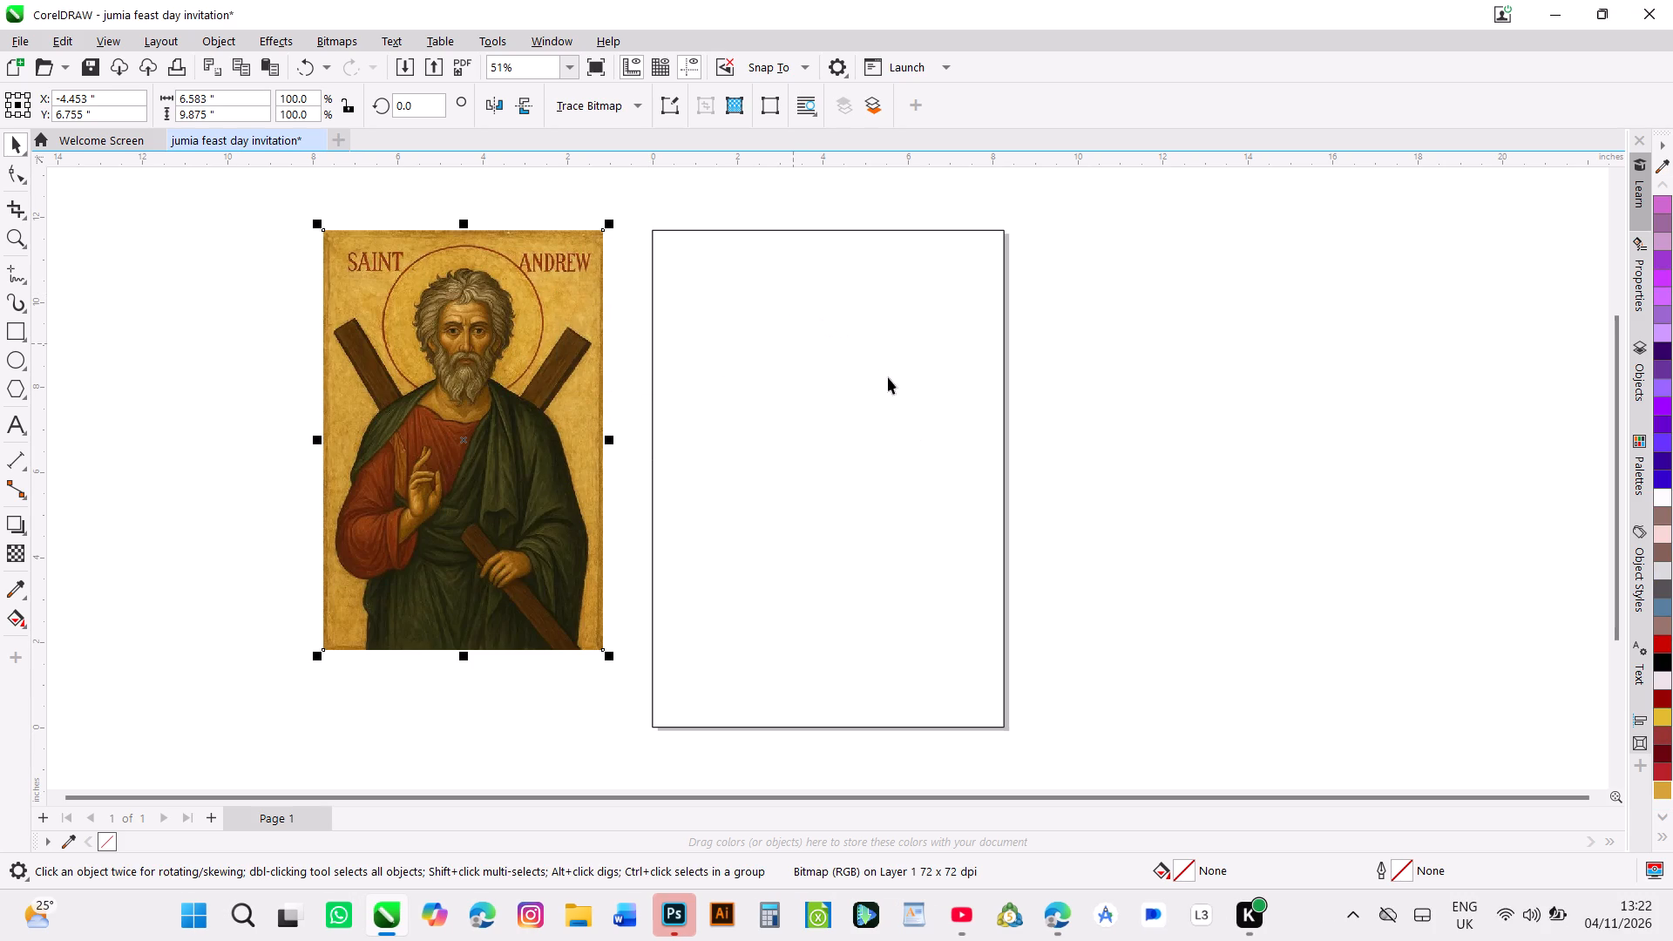
click(930, 674)
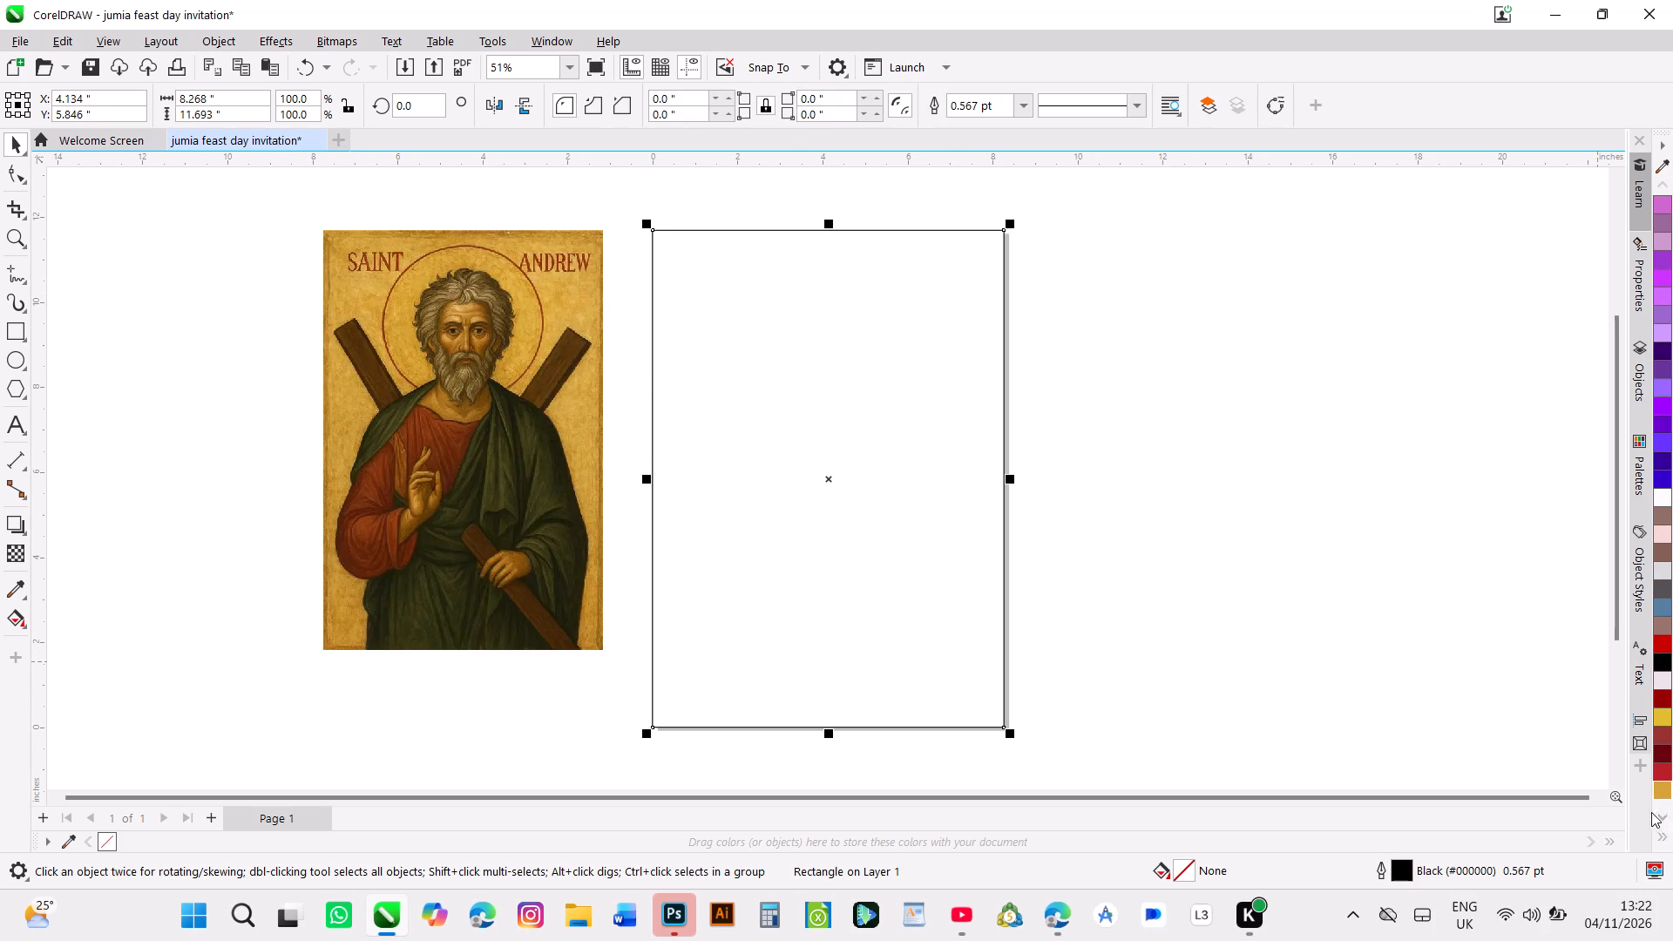
click(1662, 791)
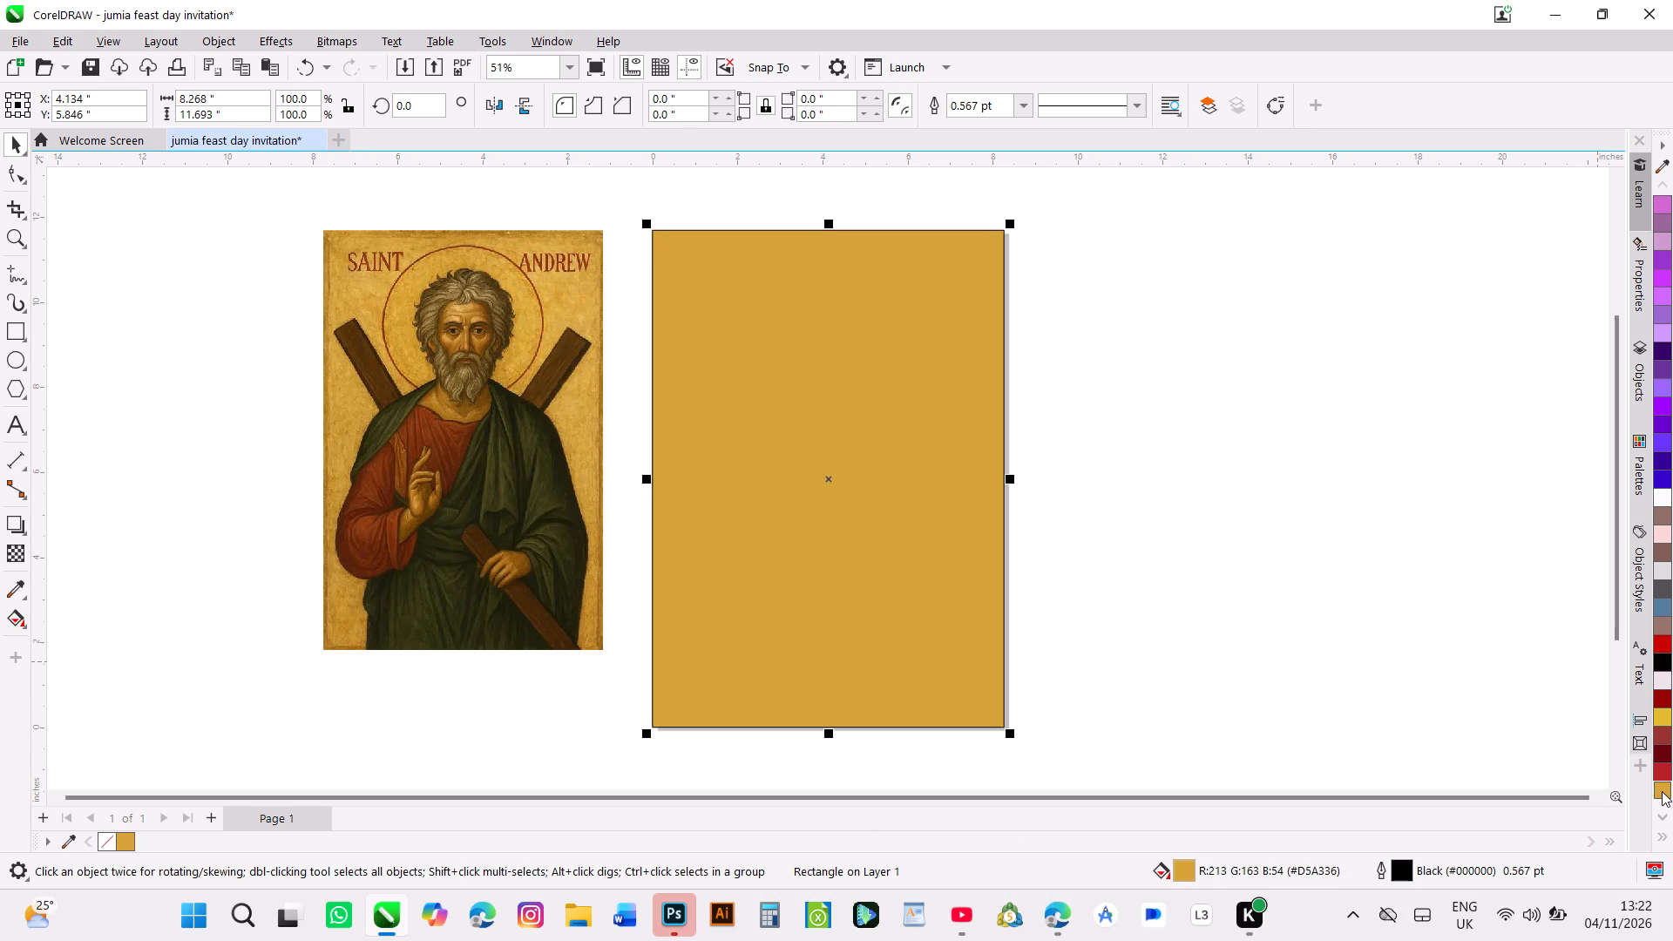
With no object selected, set the default outline colour to yellow #E1BC2F.
click(1412, 559)
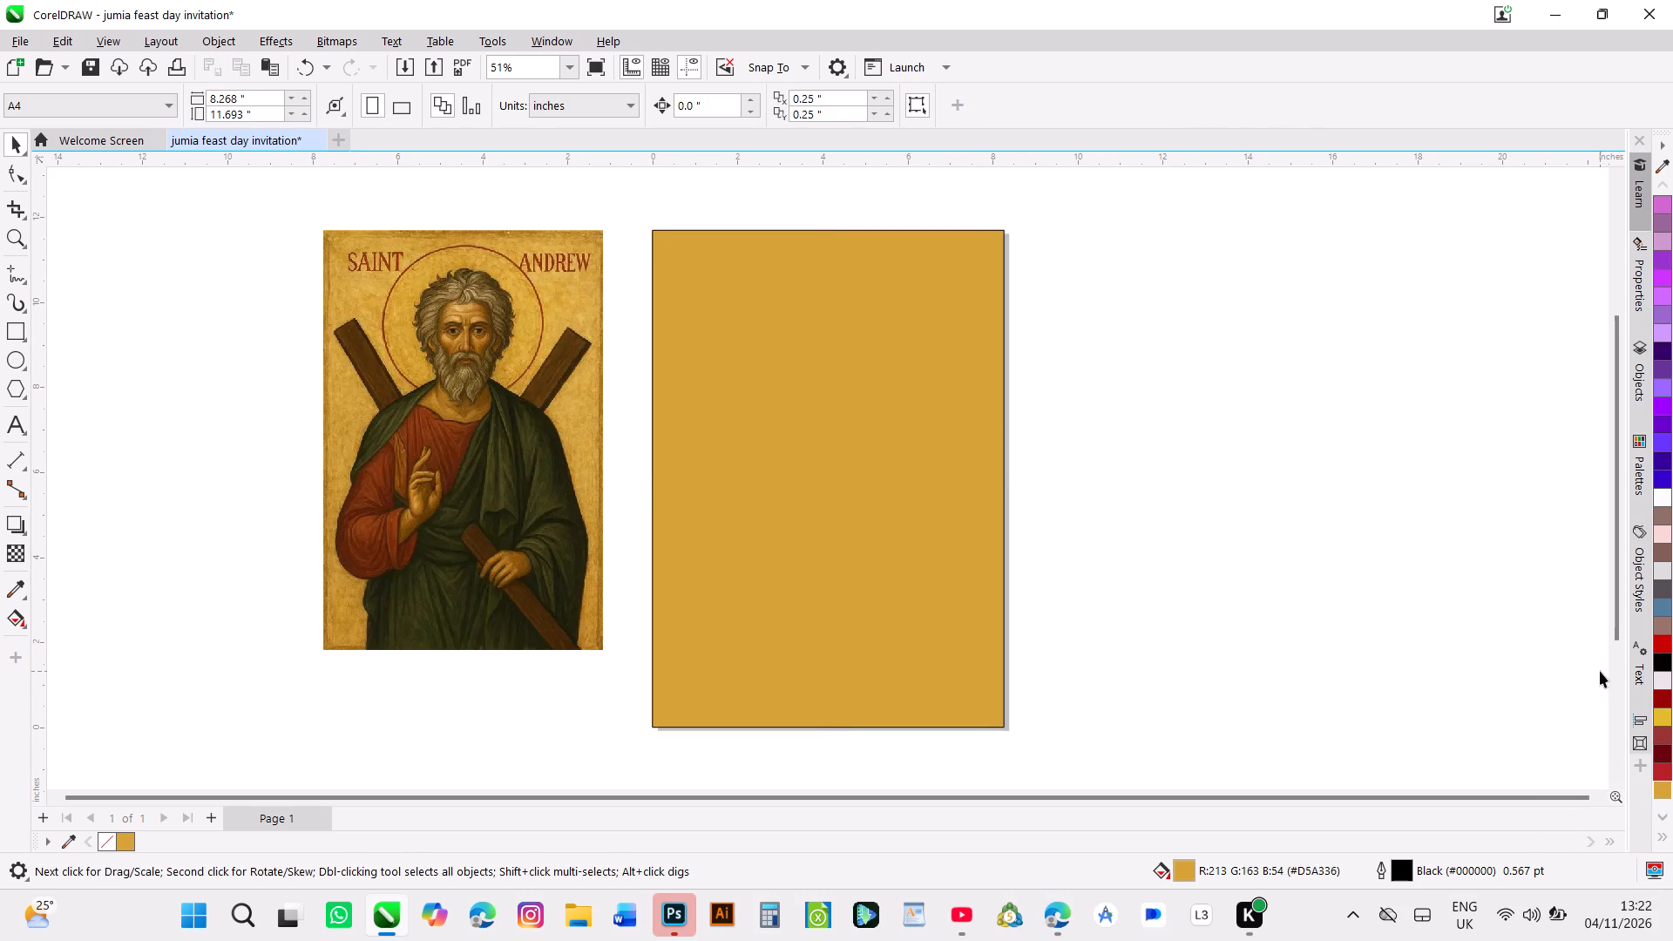
right_click(1661, 707)
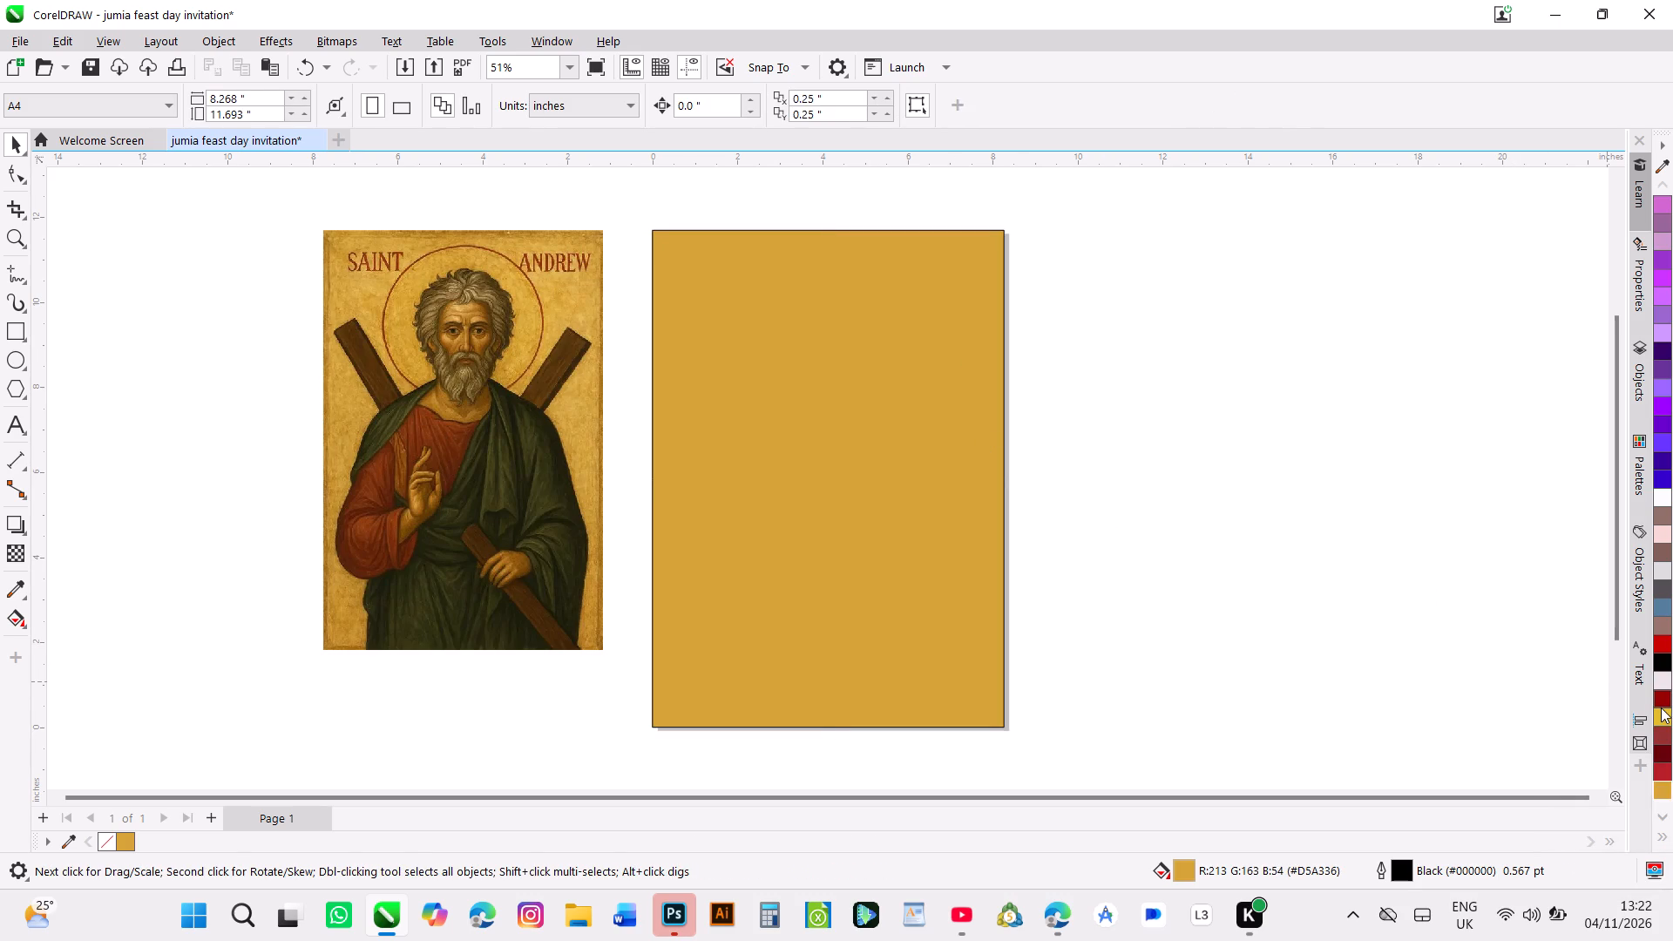
right_click(1661, 718)
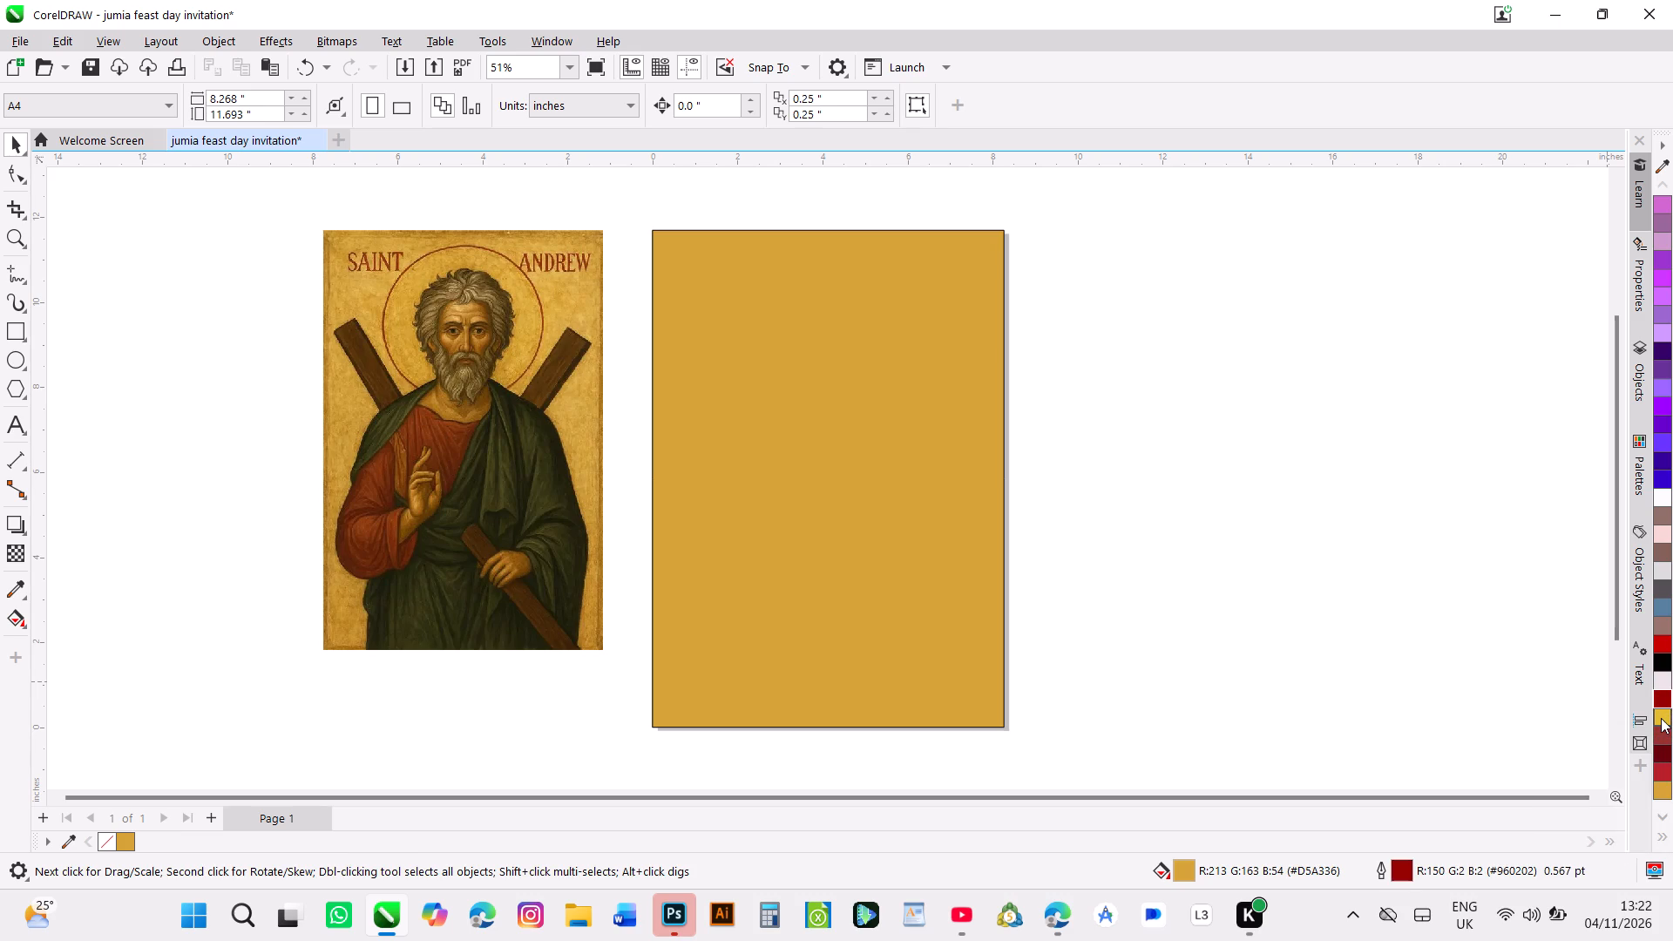
click(1285, 453)
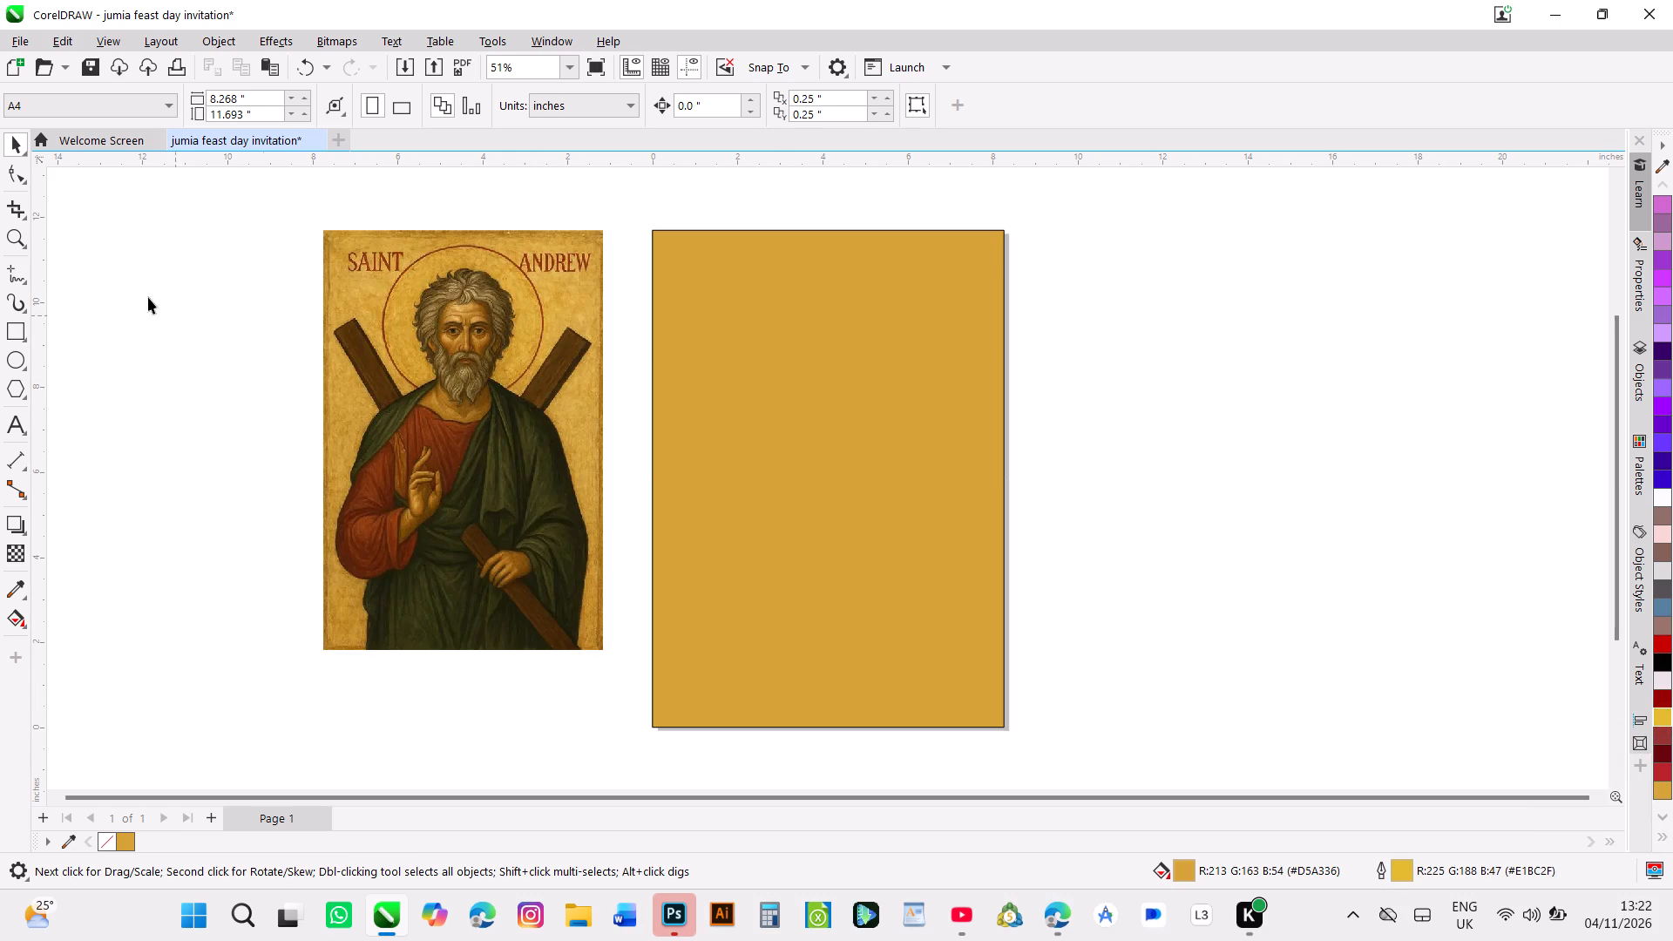
Add the artistic text "invites you to feast day" in the blank area beside the gold page.
click(18, 423)
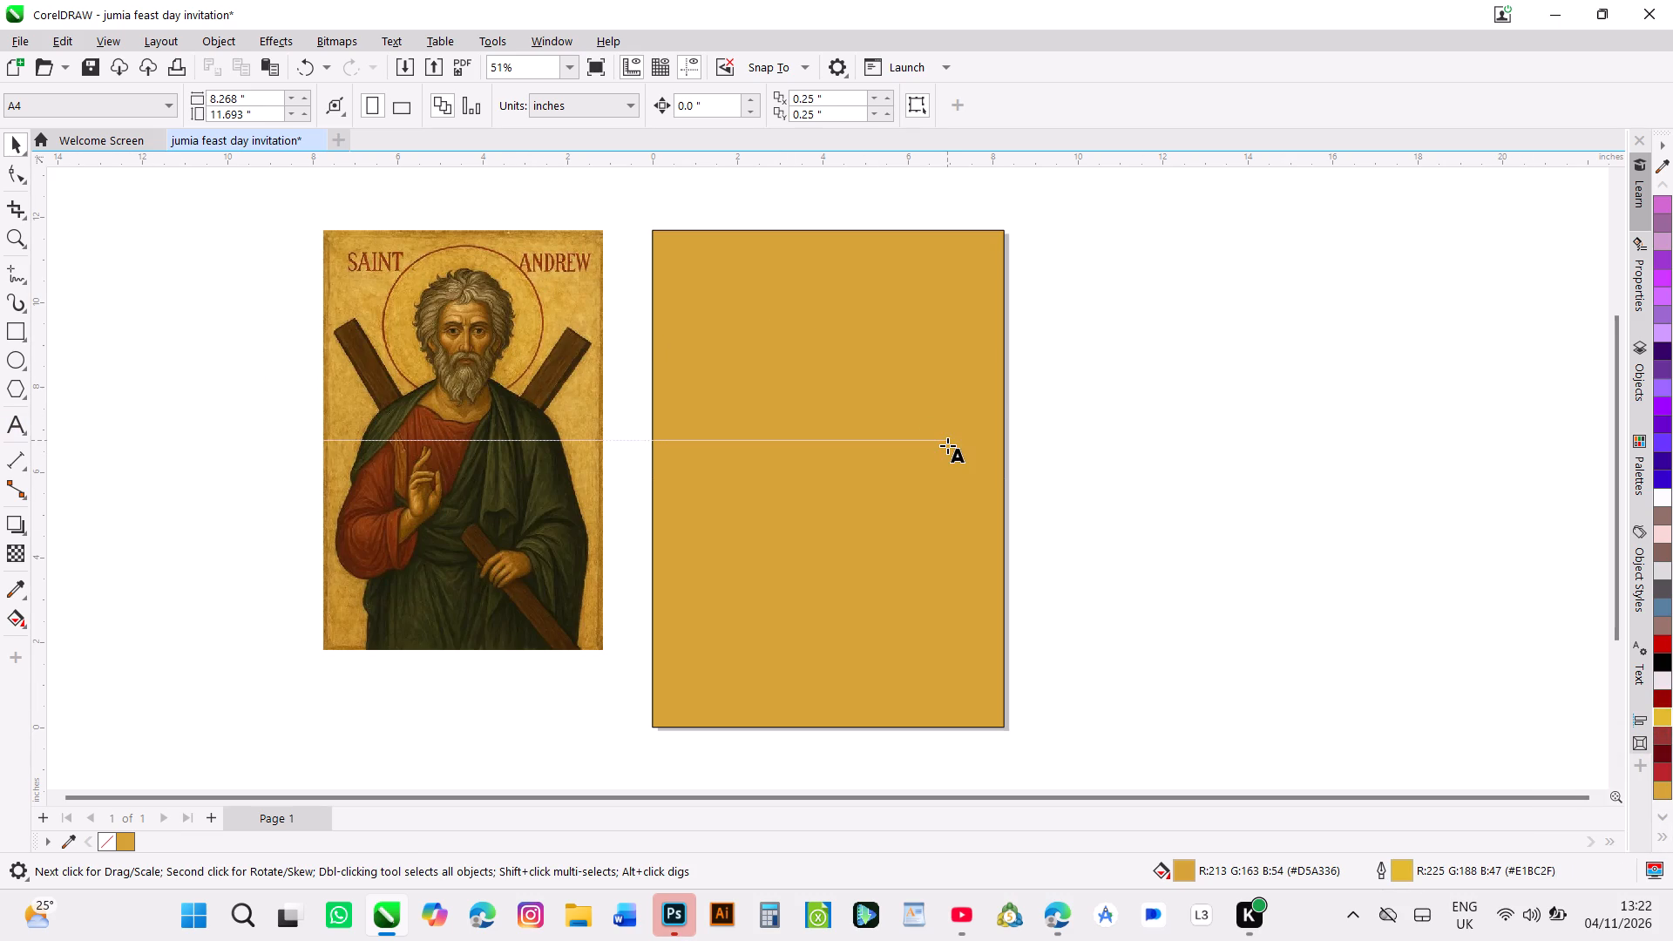
click(1183, 268)
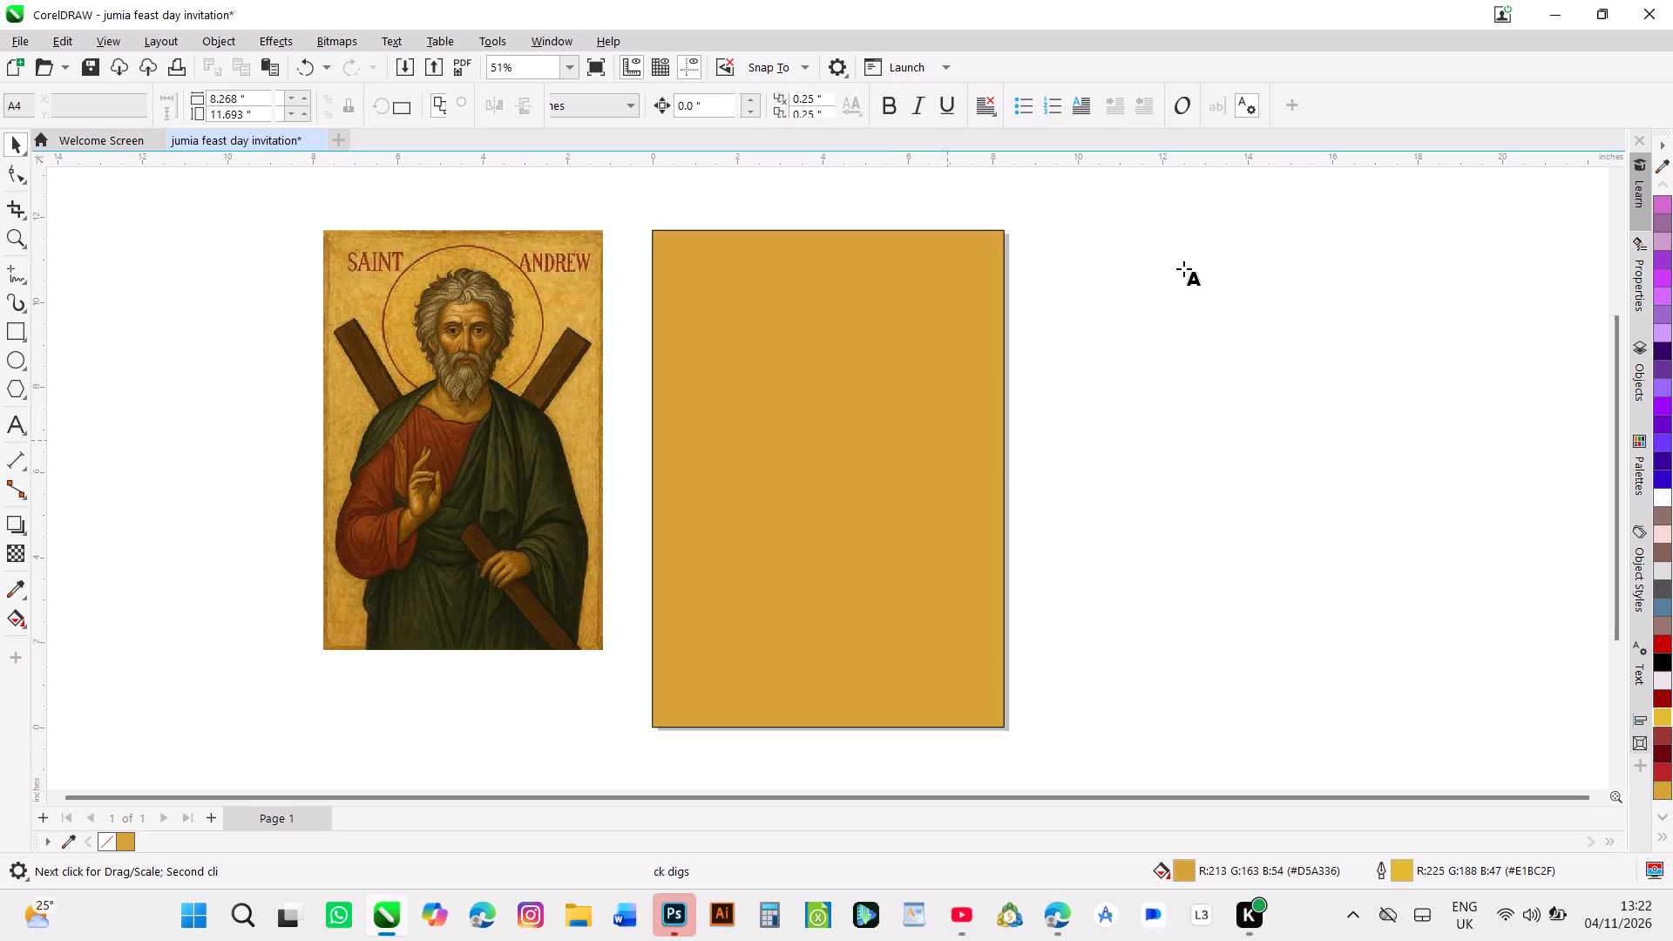
text(iviyte)
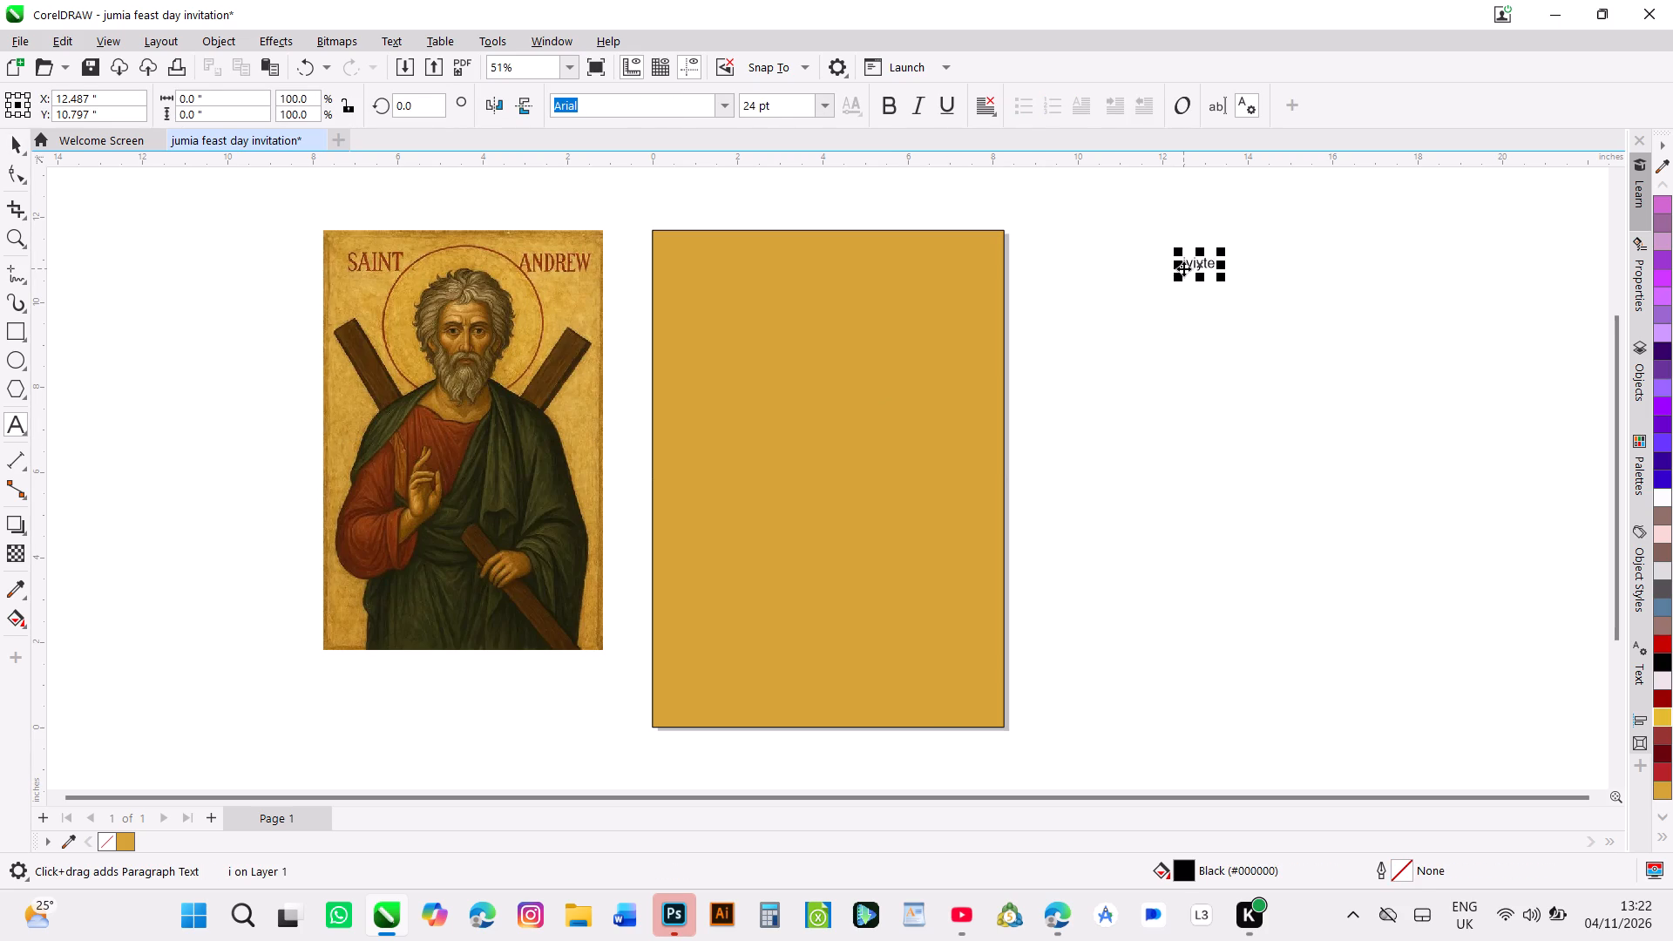
key(BackSpace)
key(BackSpace)
key(BackSpace)
key(BackSpace)
key(BackSpace)
key(BackSpace)
text(invites)
key(space)
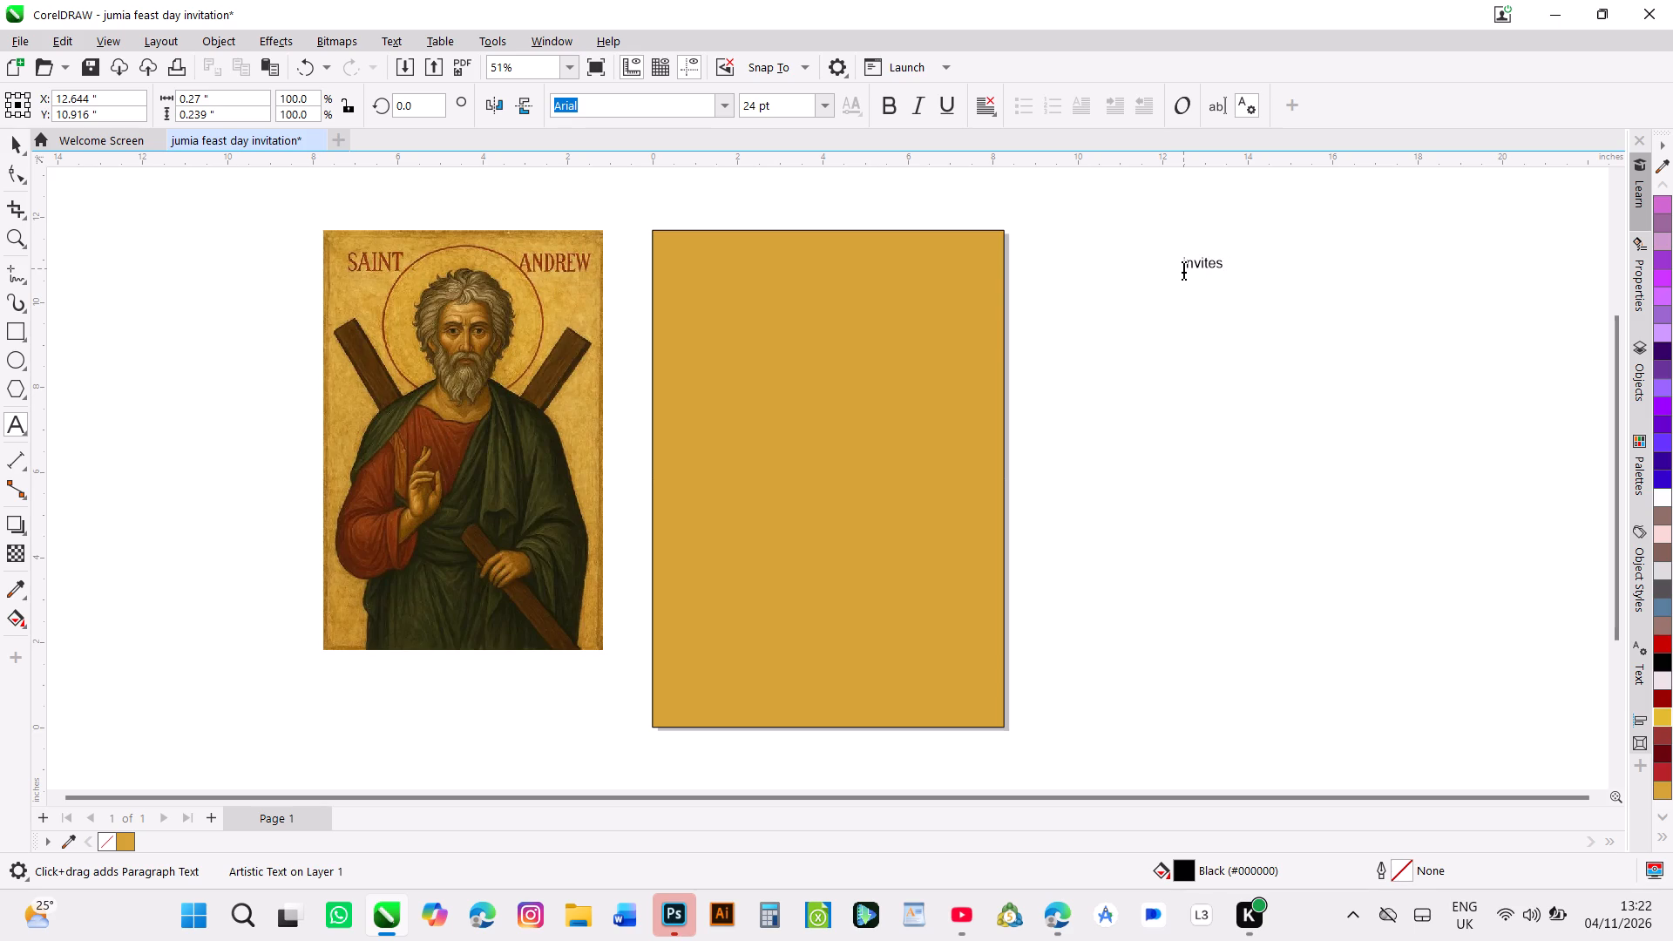
text(you to)
key(space)
text(fes)
key(BackSpace)
text(ast day)
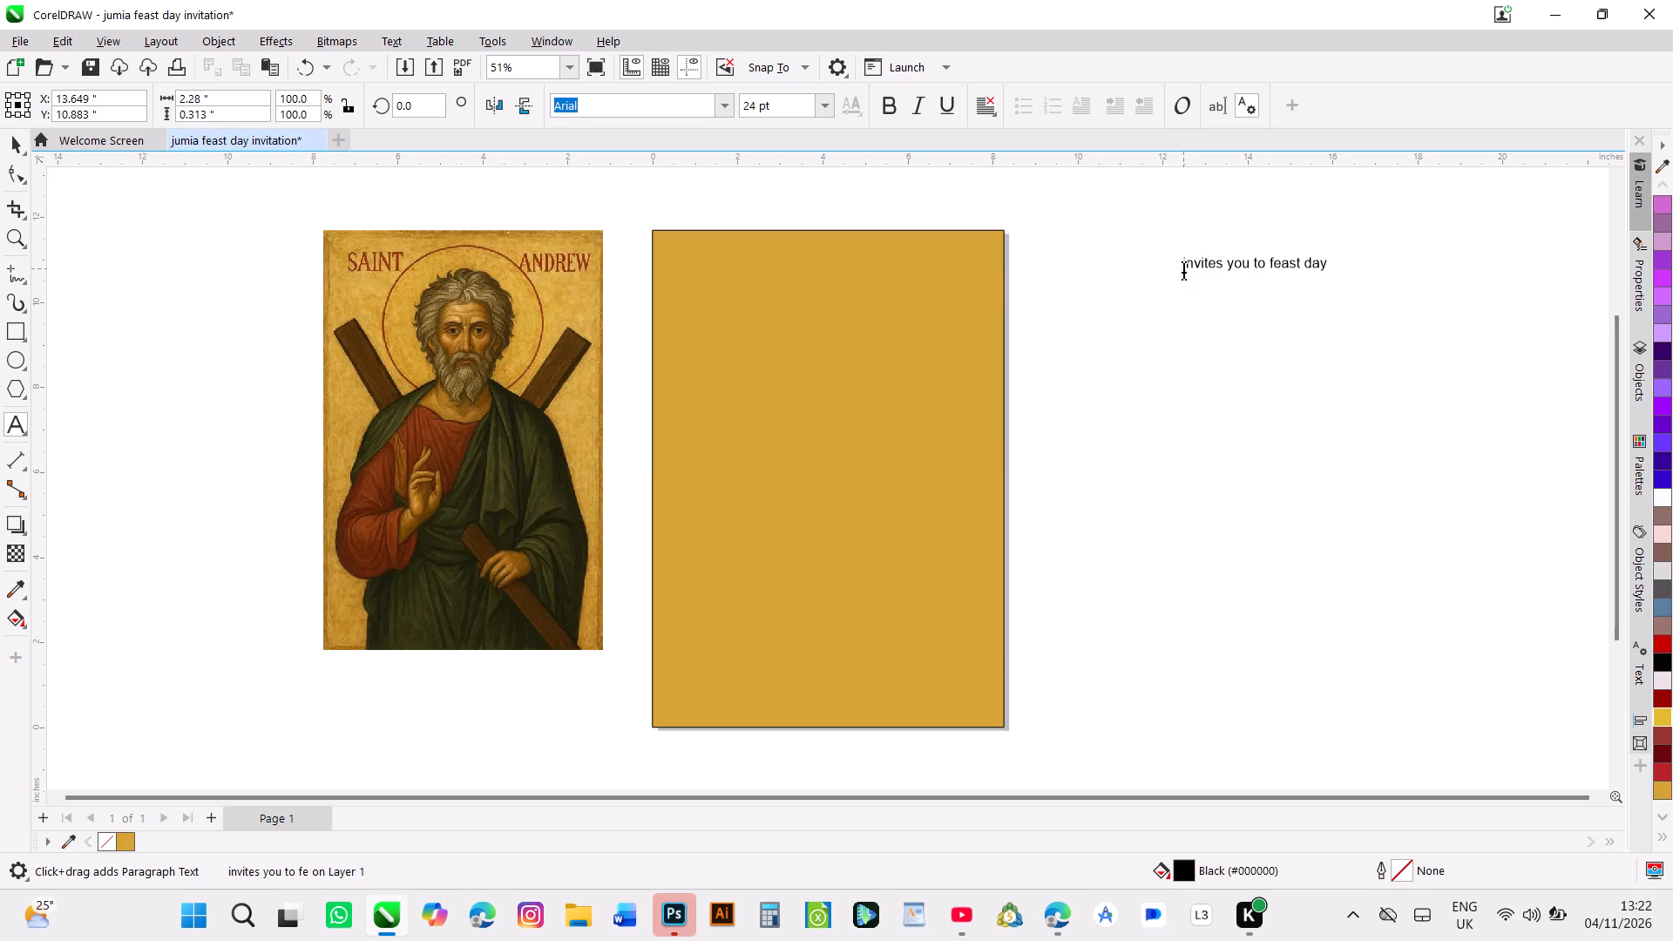
Add a separate artistic text "happy feast day" below the invitation line beside the page.
click(1206, 331)
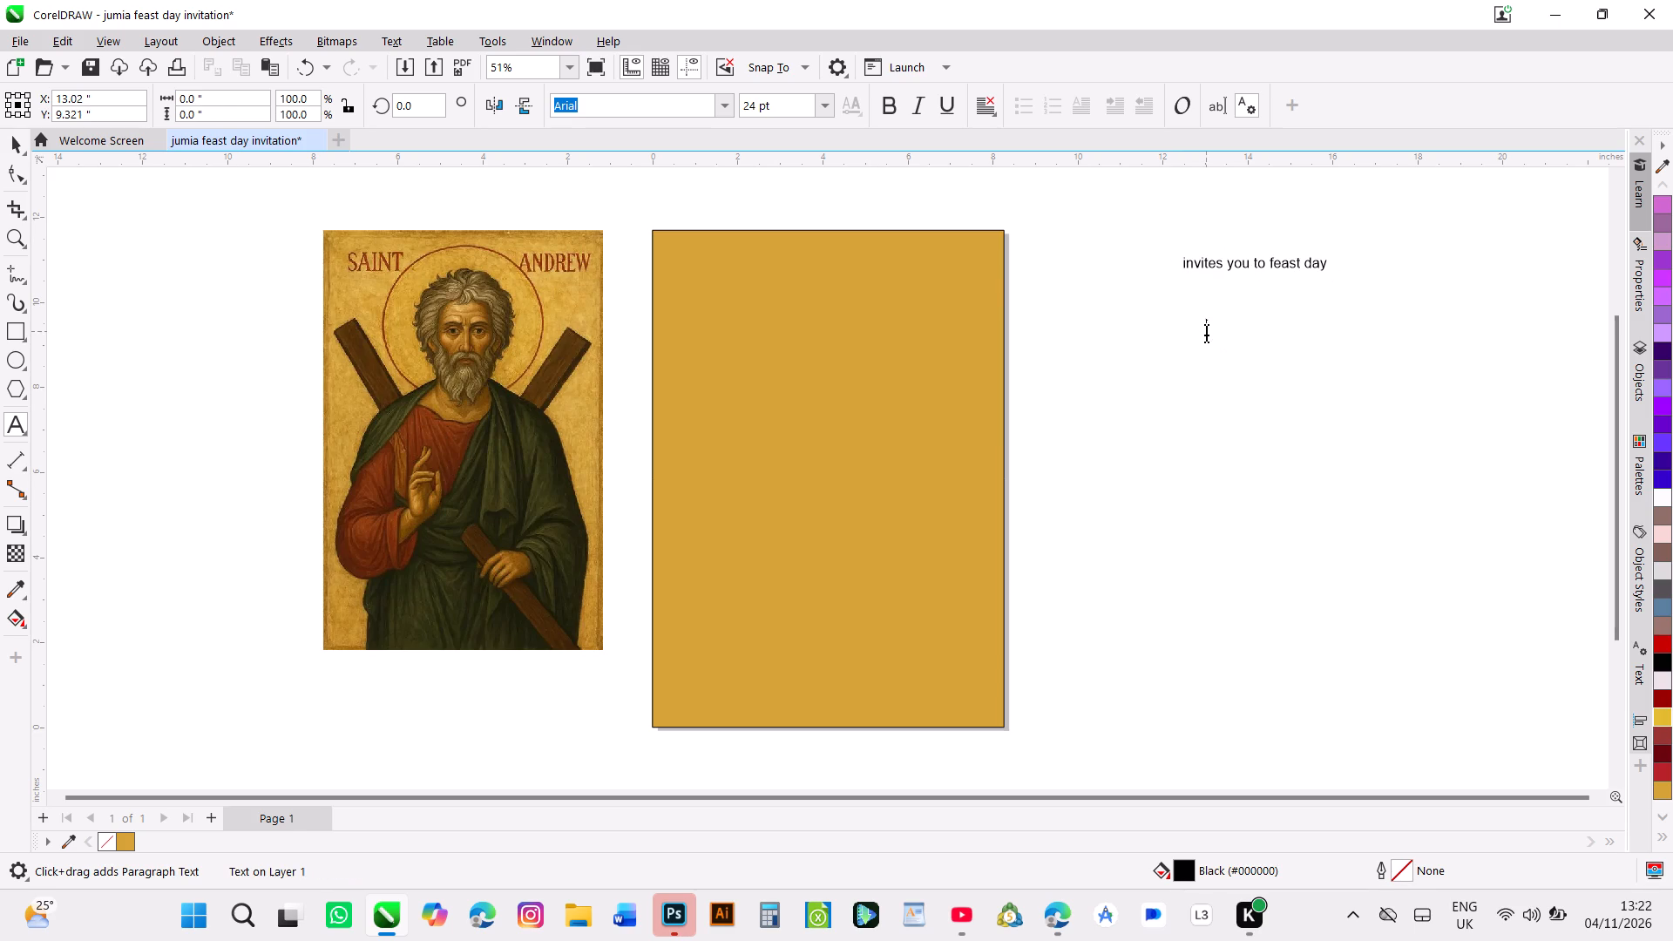
text(happy feast day)
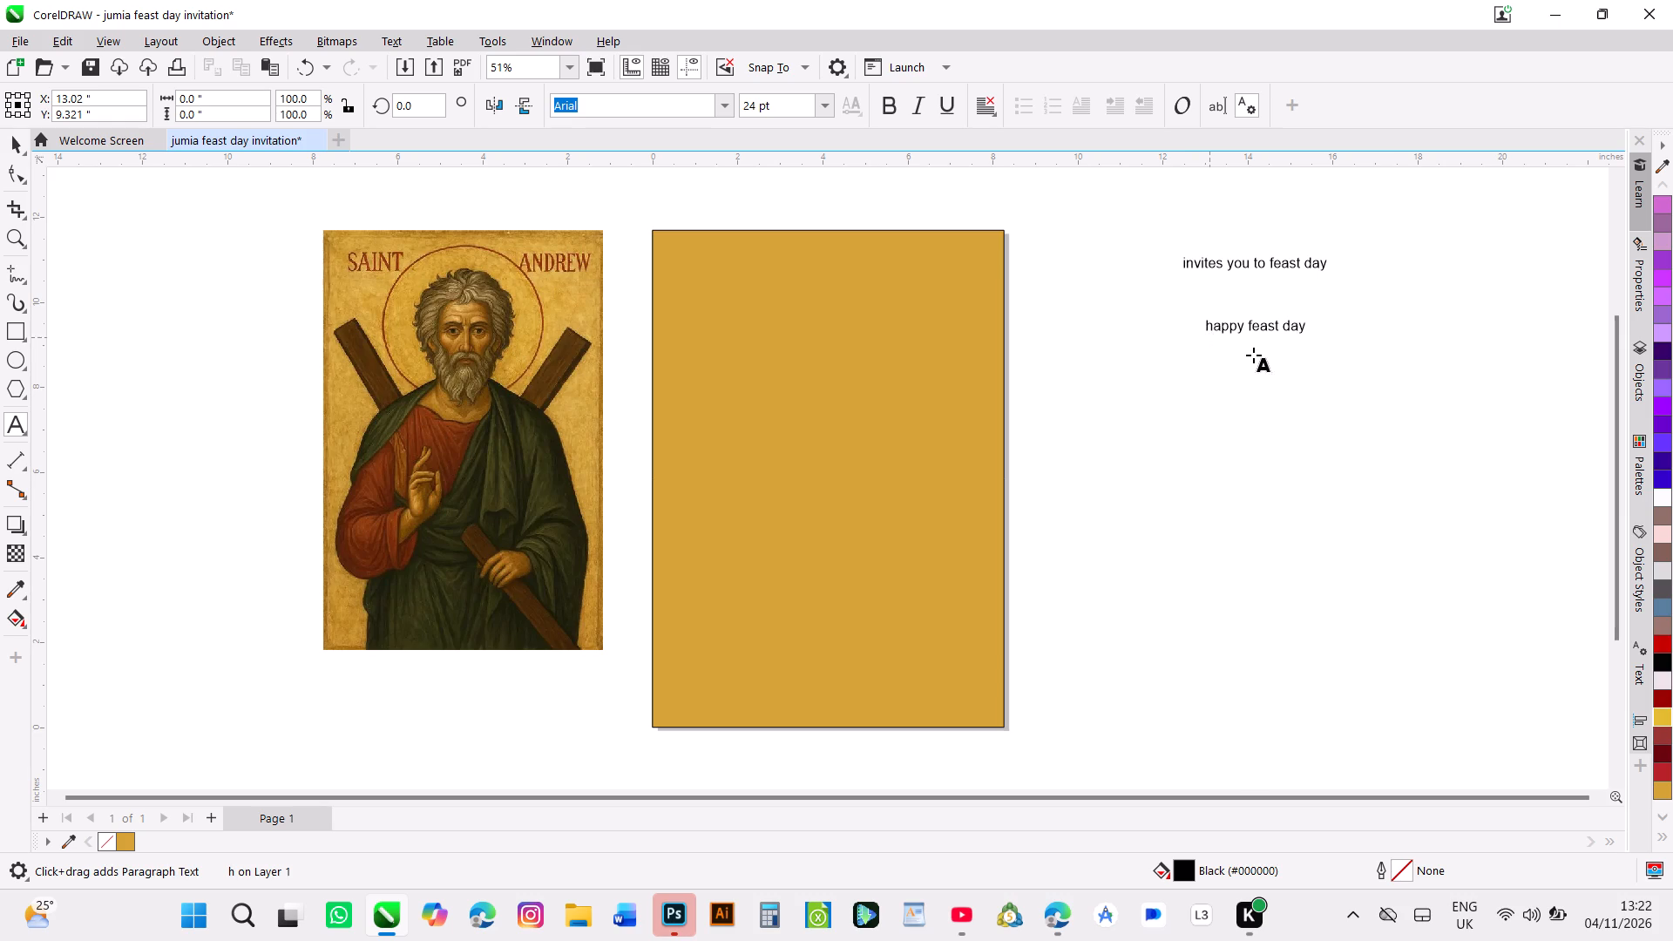
Add a separate artistic text "St. Andrew SCC" below the "happy feast day" line beside the page.
click(1168, 396)
key(s)
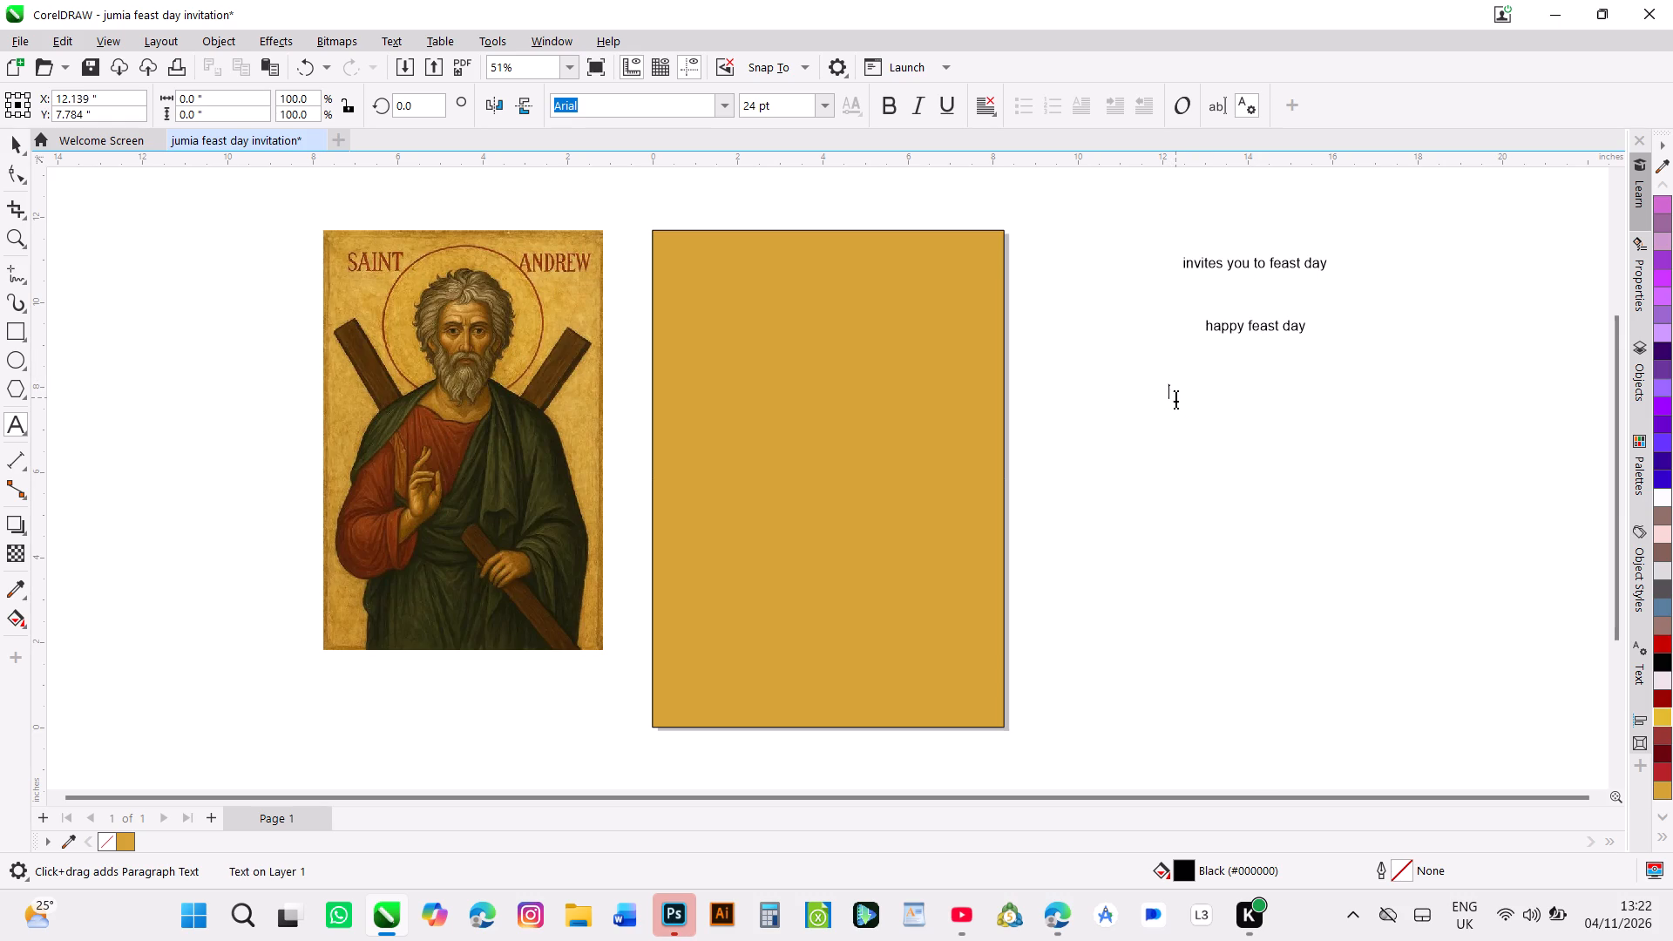
key(t)
key(BackSpace)
key(BackSpace)
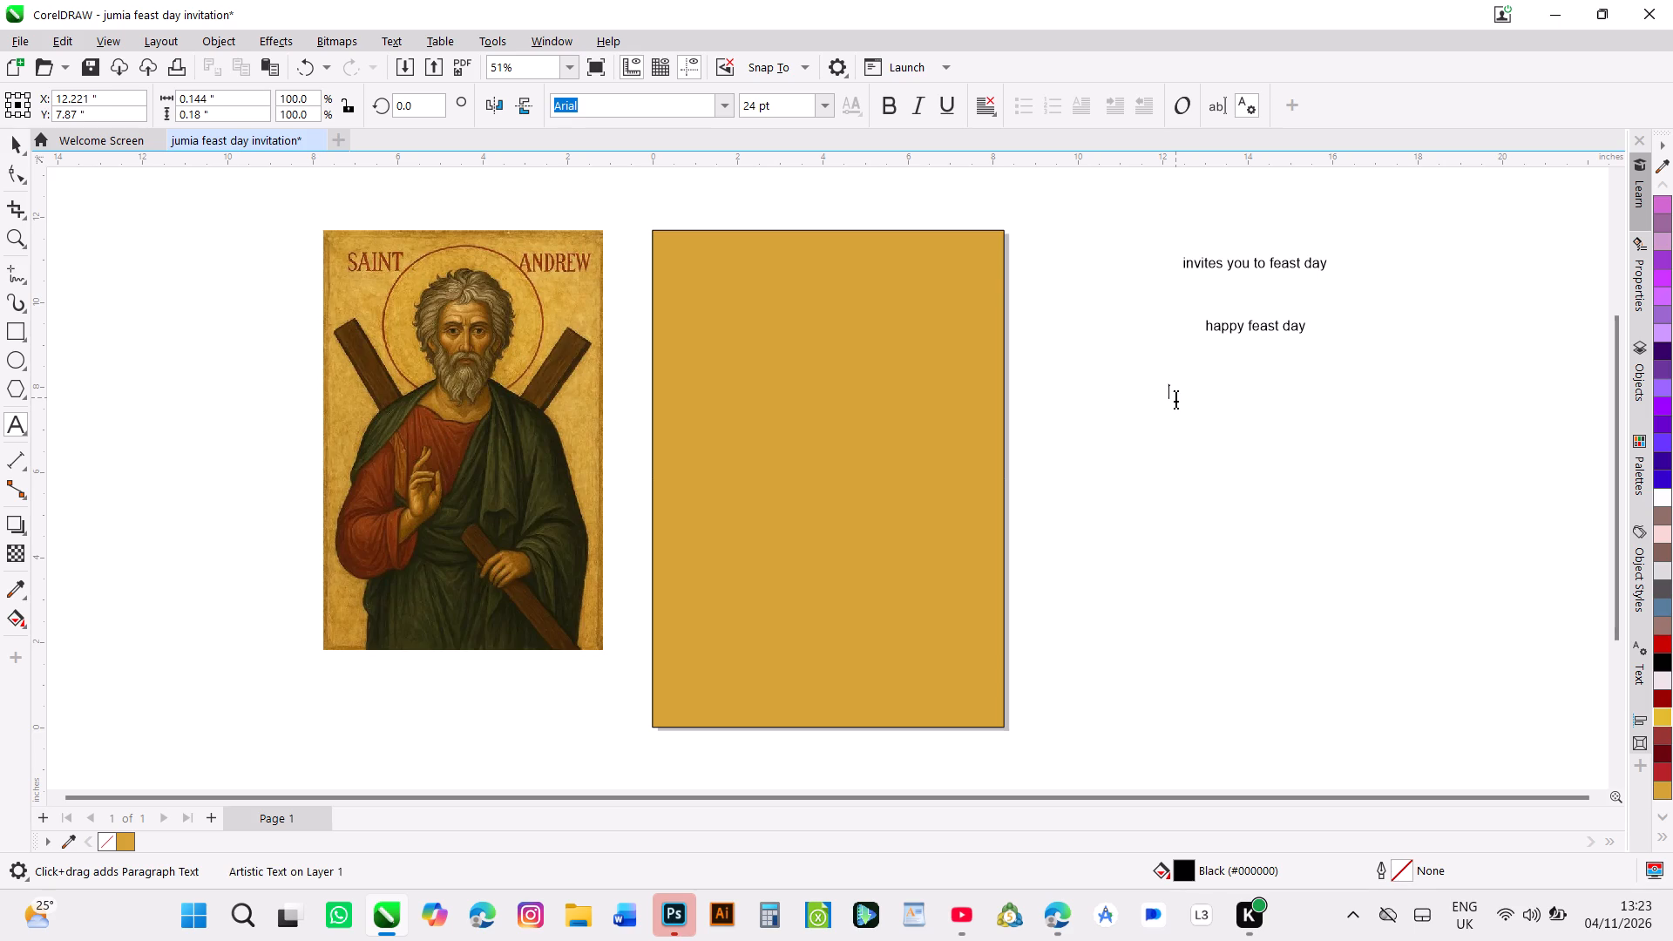
key(s)
text(t,)
key(space)
key(BackSpace)
key(BackSpace)
key(BackSpace)
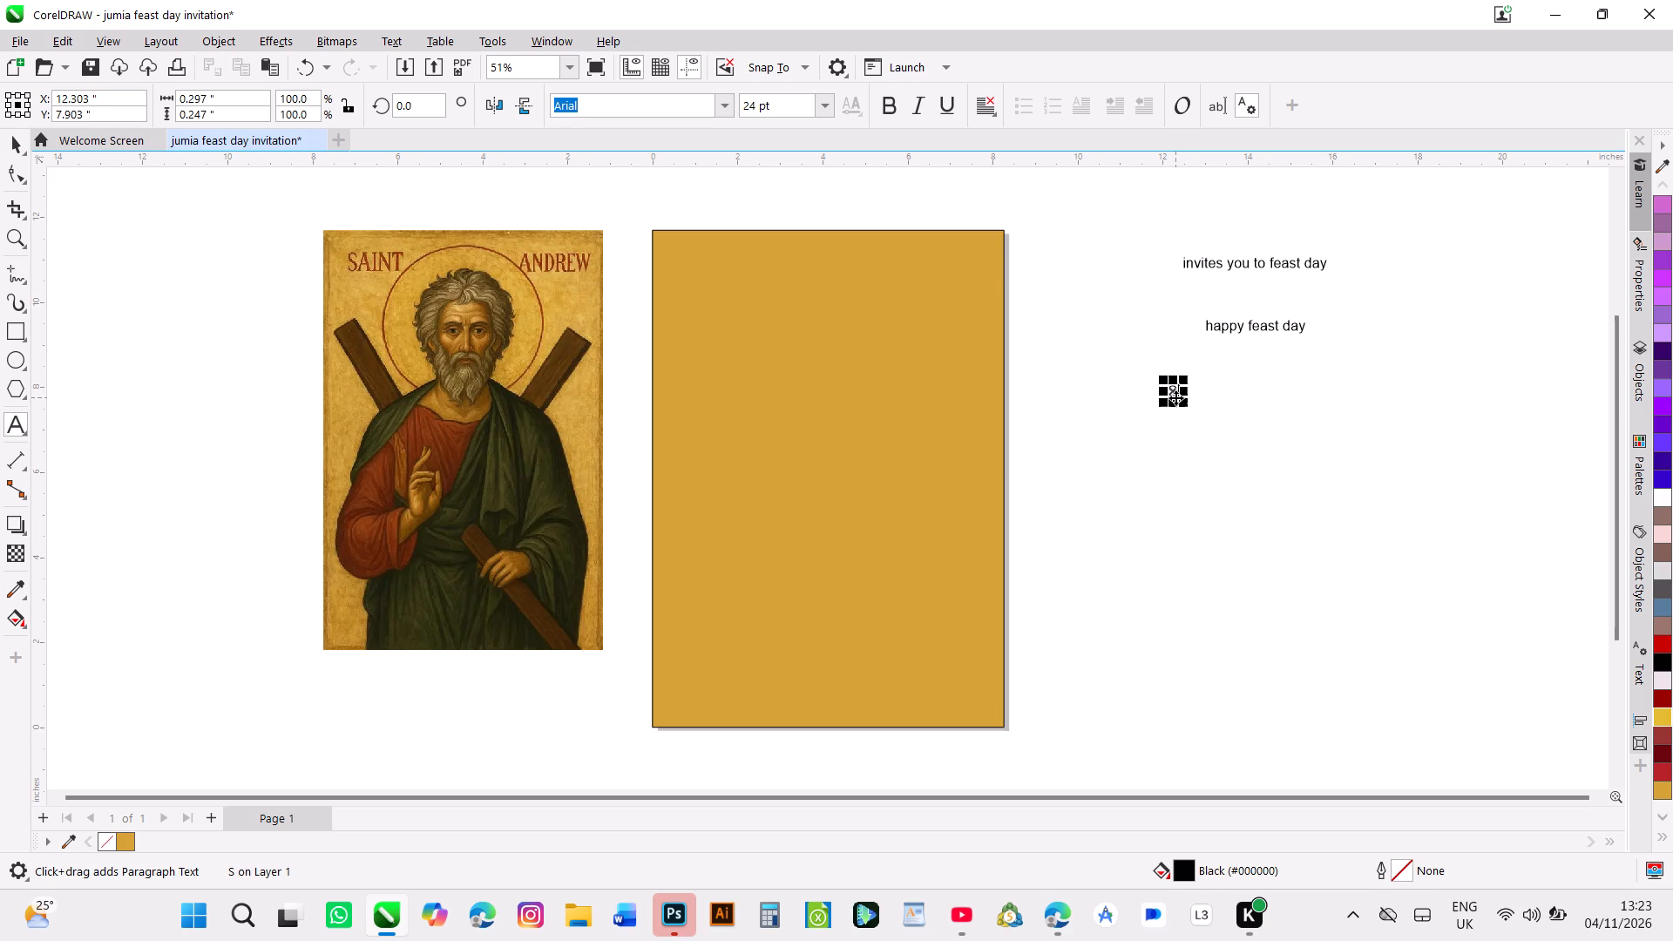
text(t.)
key(space)
text(ndrew s)
key(BackSpace)
text(SCC)
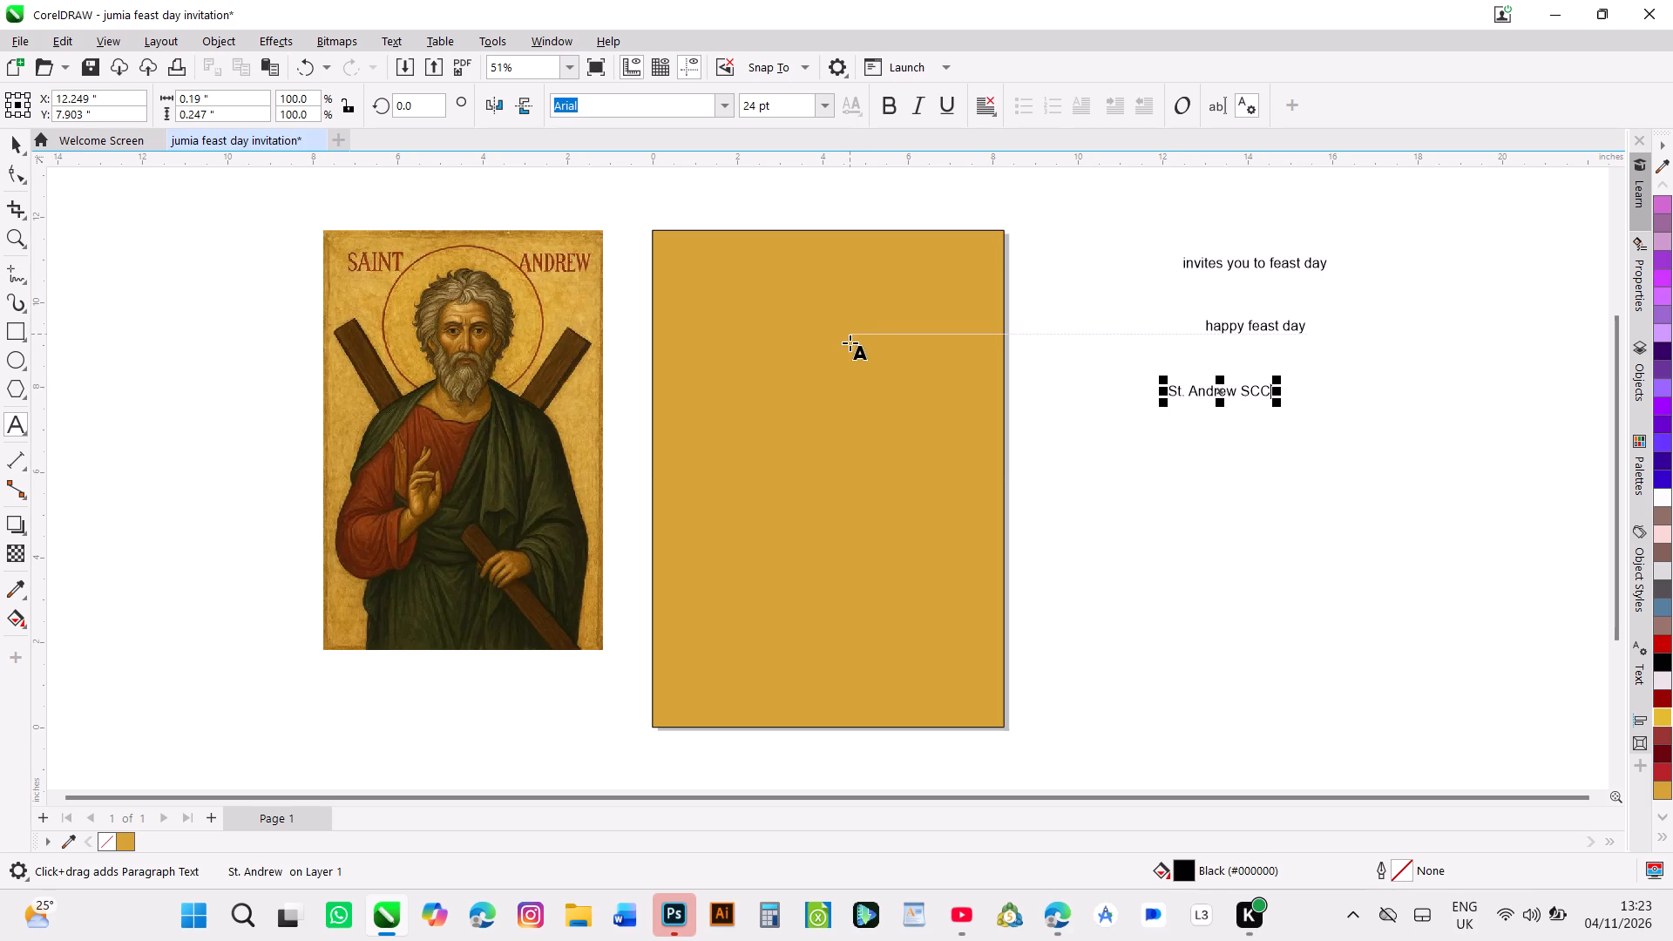
Move the "St. Andrew SCC" text onto the gold page, centred horizontally near its top edge at about Y 11.16 inches.
click(18, 148)
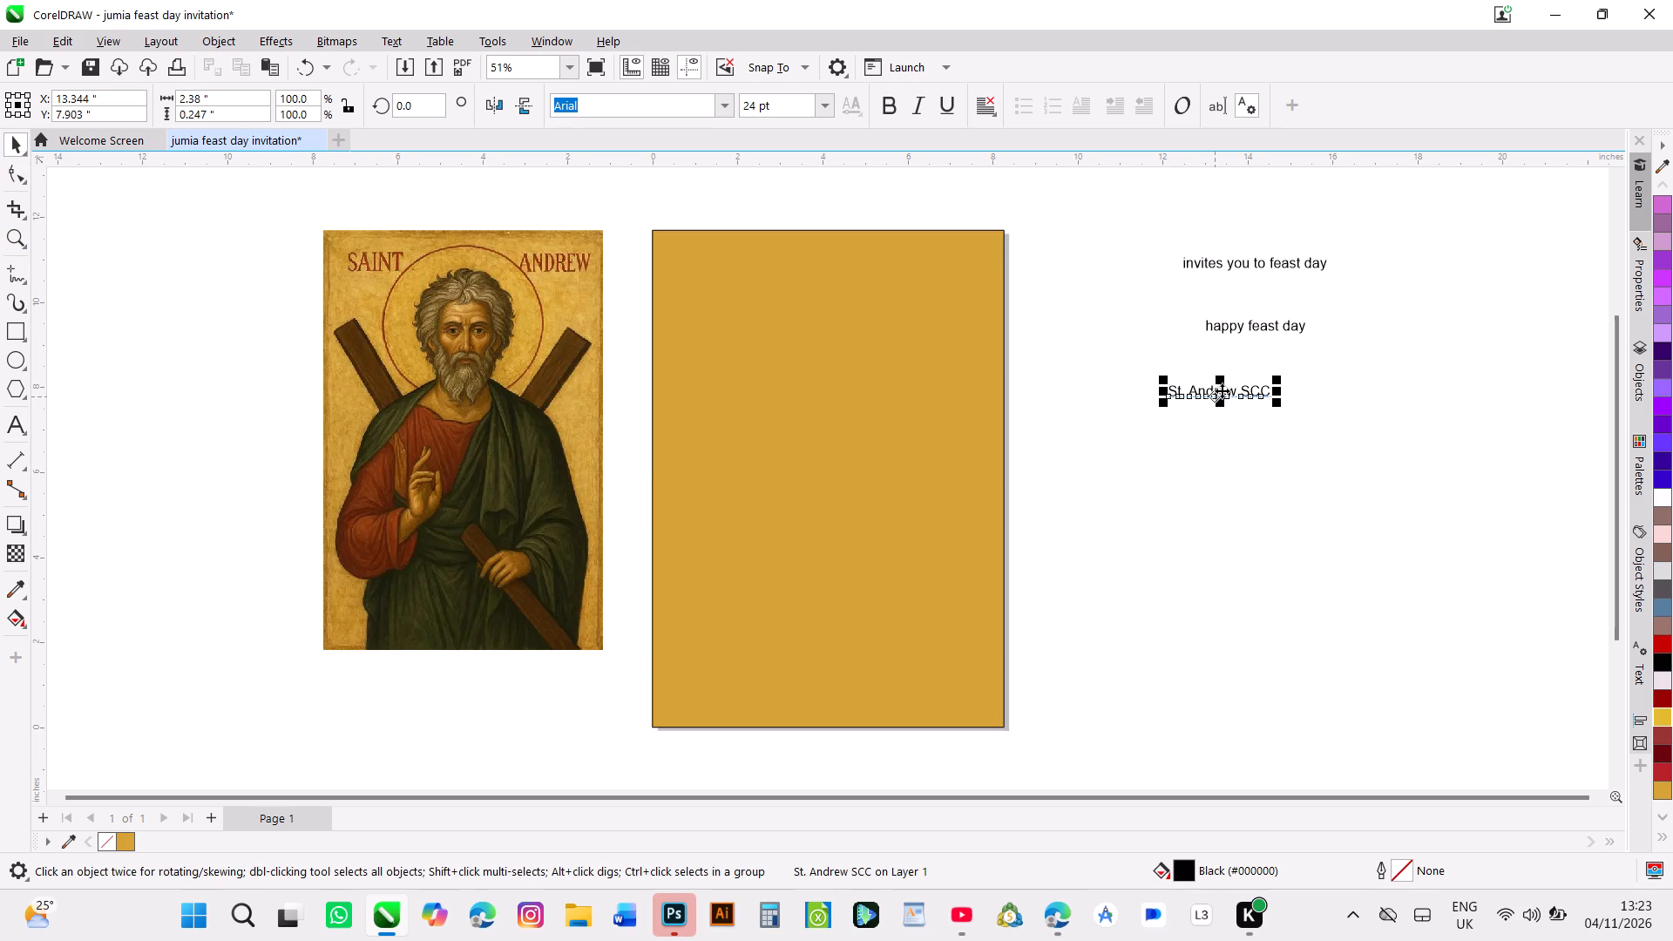
drag(1220, 391, 786, 276)
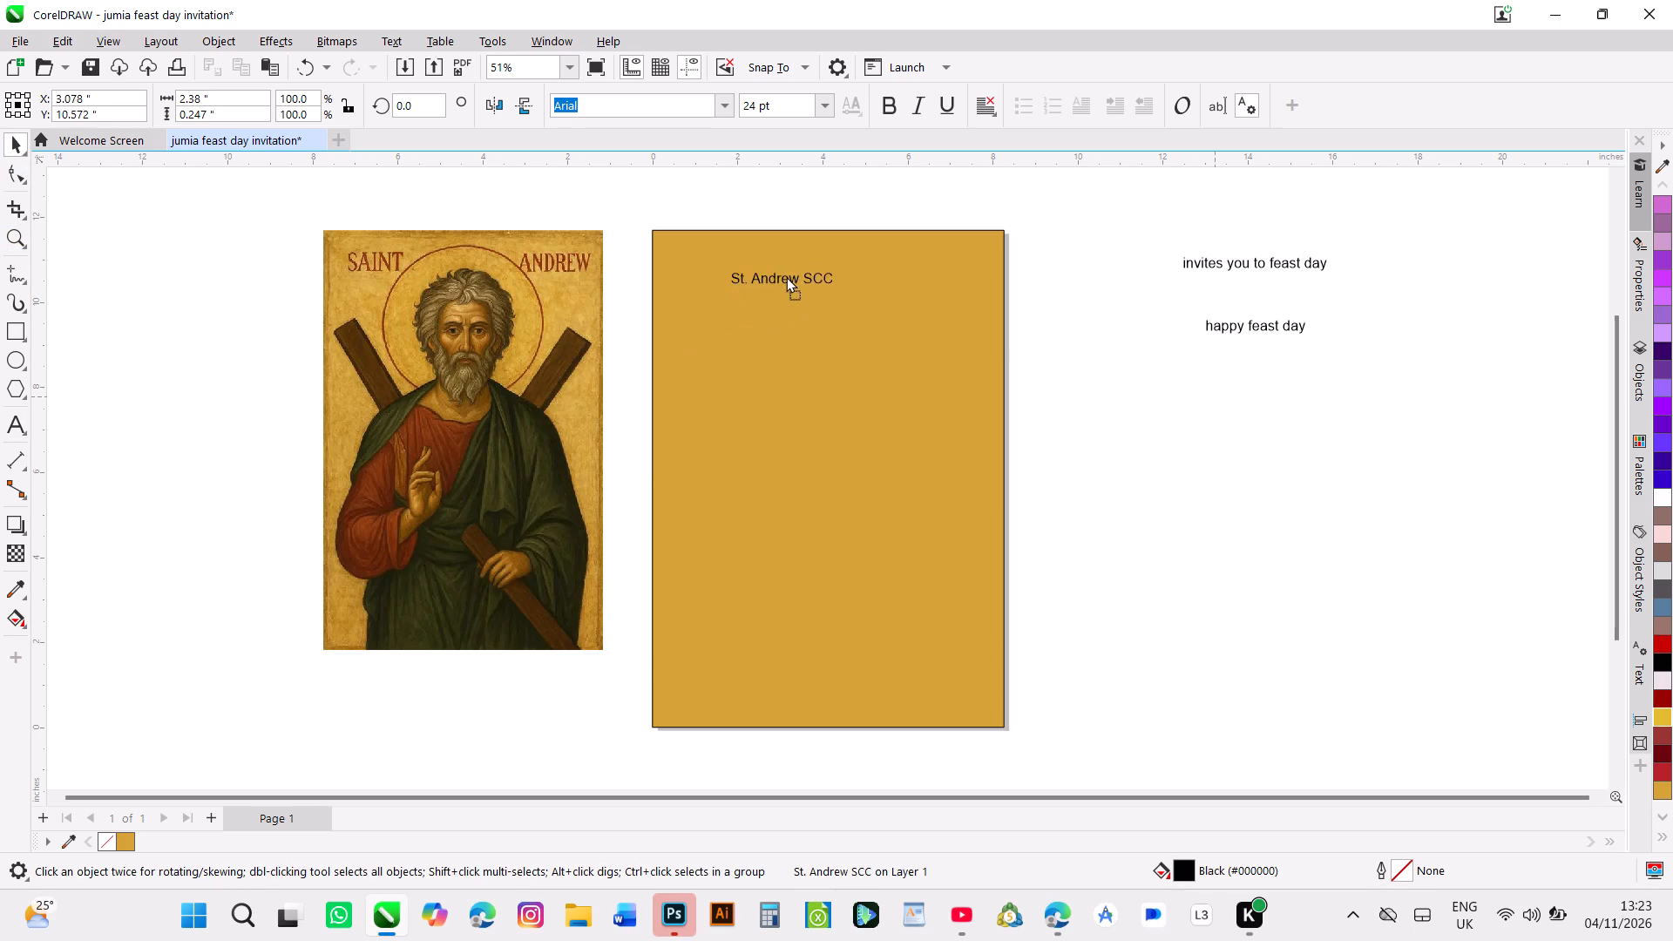
drag(786, 276, 830, 255)
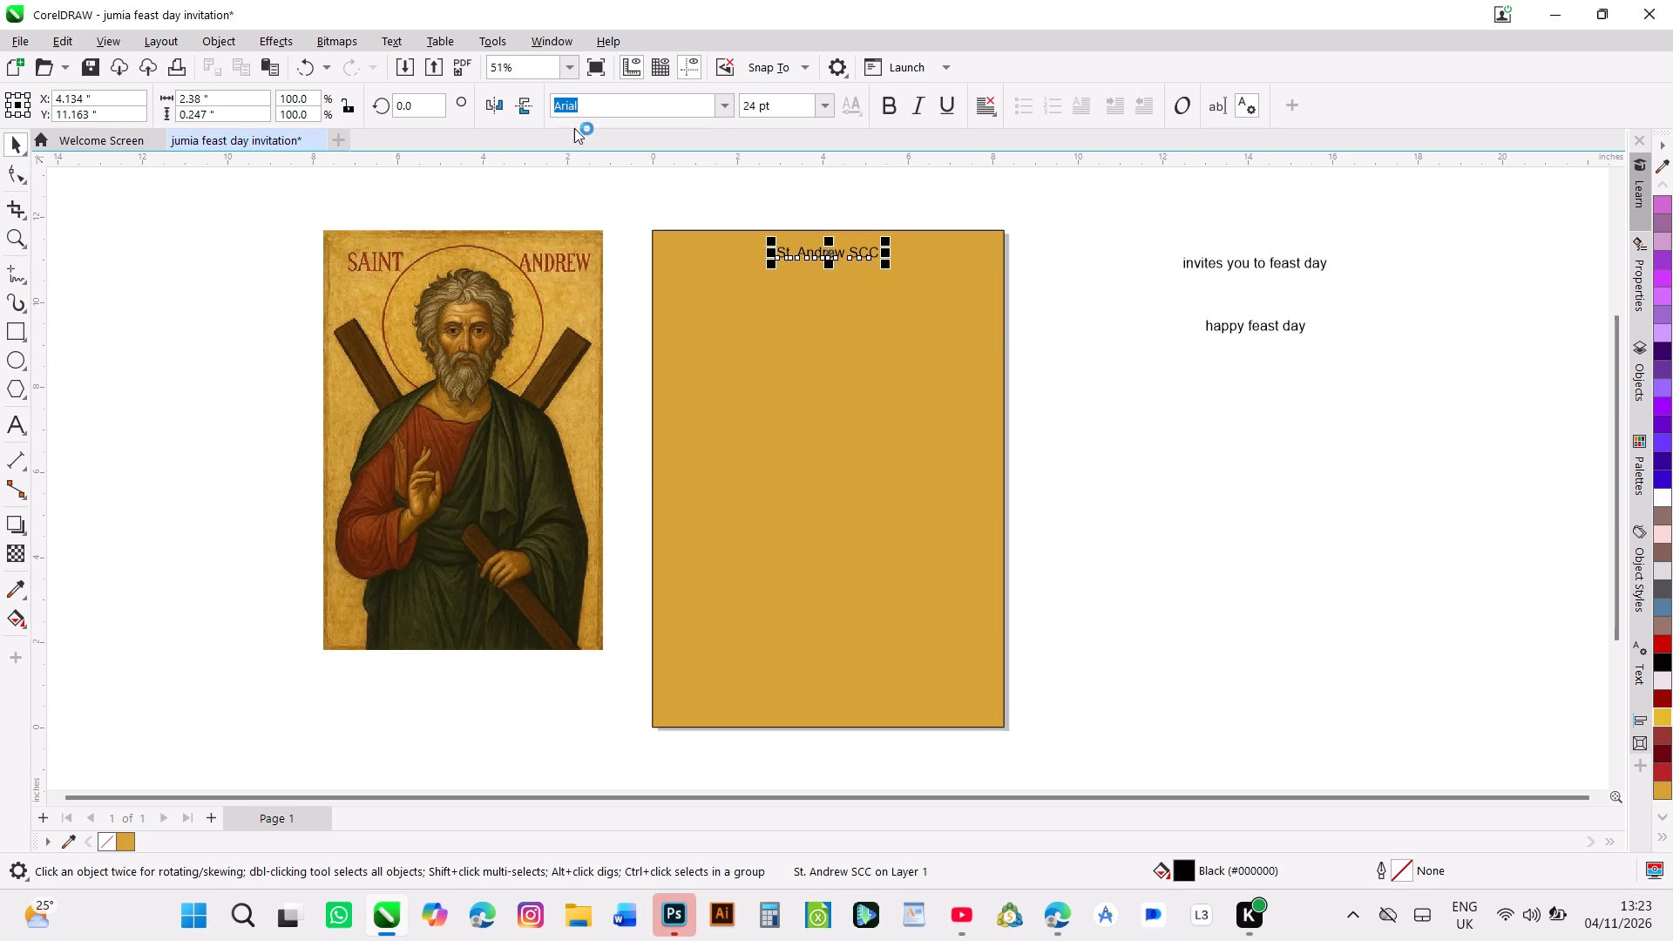
Set the font of the "St. Andrew SCC" text to Bodoni MT.
click(725, 104)
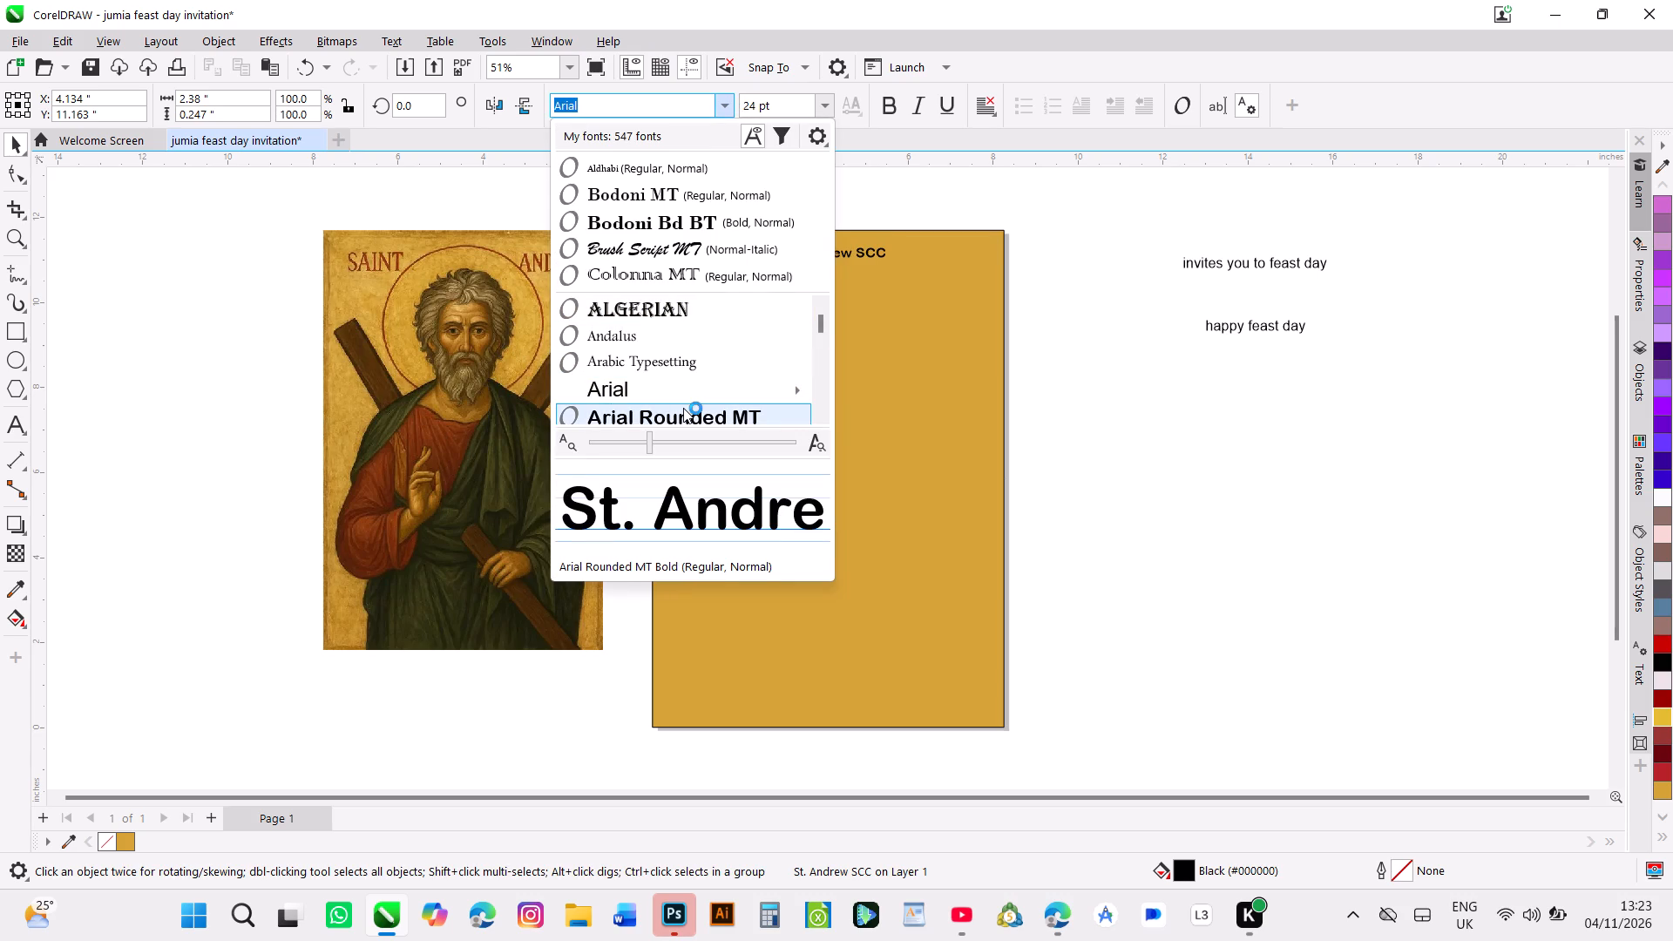
click(706, 189)
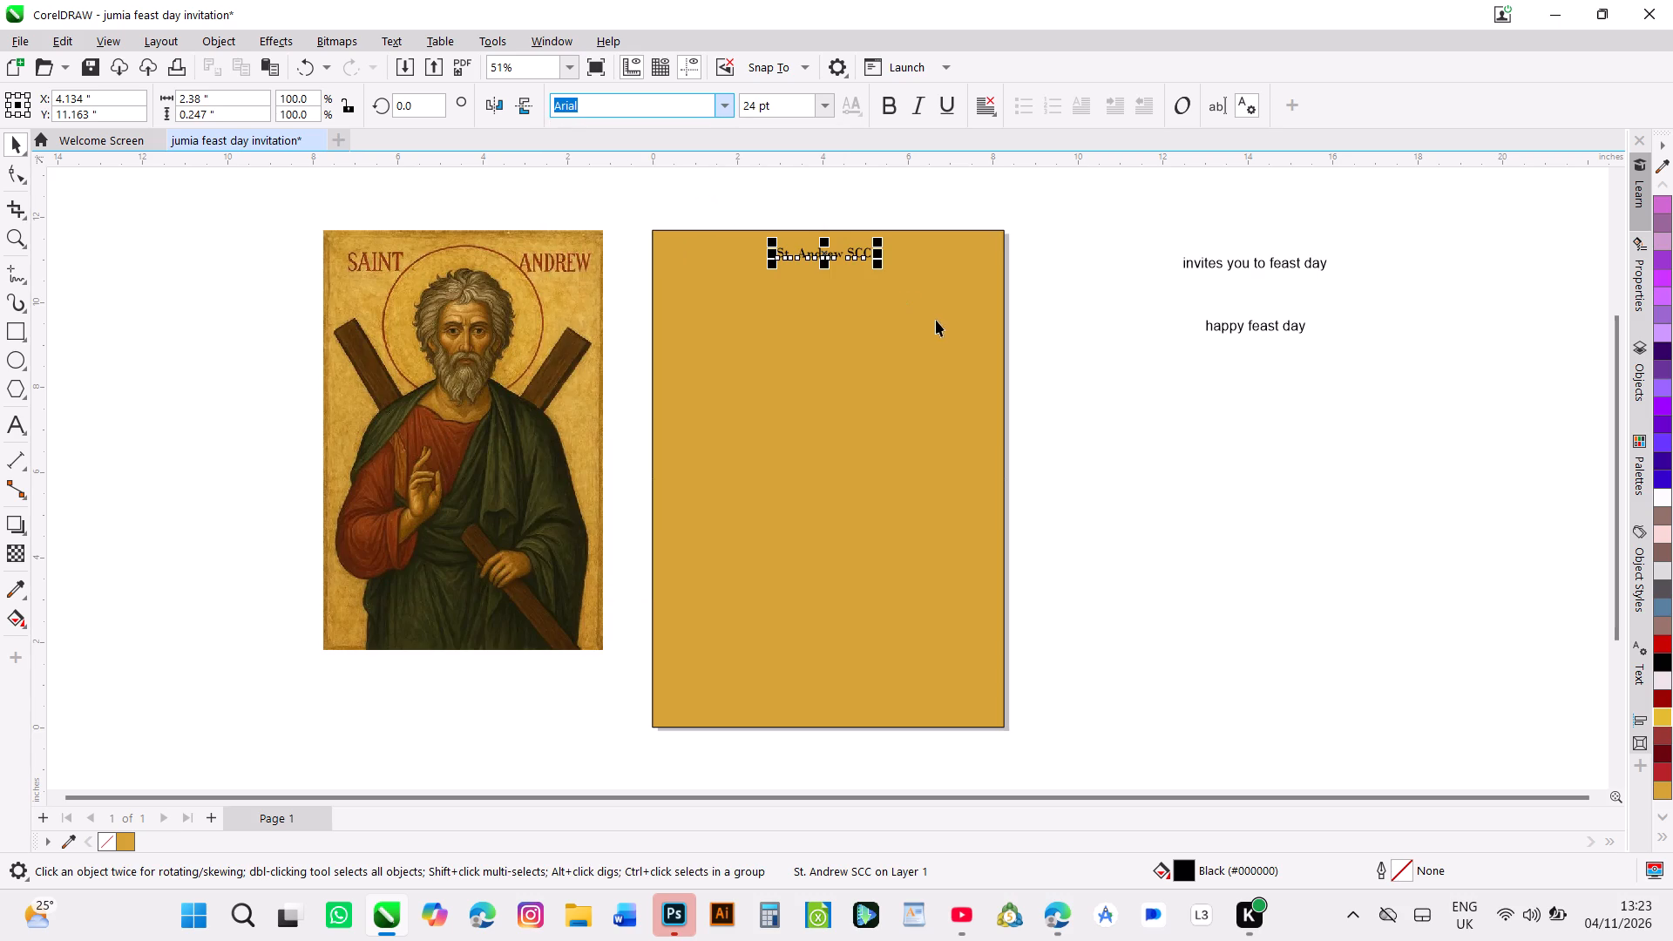
Enlarge the "St. Andrew SCC" heading to about 46.4 pt and reposition it near the page's top edge at about X 3.88, Y 10.95 inches.
drag(875, 269, 876, 271)
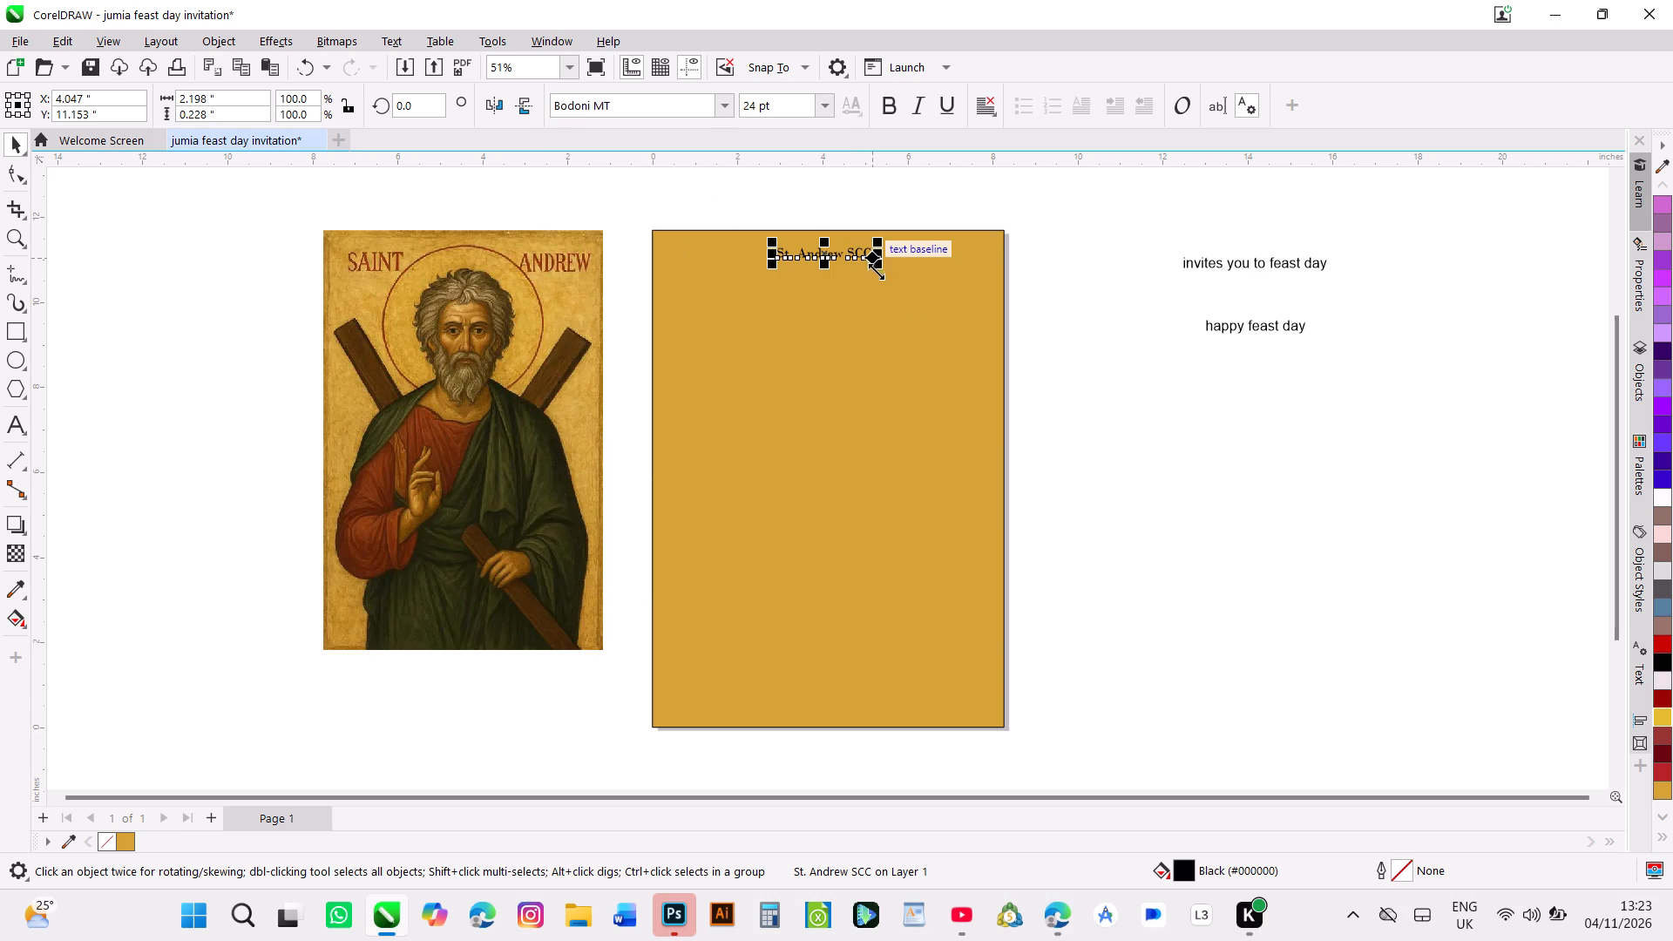
drag(876, 271, 962, 344)
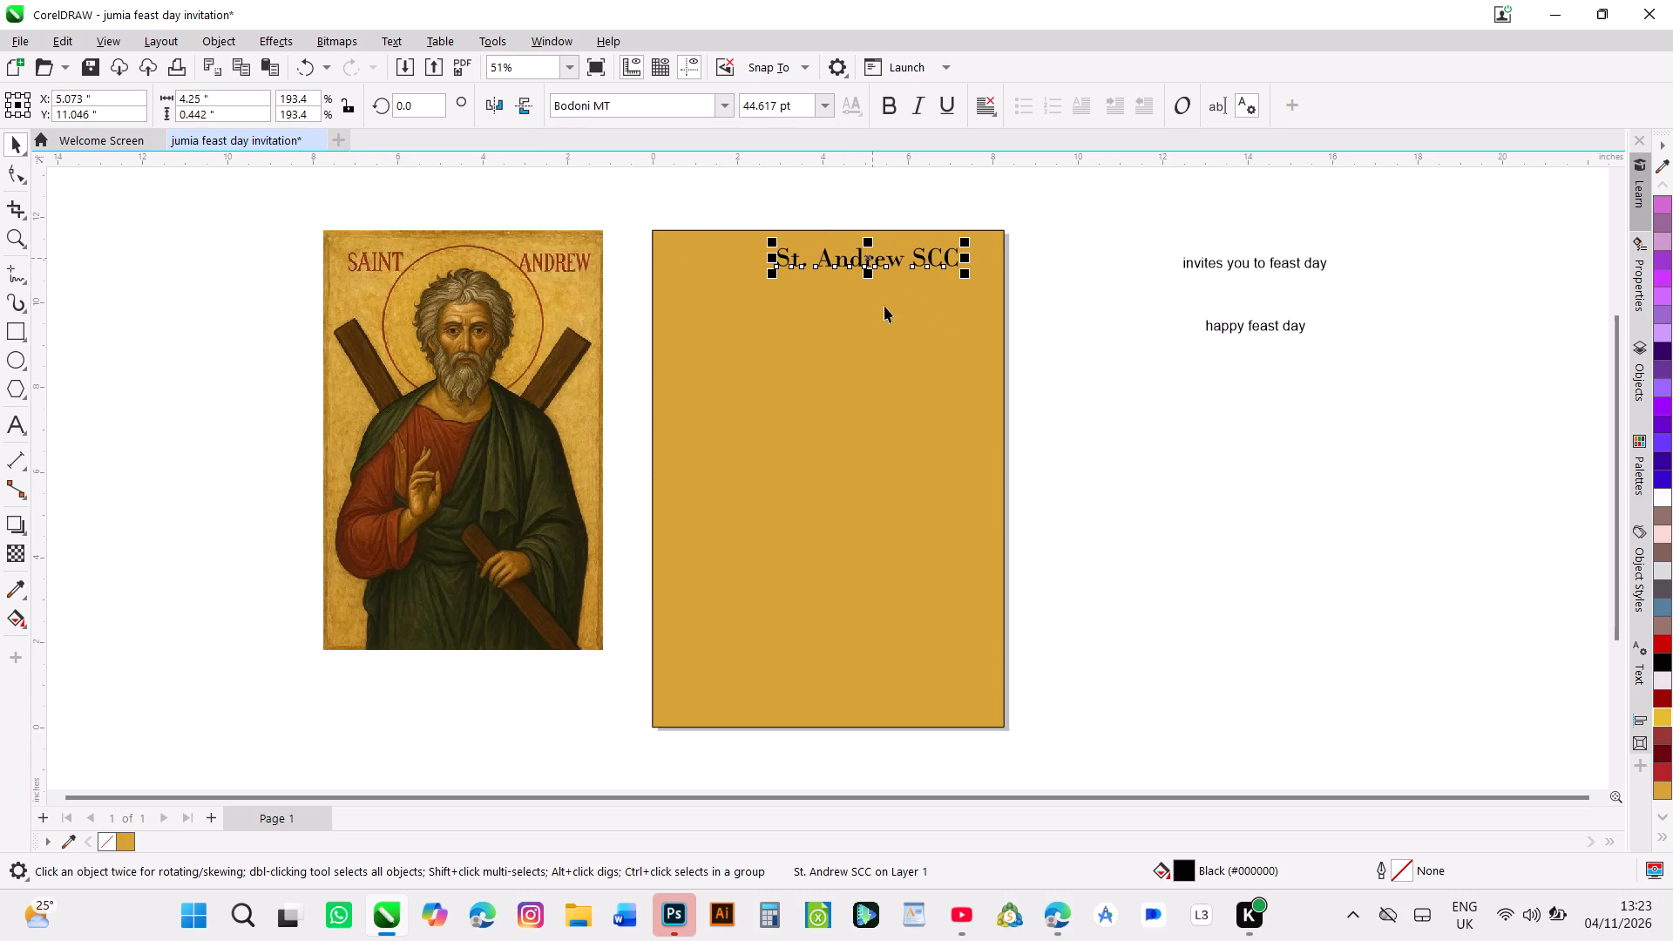
drag(870, 261, 837, 263)
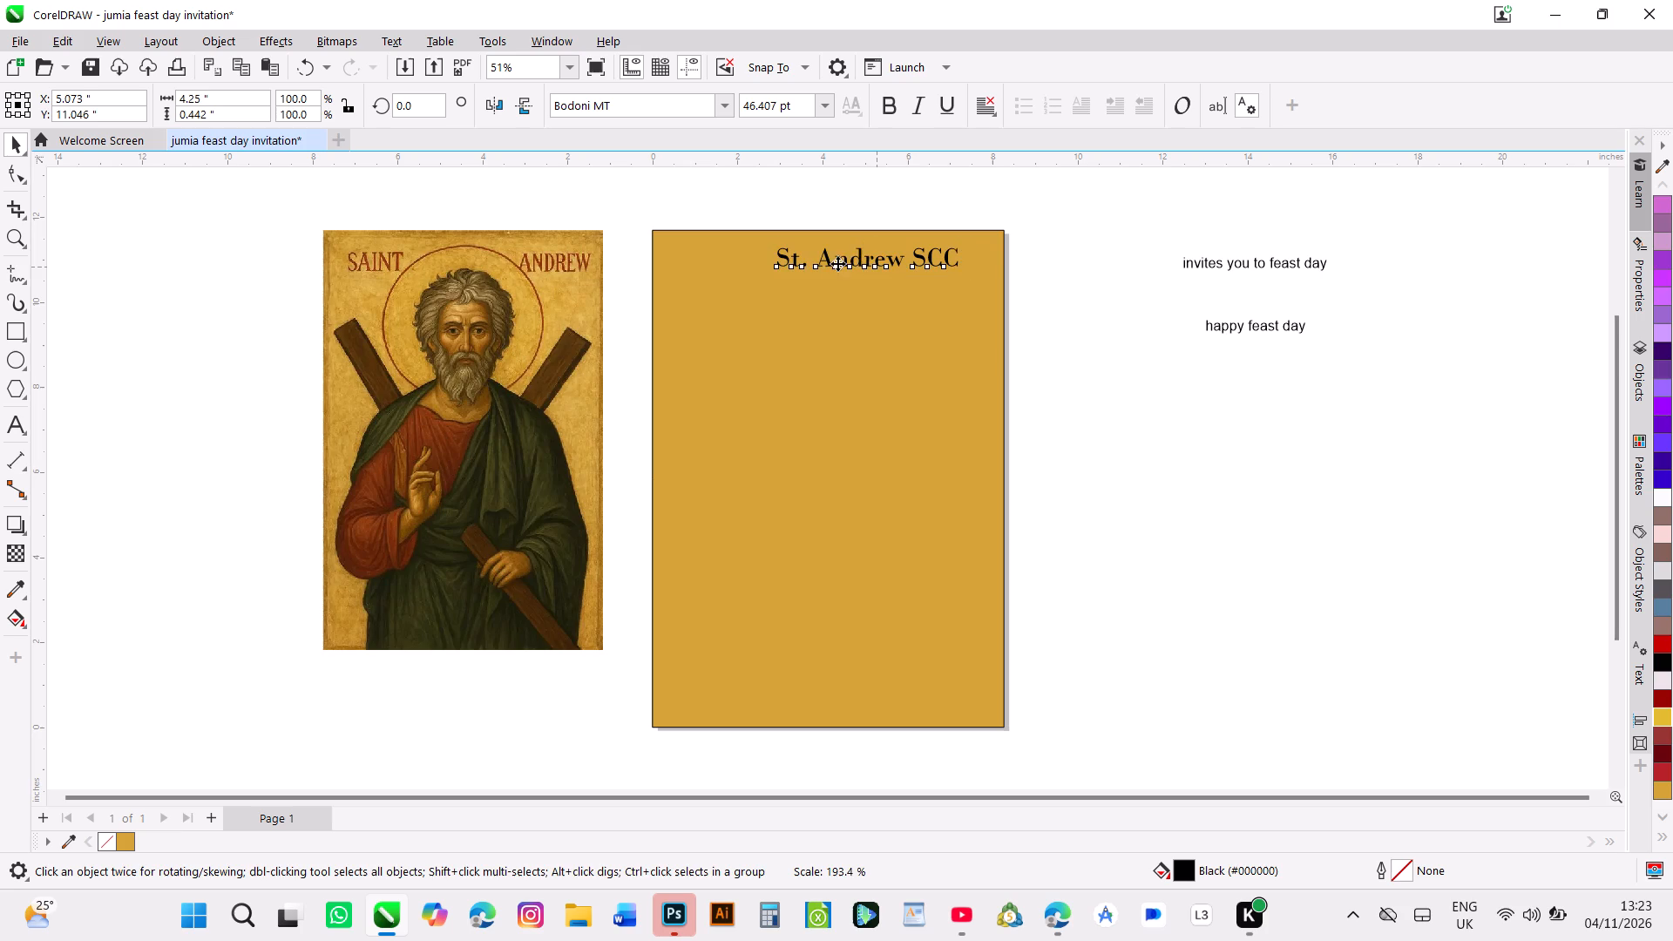
drag(837, 263, 817, 263)
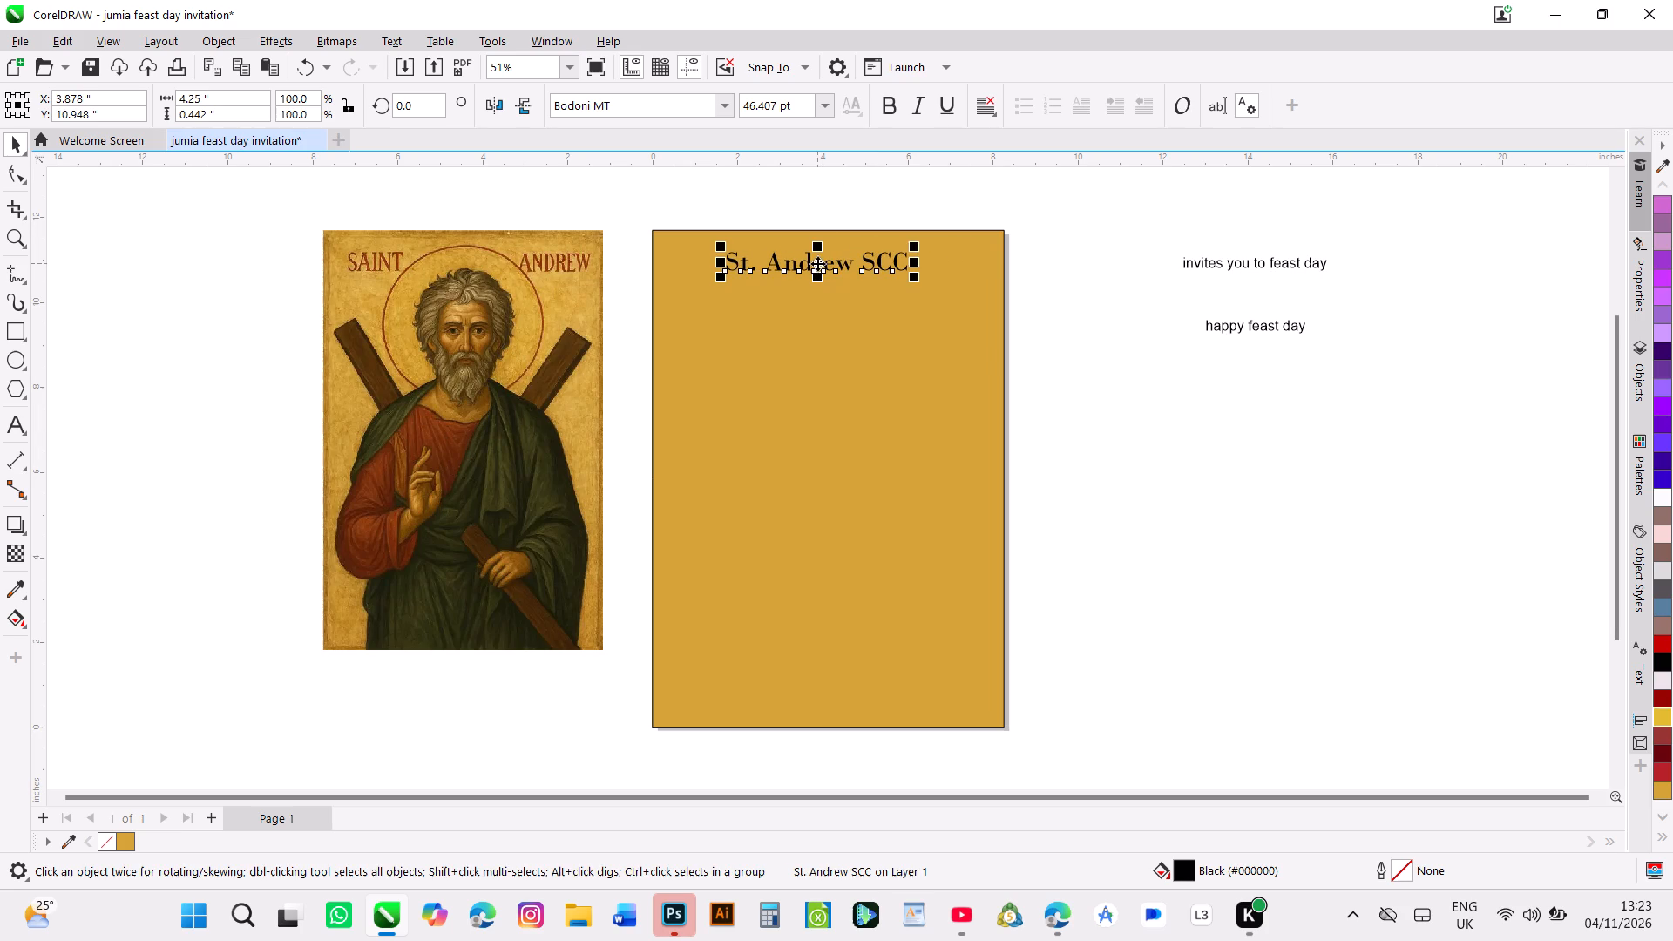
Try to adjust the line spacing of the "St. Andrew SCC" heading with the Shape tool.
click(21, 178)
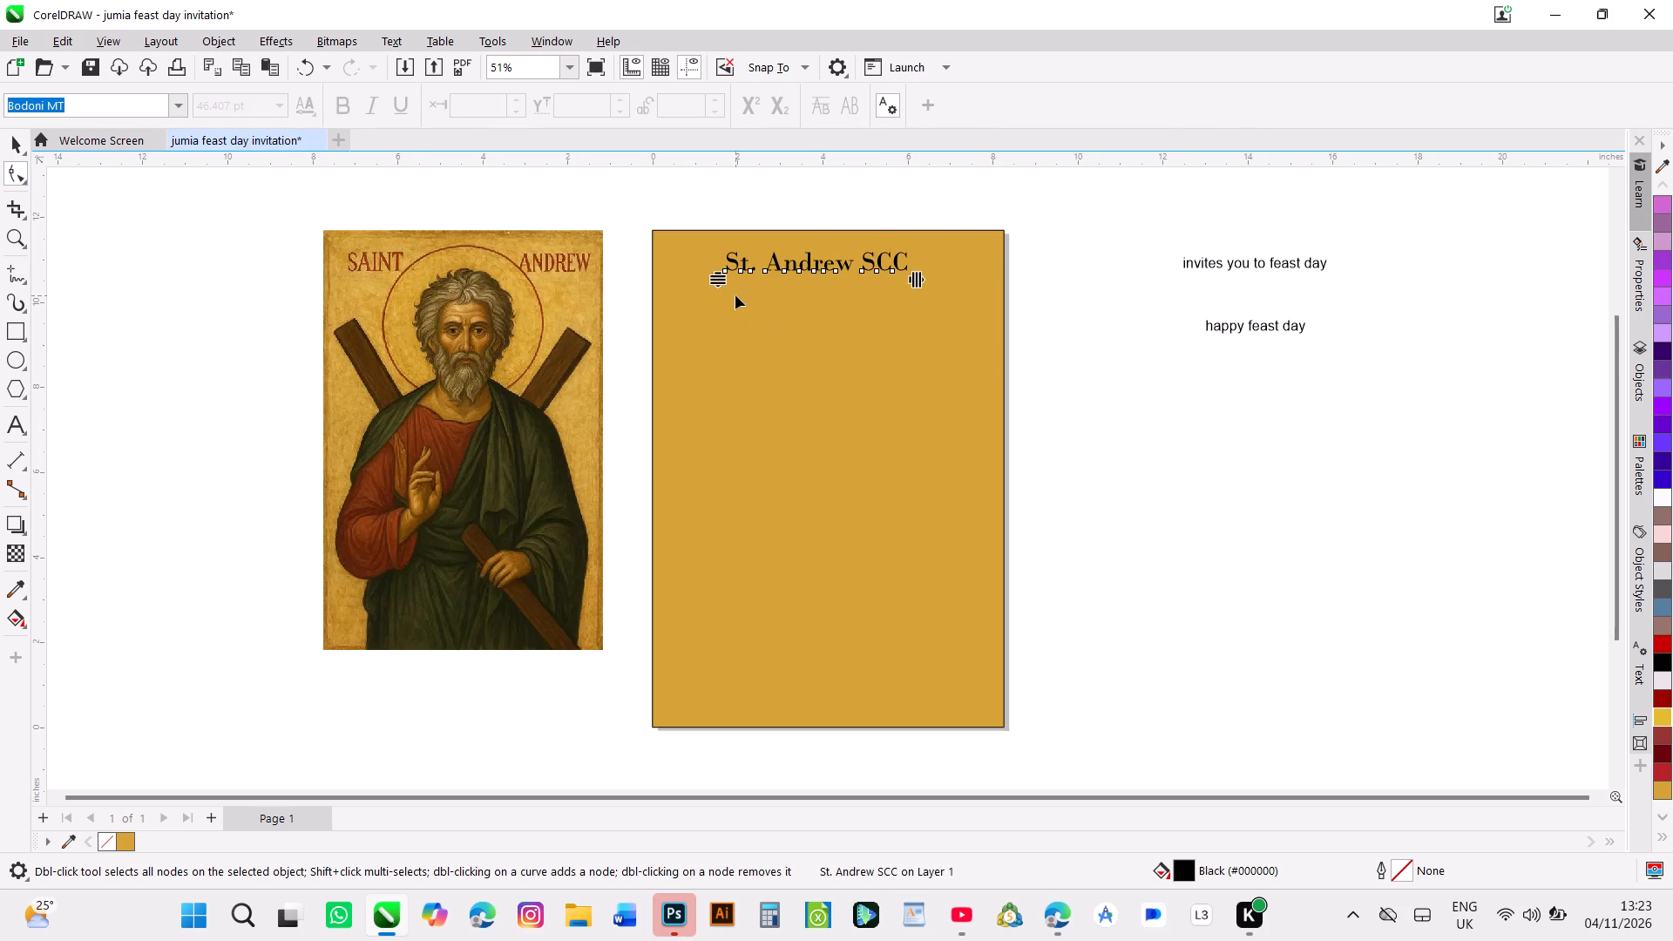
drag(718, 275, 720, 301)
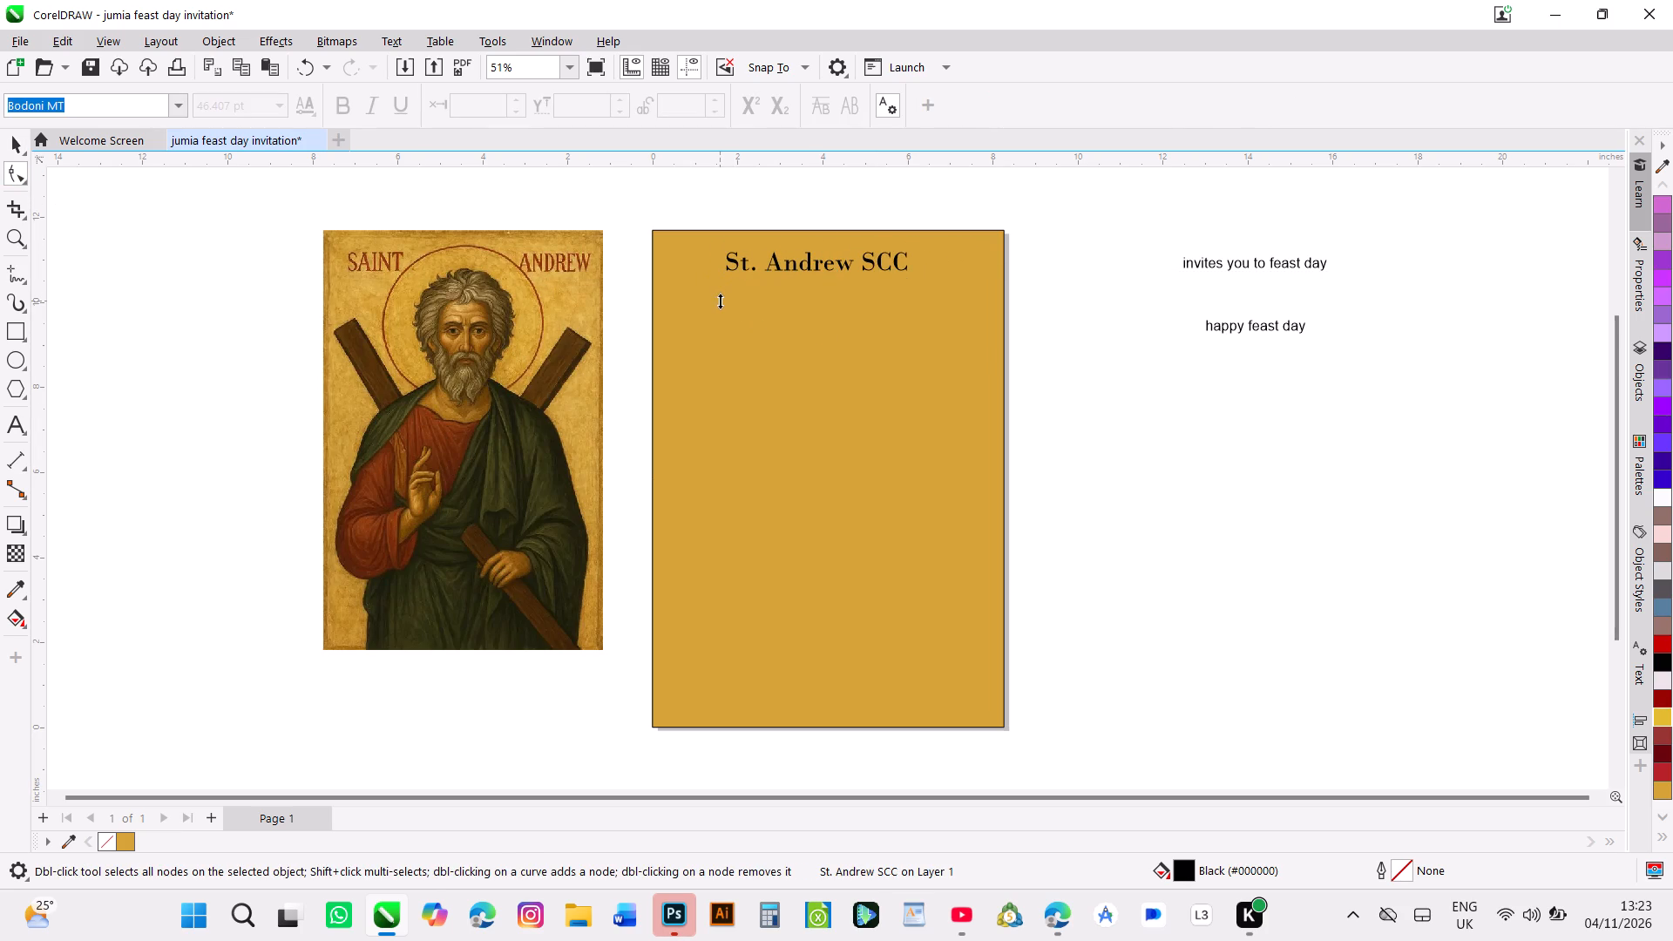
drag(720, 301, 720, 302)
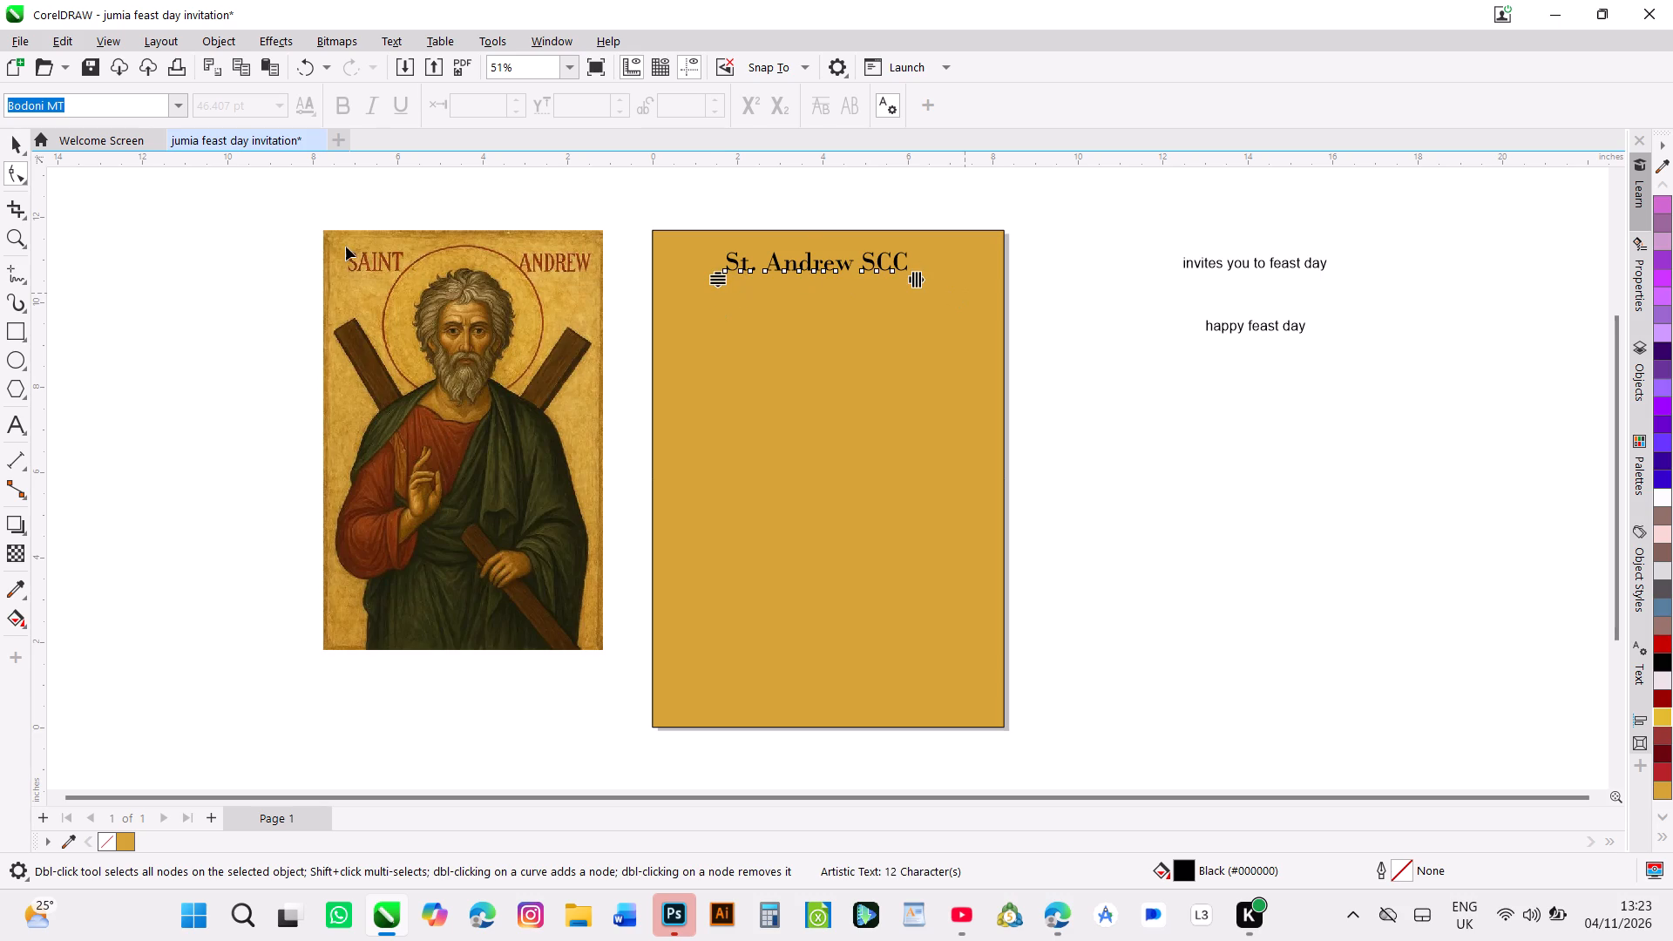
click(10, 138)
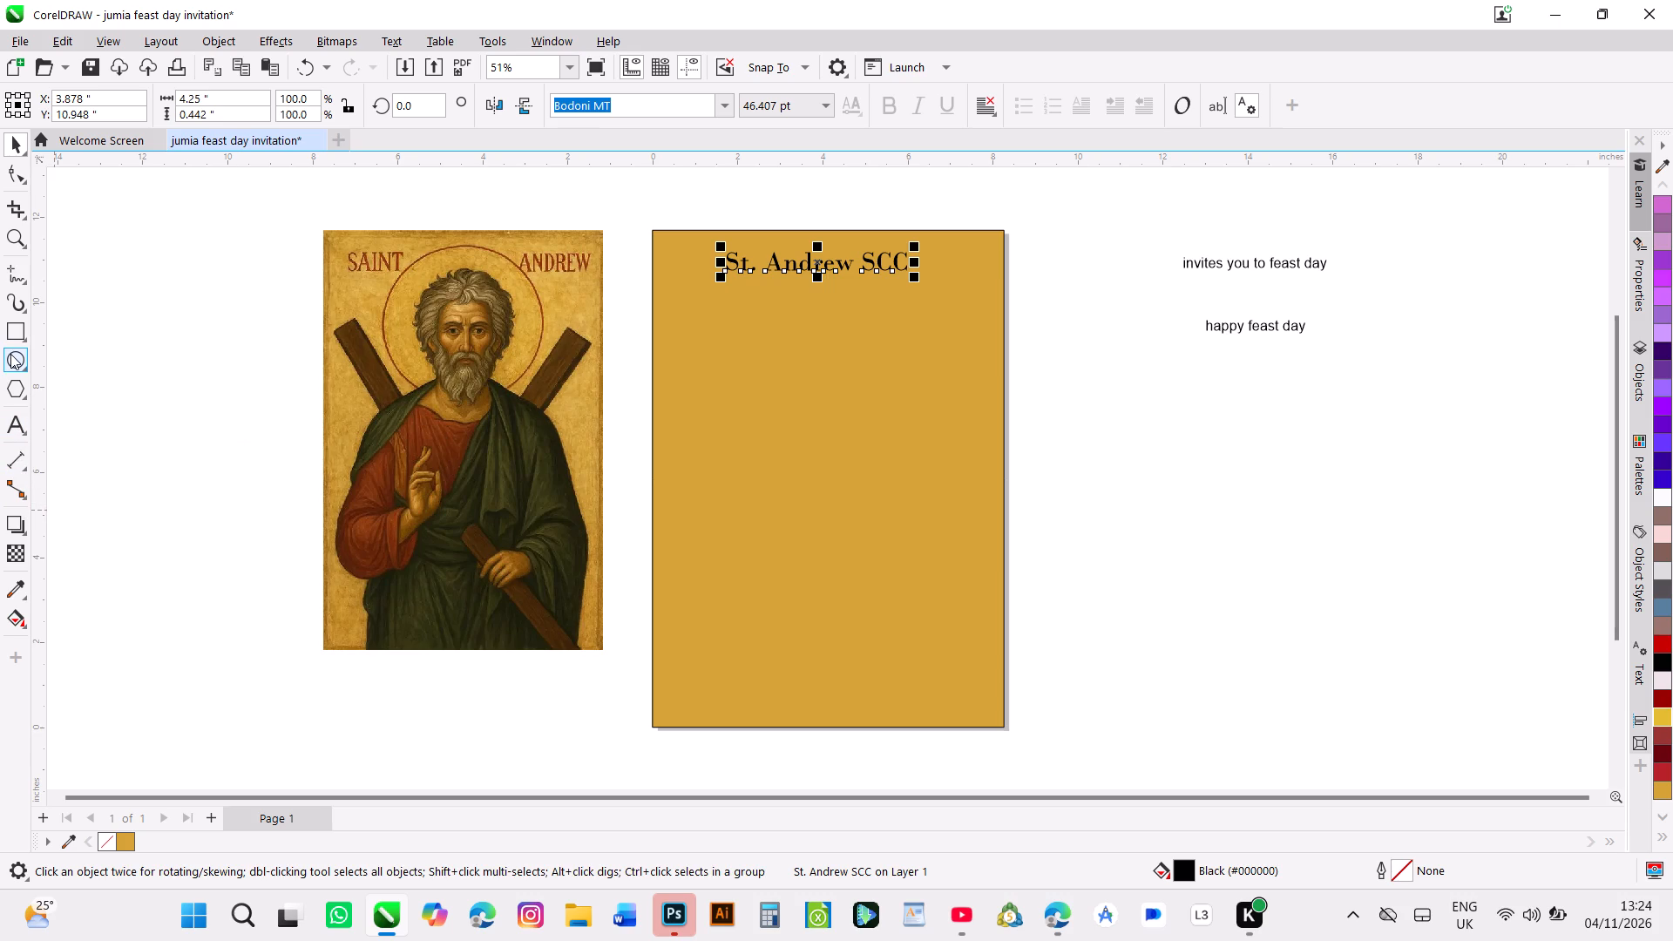
Draw a closed Pen-tool triangle about 8.27 by 6.2 inches over the page's upper part, its diagonal running from the top-right corner to the left edge.
click(23, 286)
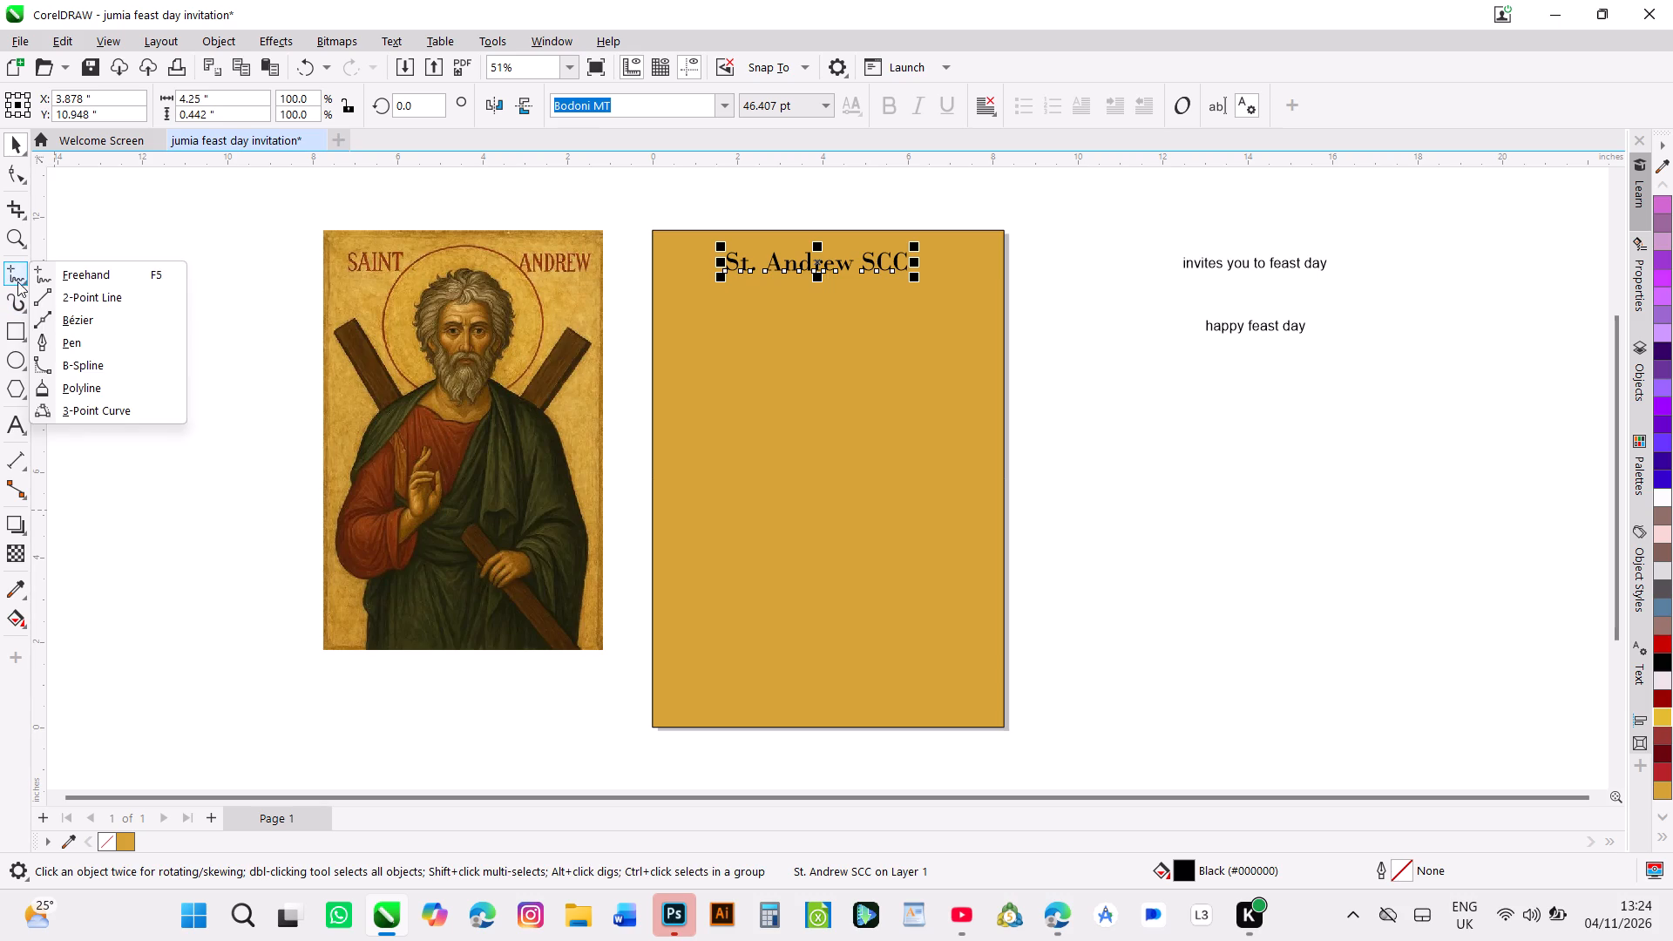
click(63, 335)
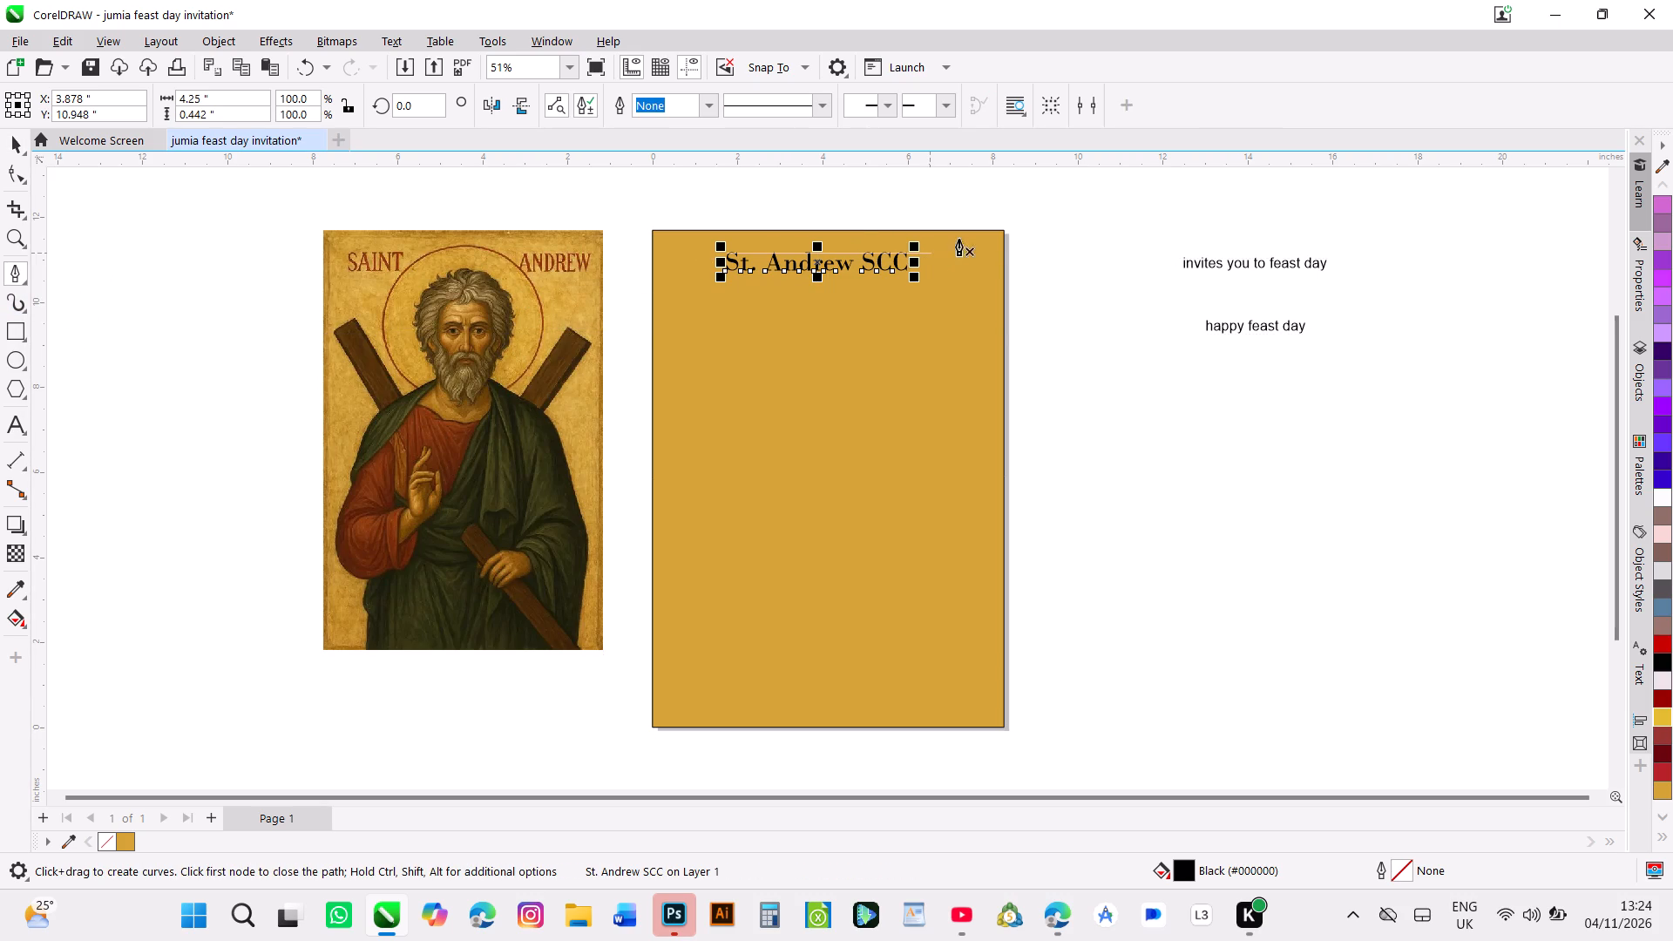
click(1003, 234)
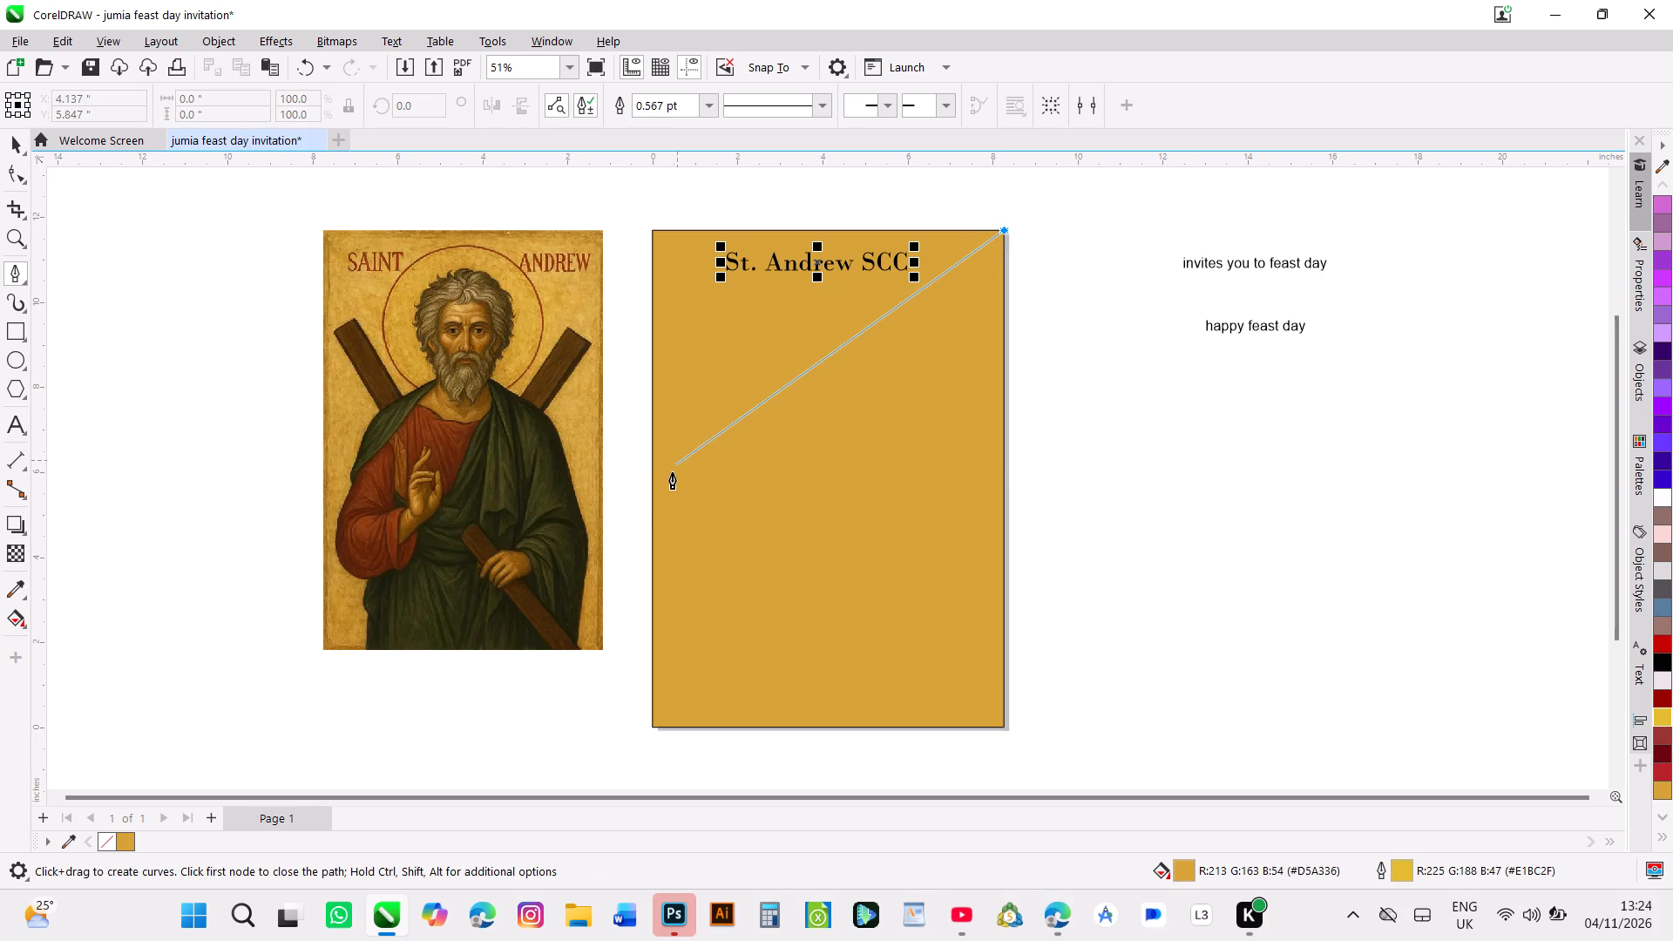
click(653, 494)
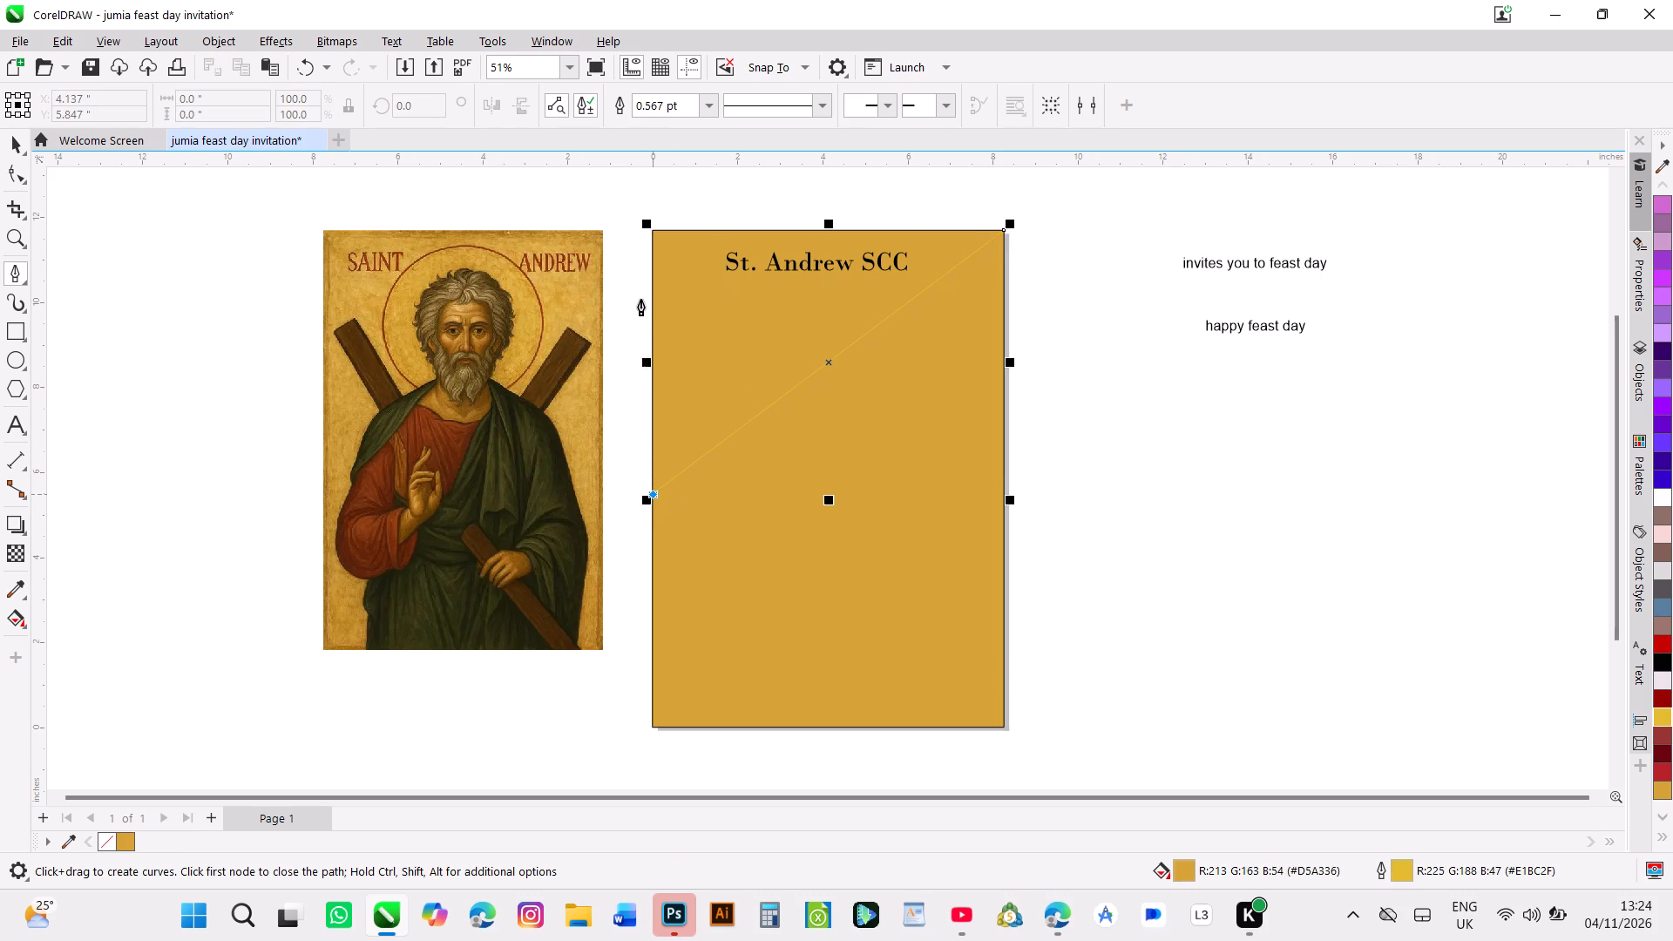
click(650, 229)
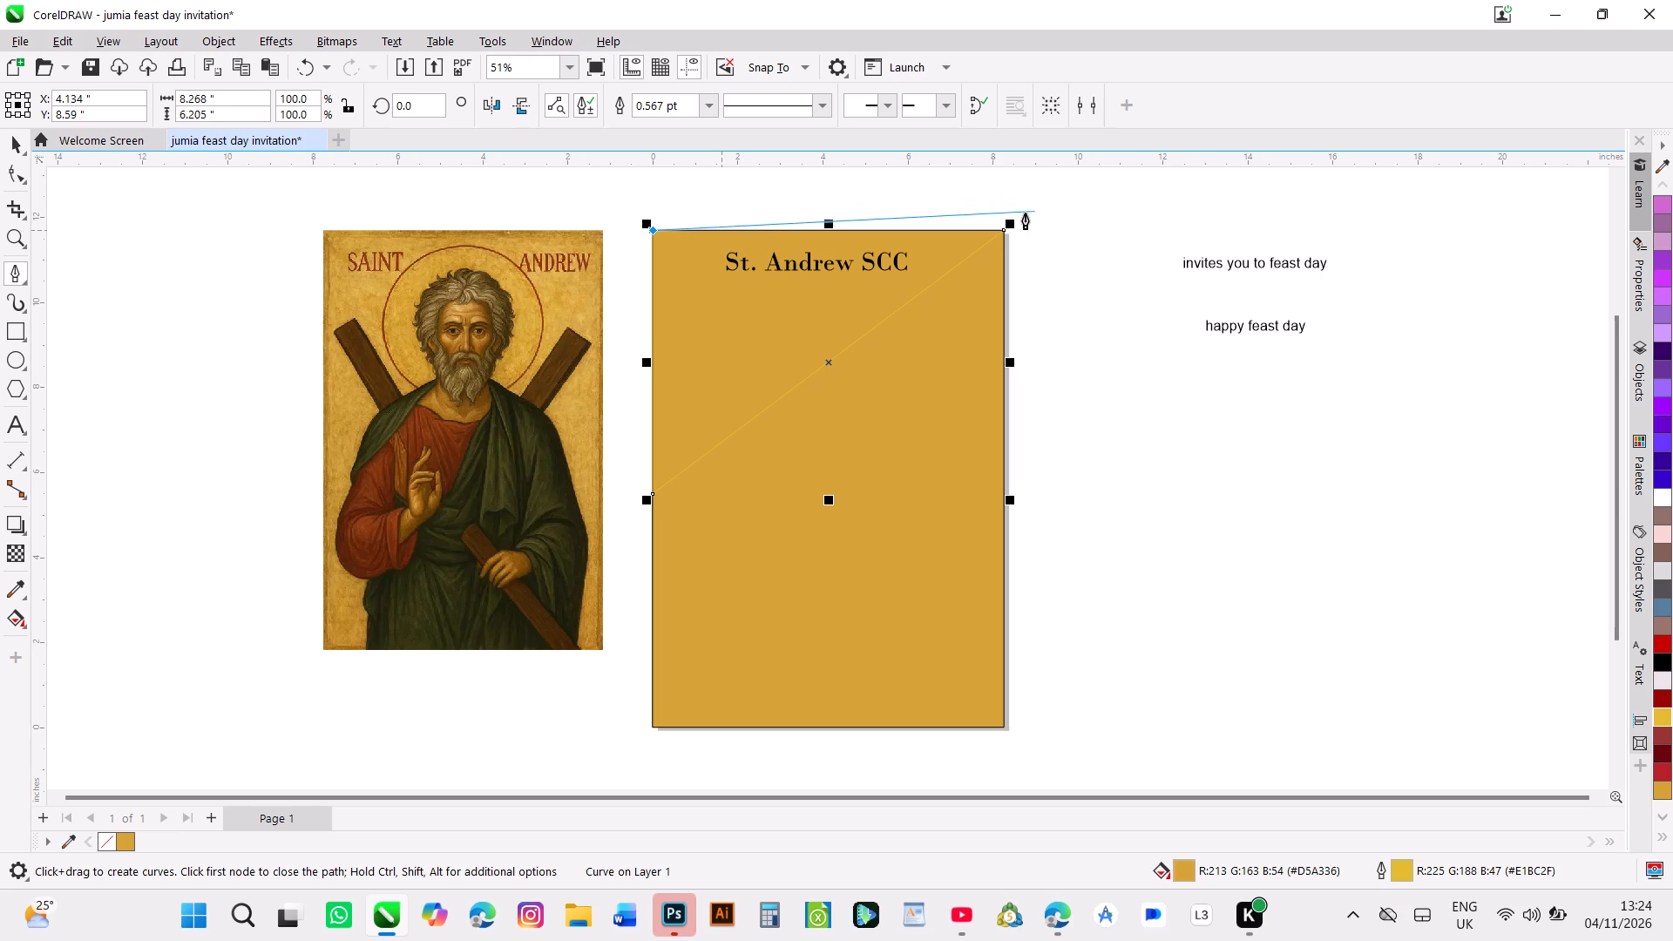
click(1001, 230)
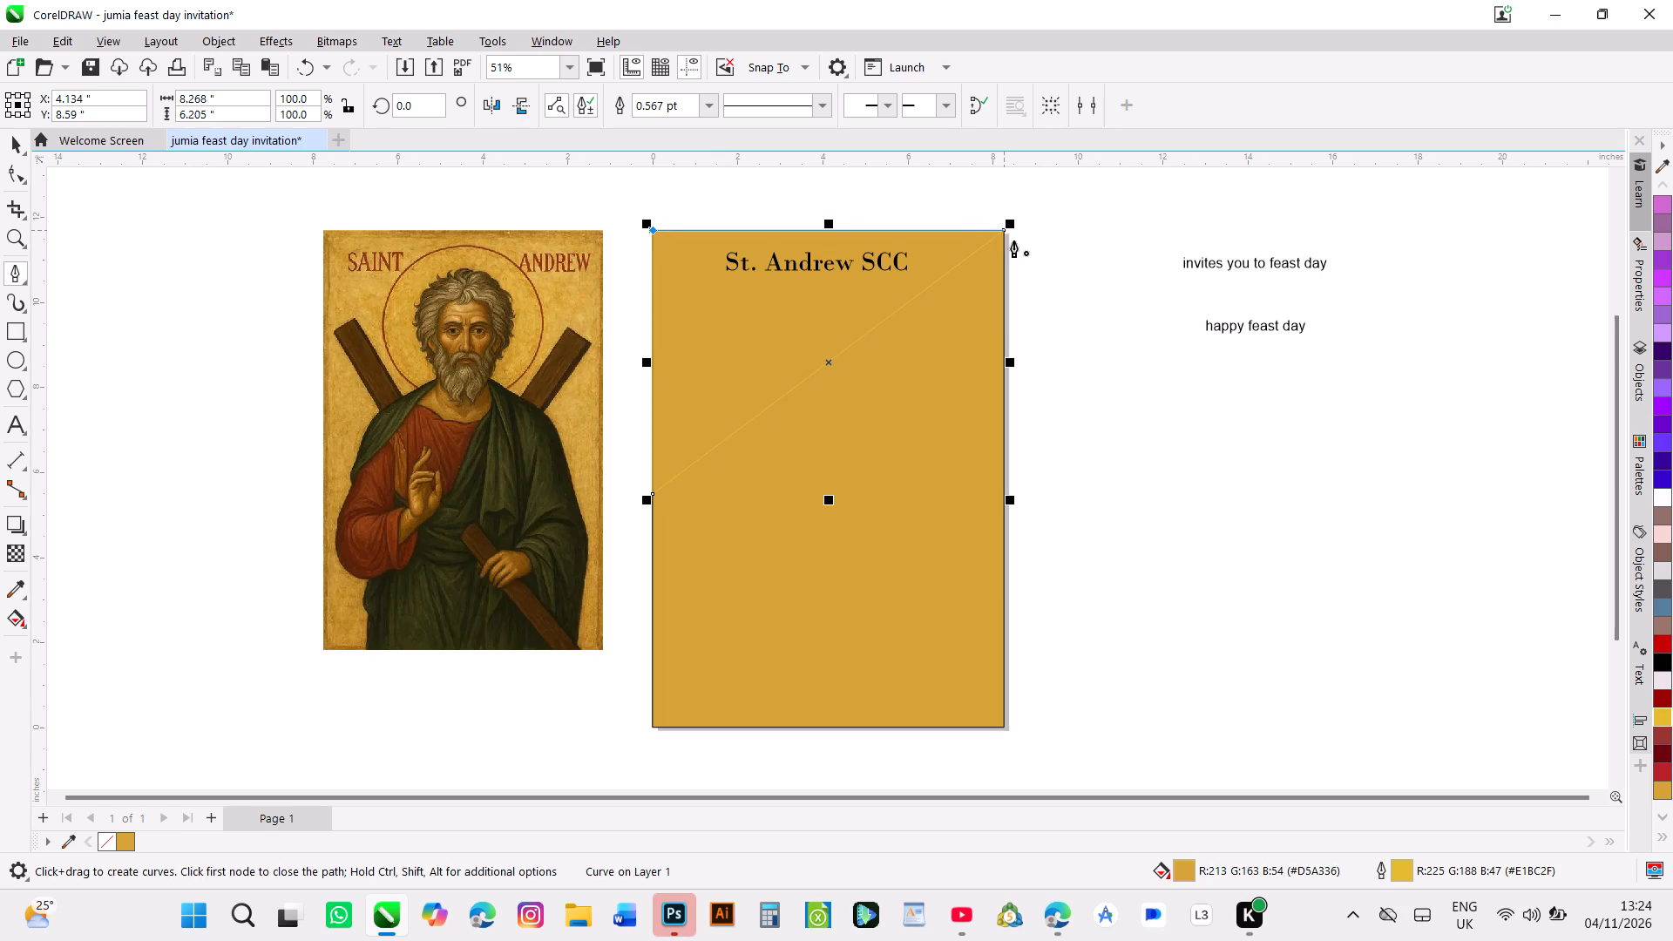
Move the triangle off the page into the blank area below "happy feast day", at about X 14.2, Y 5.5 inches.
click(16, 139)
drag(781, 349, 1212, 488)
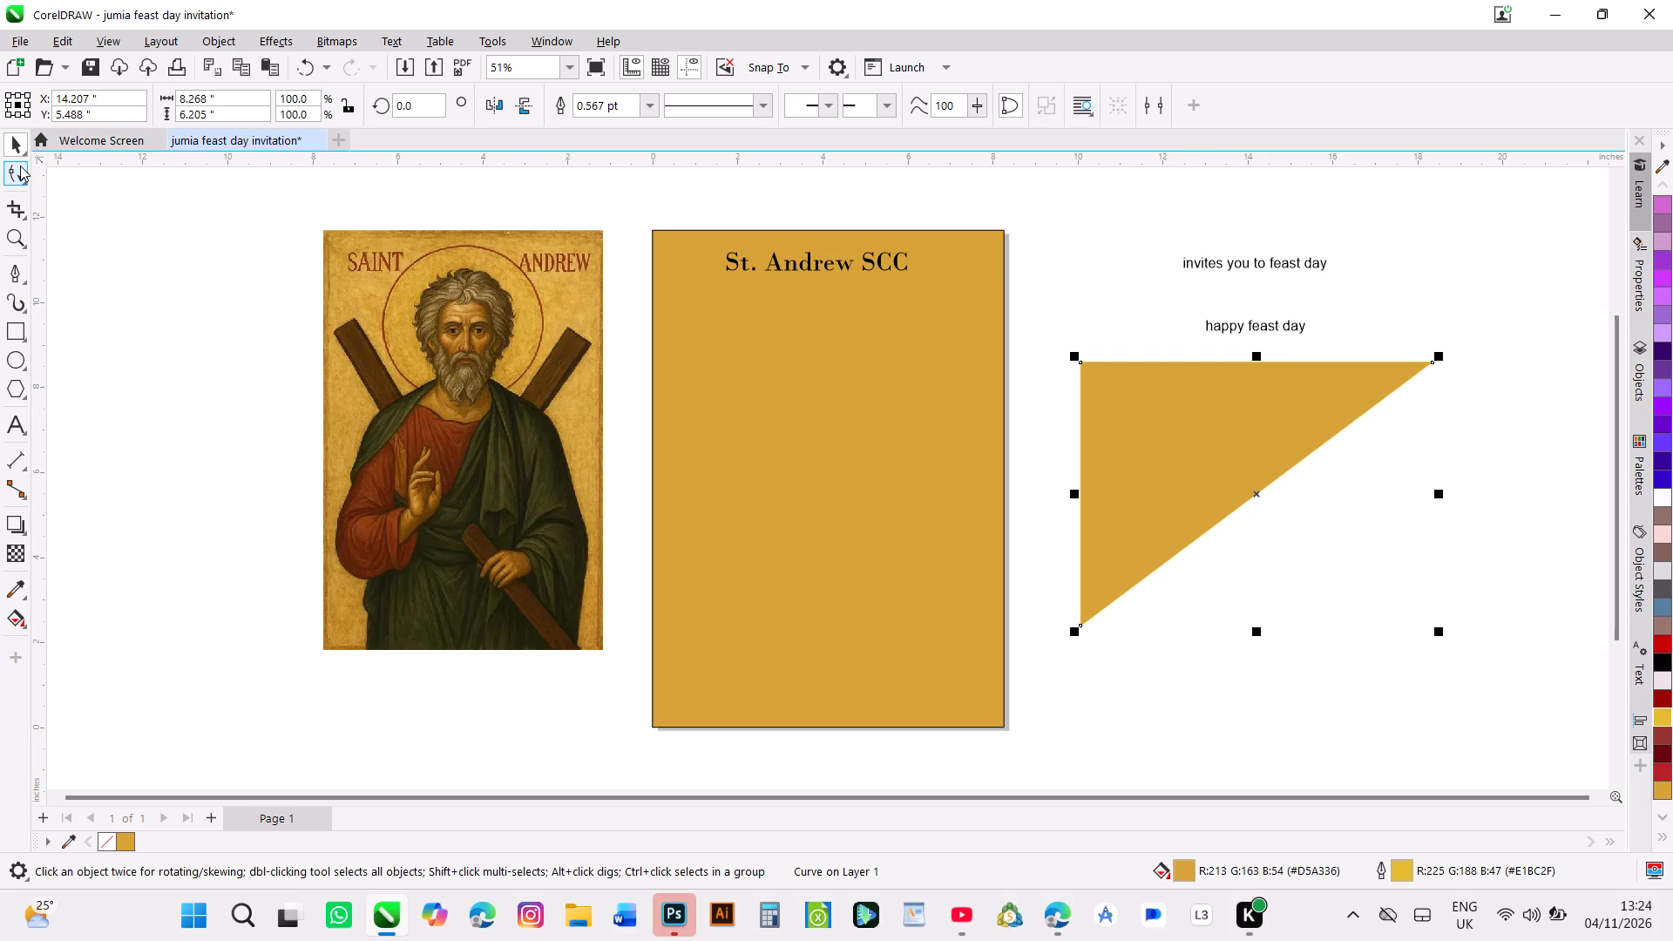
Convert the triangle's segments to curves and bend its diagonal edge inward toward the top-left corner.
click(17, 169)
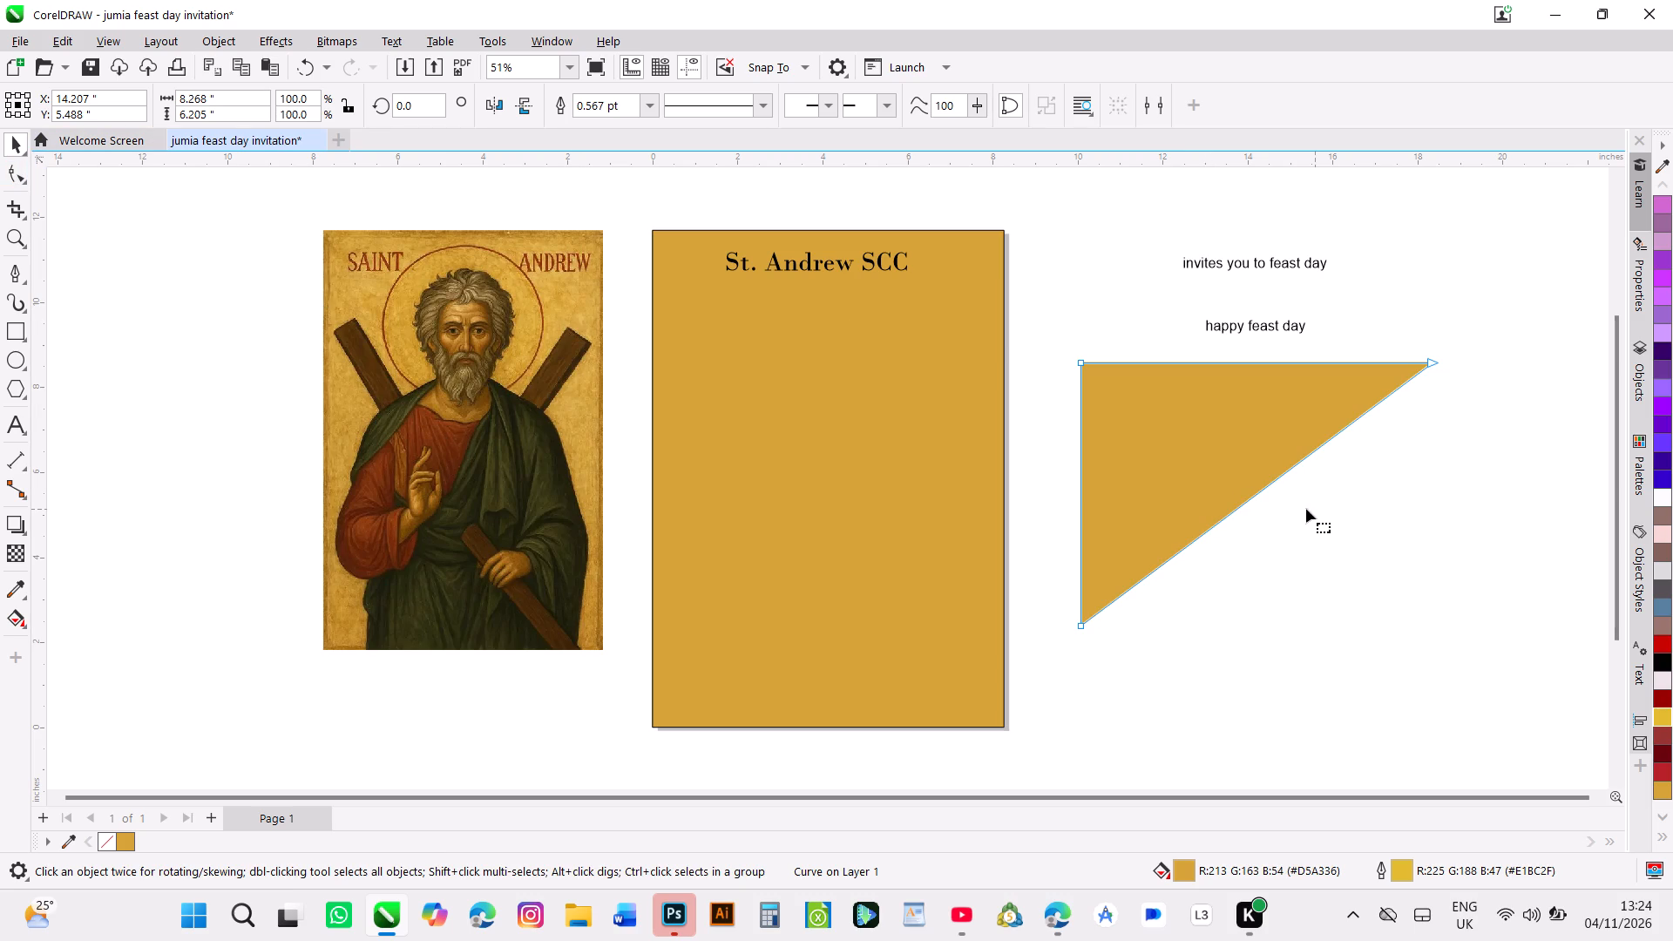
drag(1054, 341, 1452, 570)
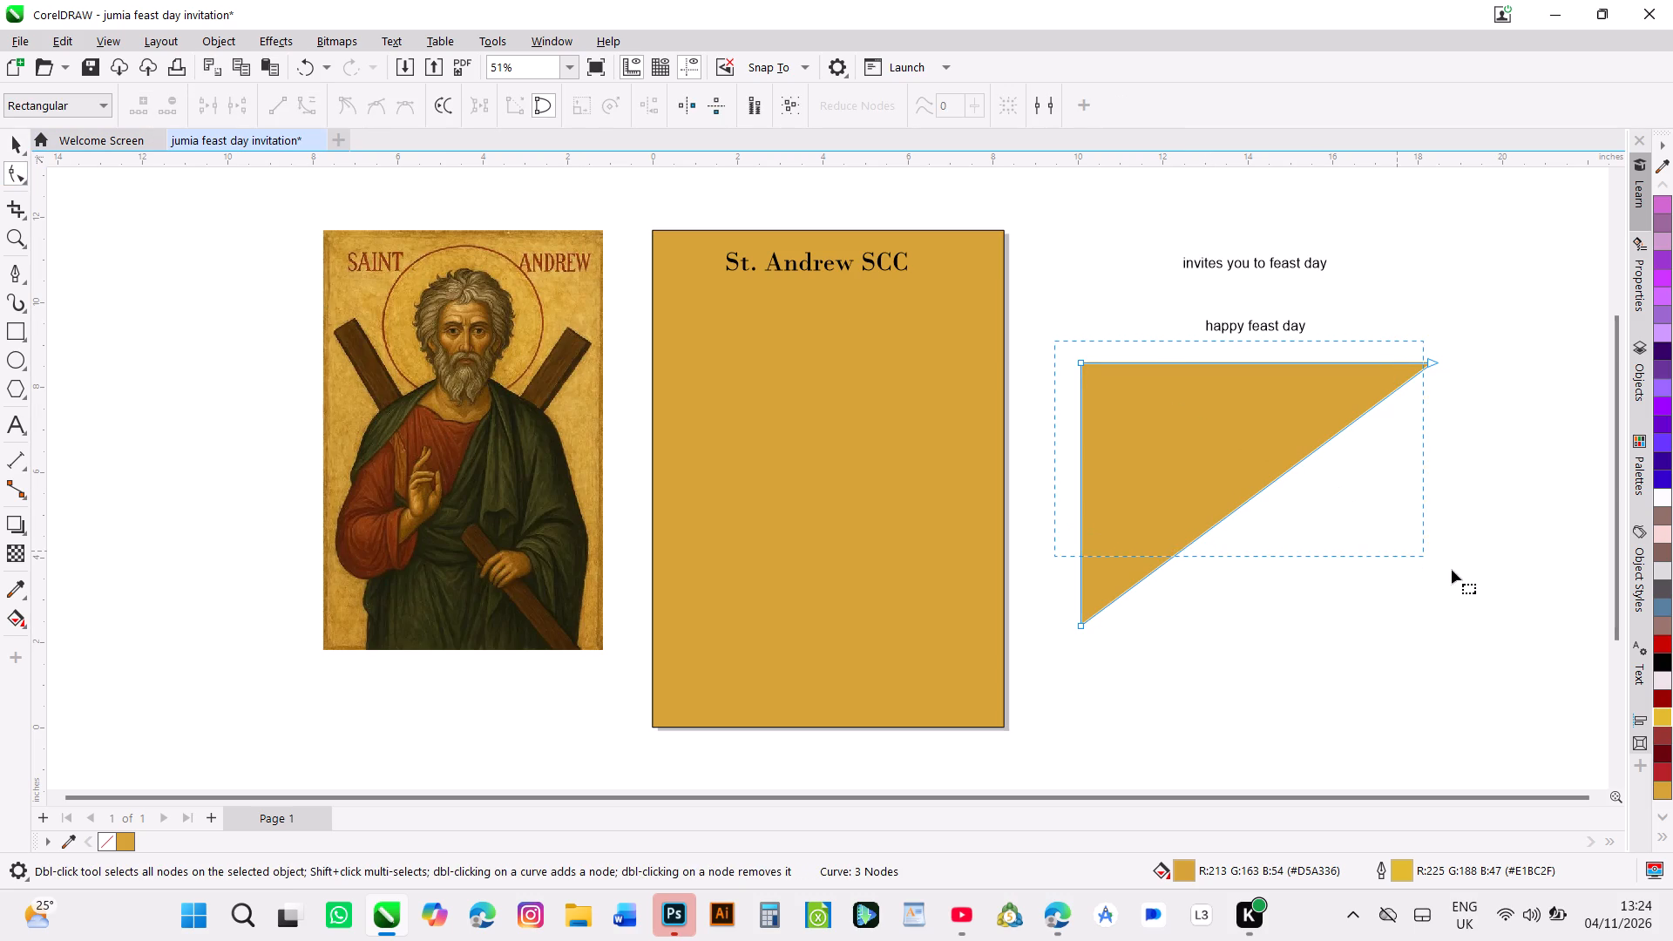
drag(1452, 570, 1533, 660)
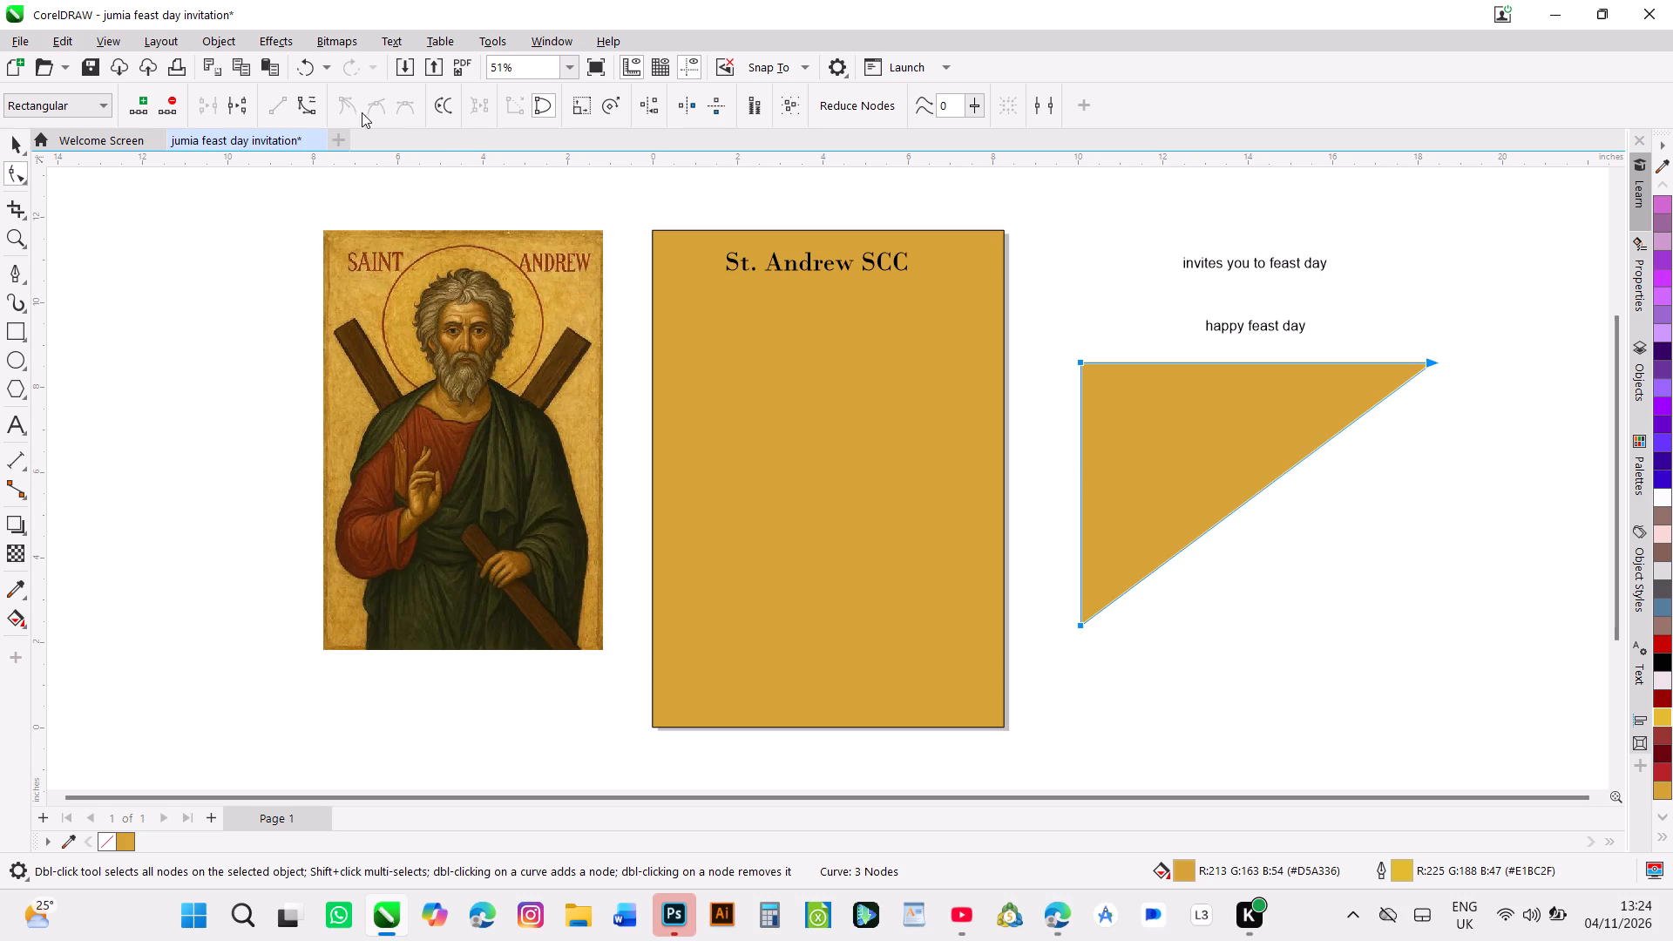
click(295, 106)
drag(1263, 486, 1229, 460)
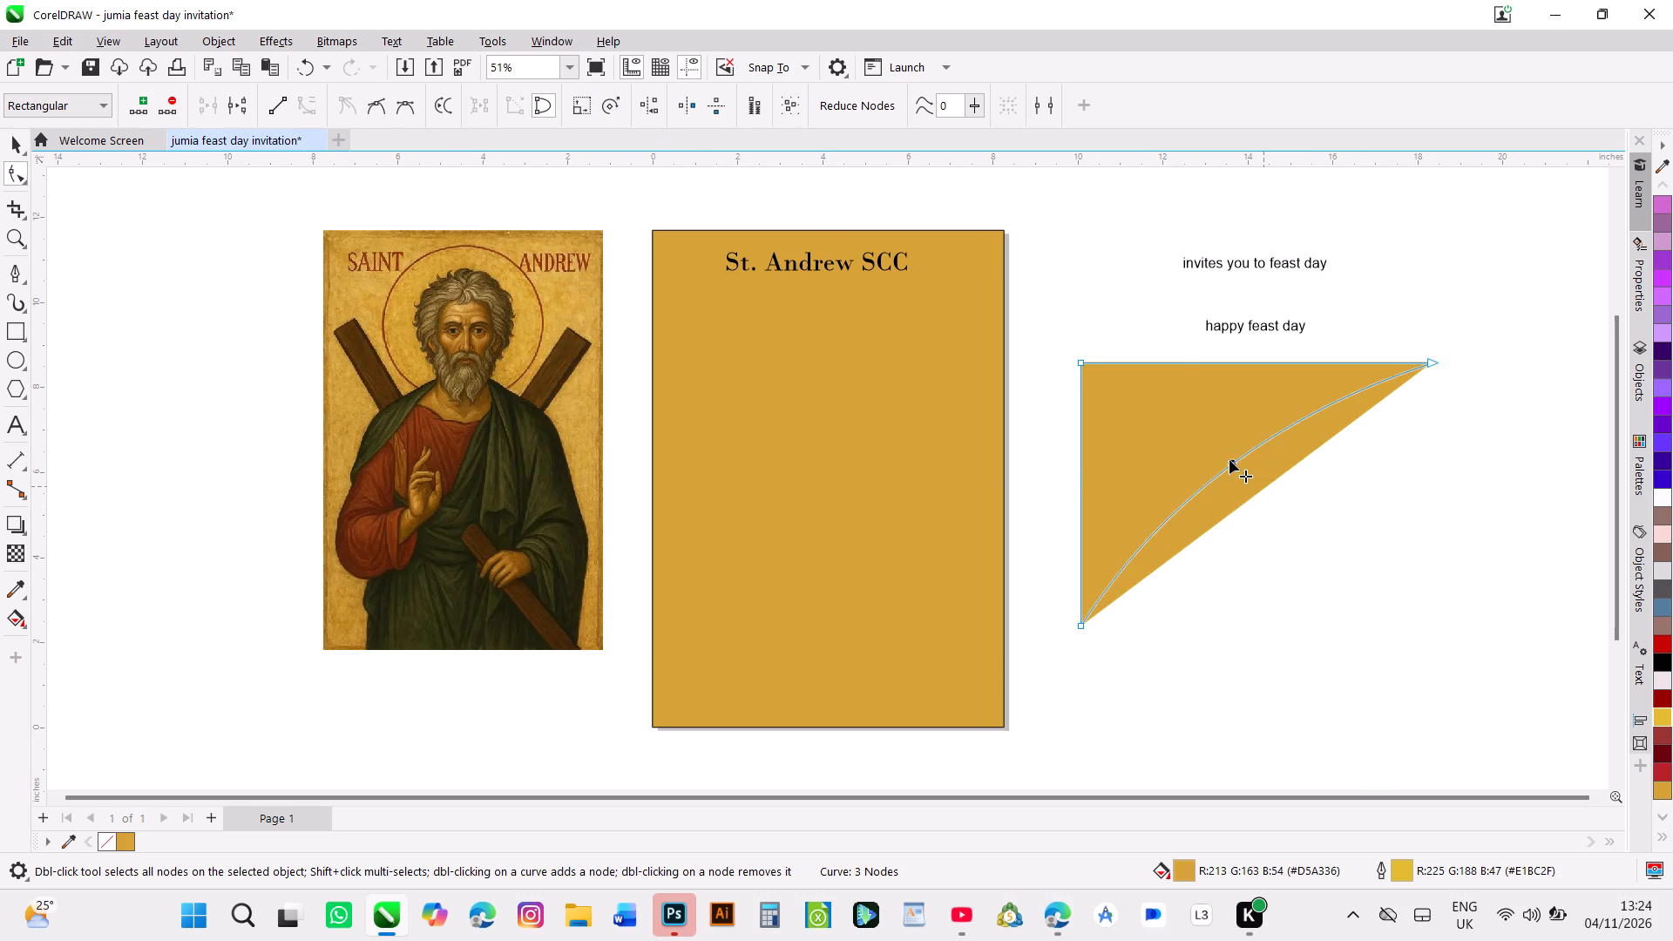
drag(1229, 460, 1211, 441)
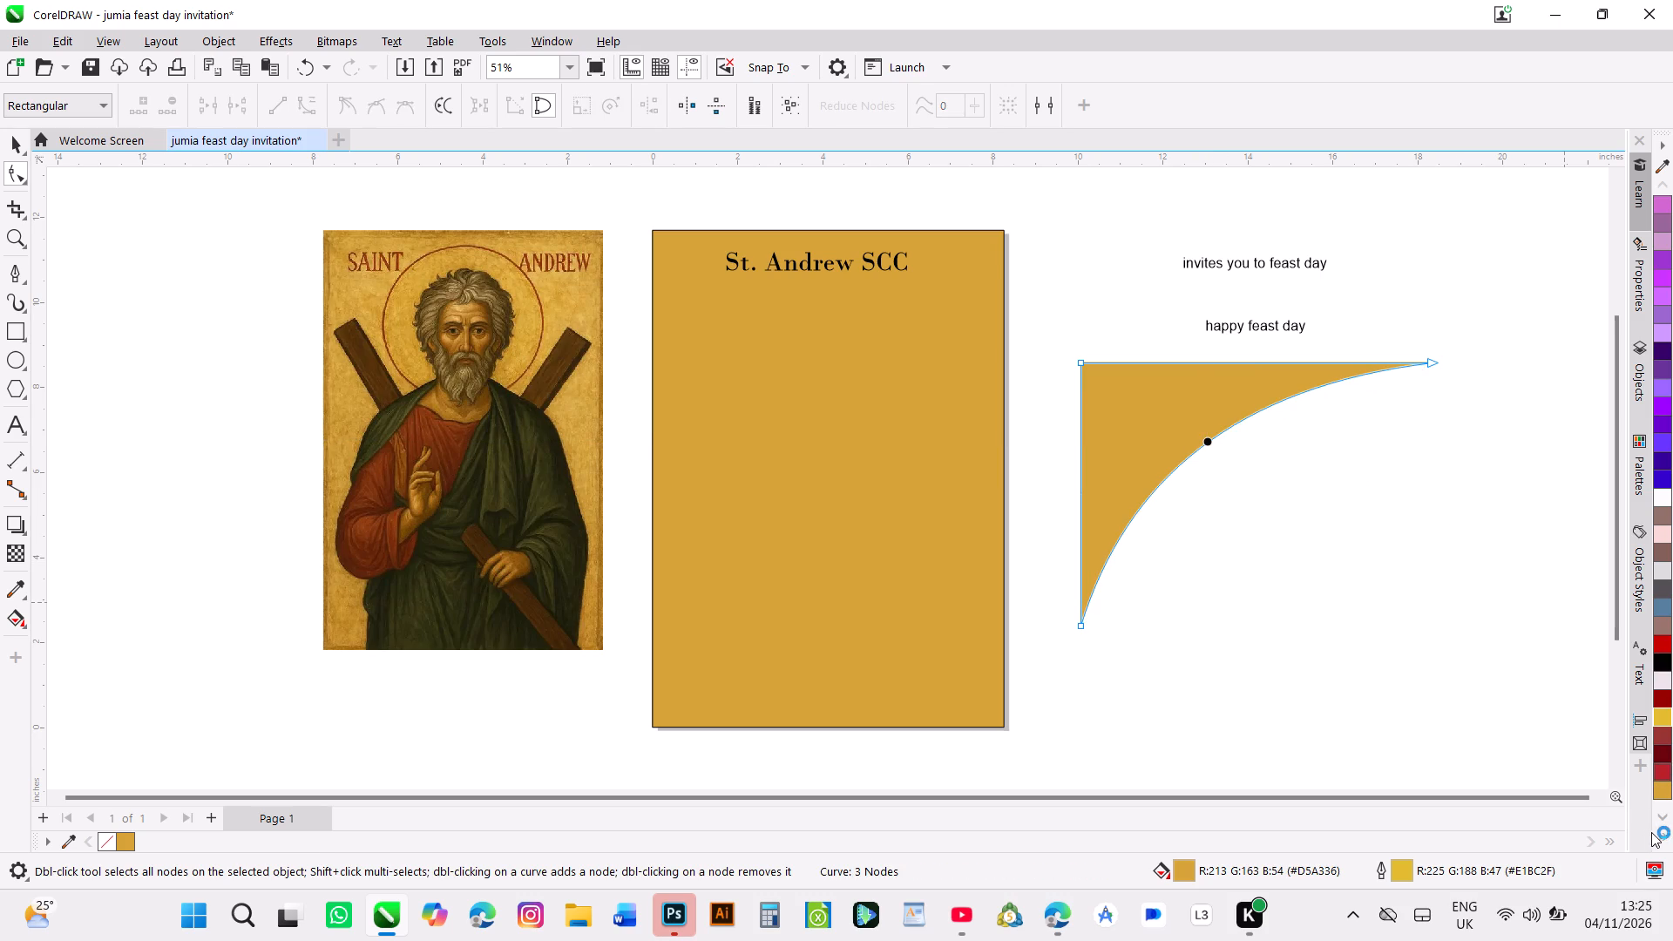
Sample a darker gold from the bottom-left corner of the saint's image and fill the curved triangle with it (#B37E25).
double_click(1663, 814)
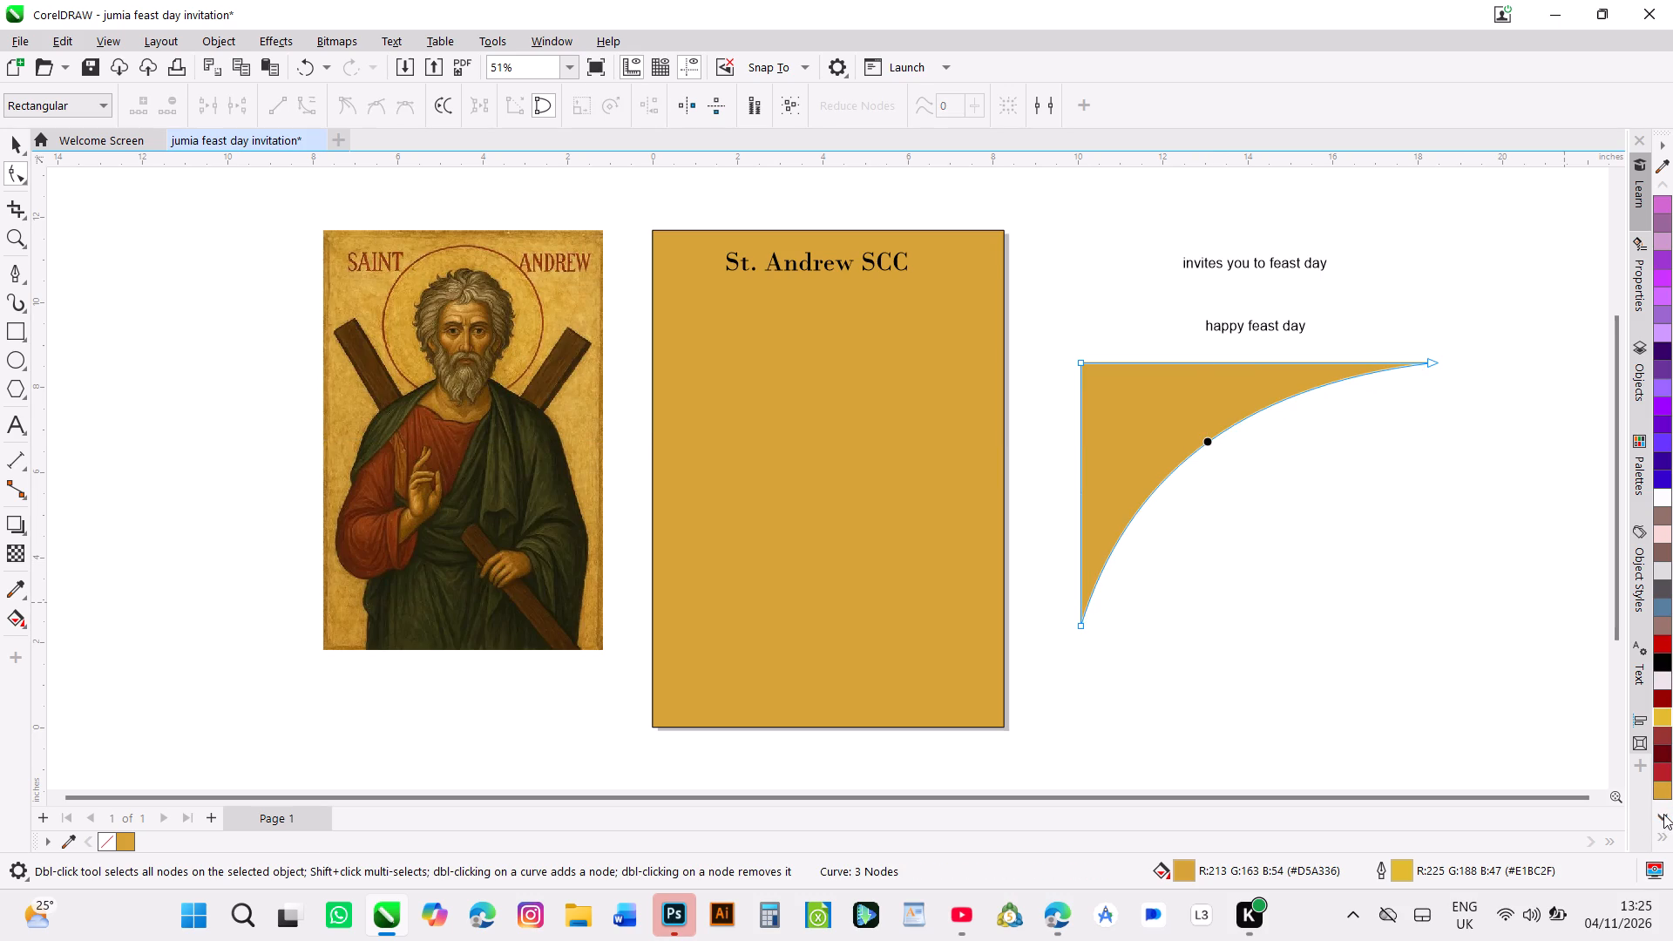
double_click(1663, 814)
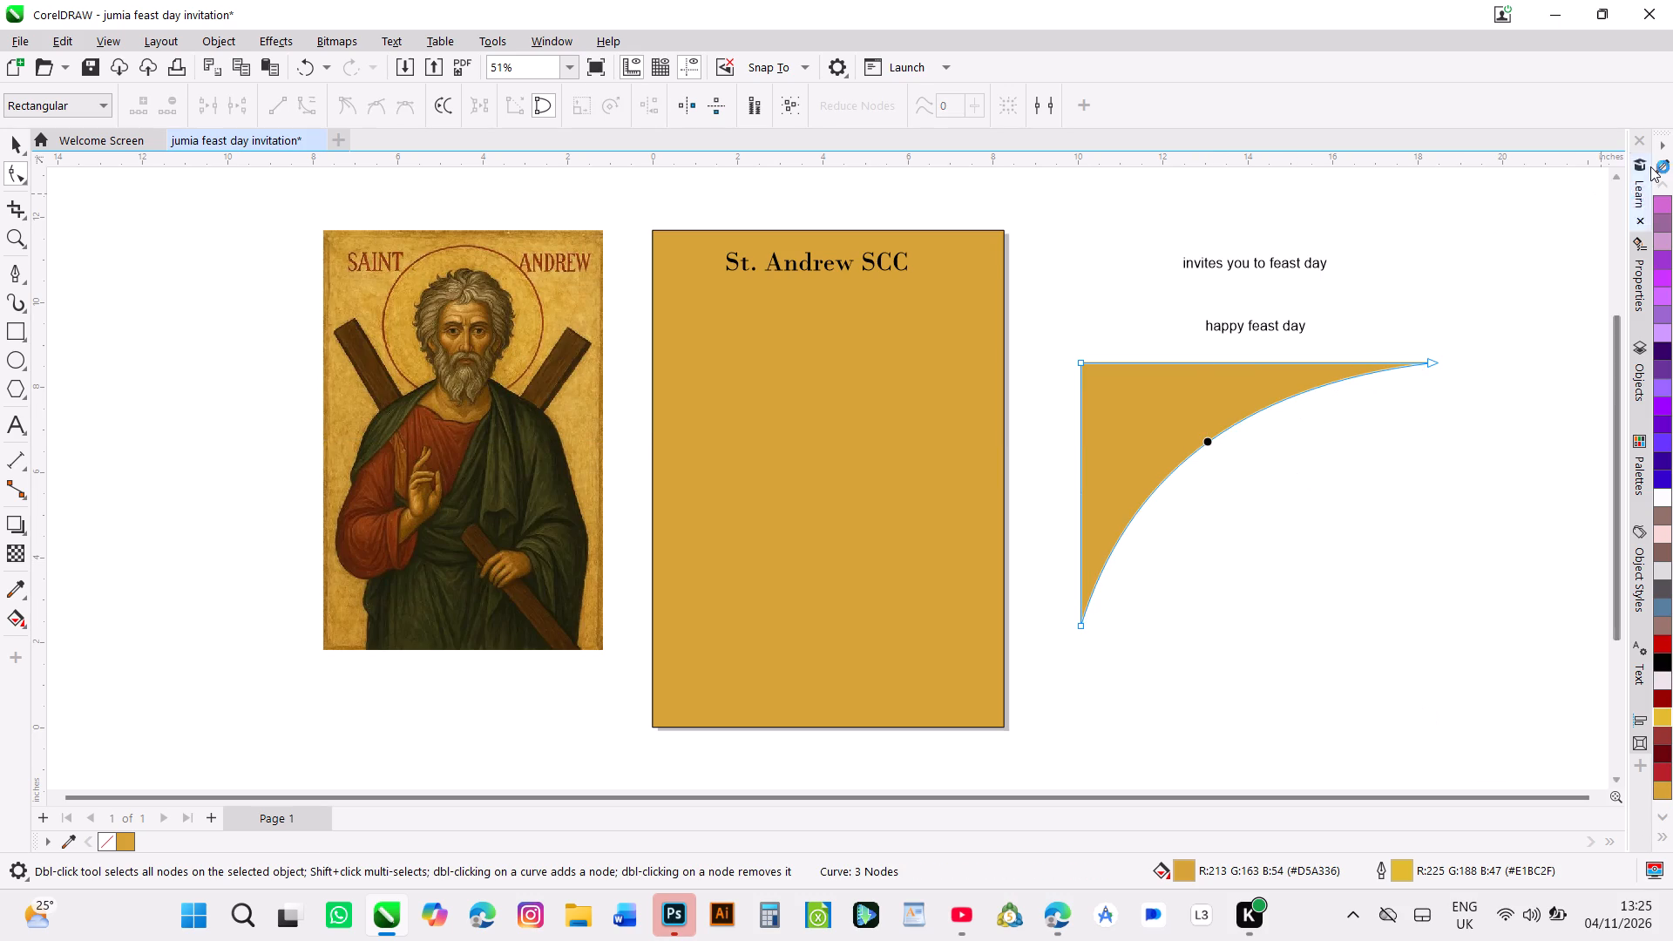
click(1654, 166)
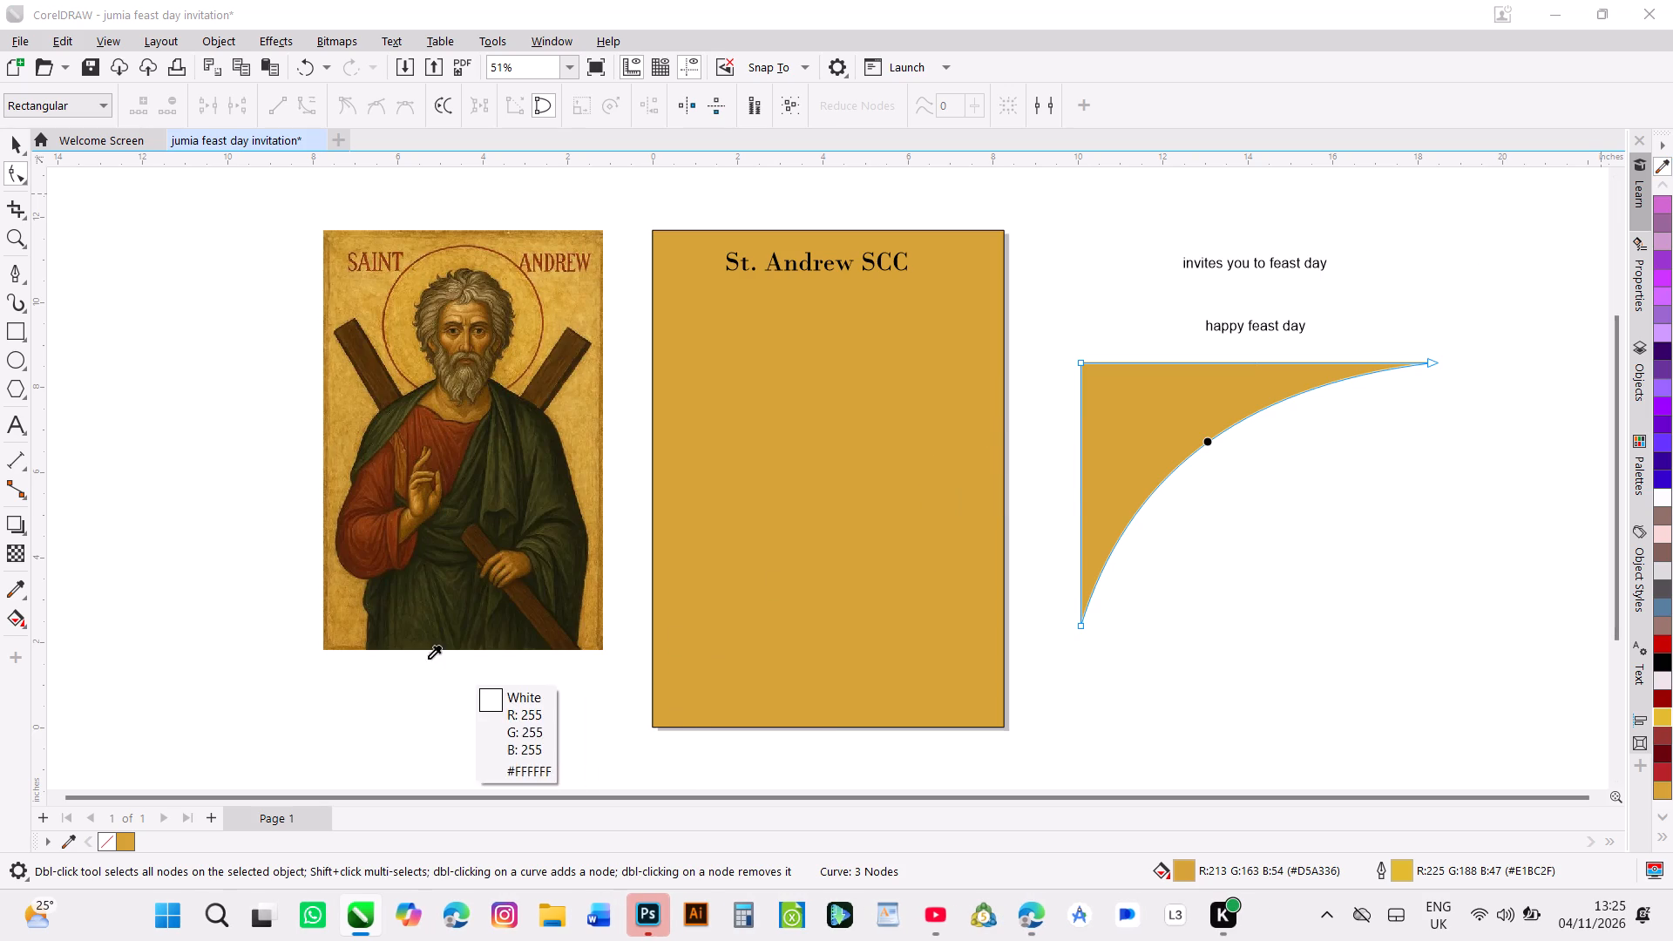
click(329, 644)
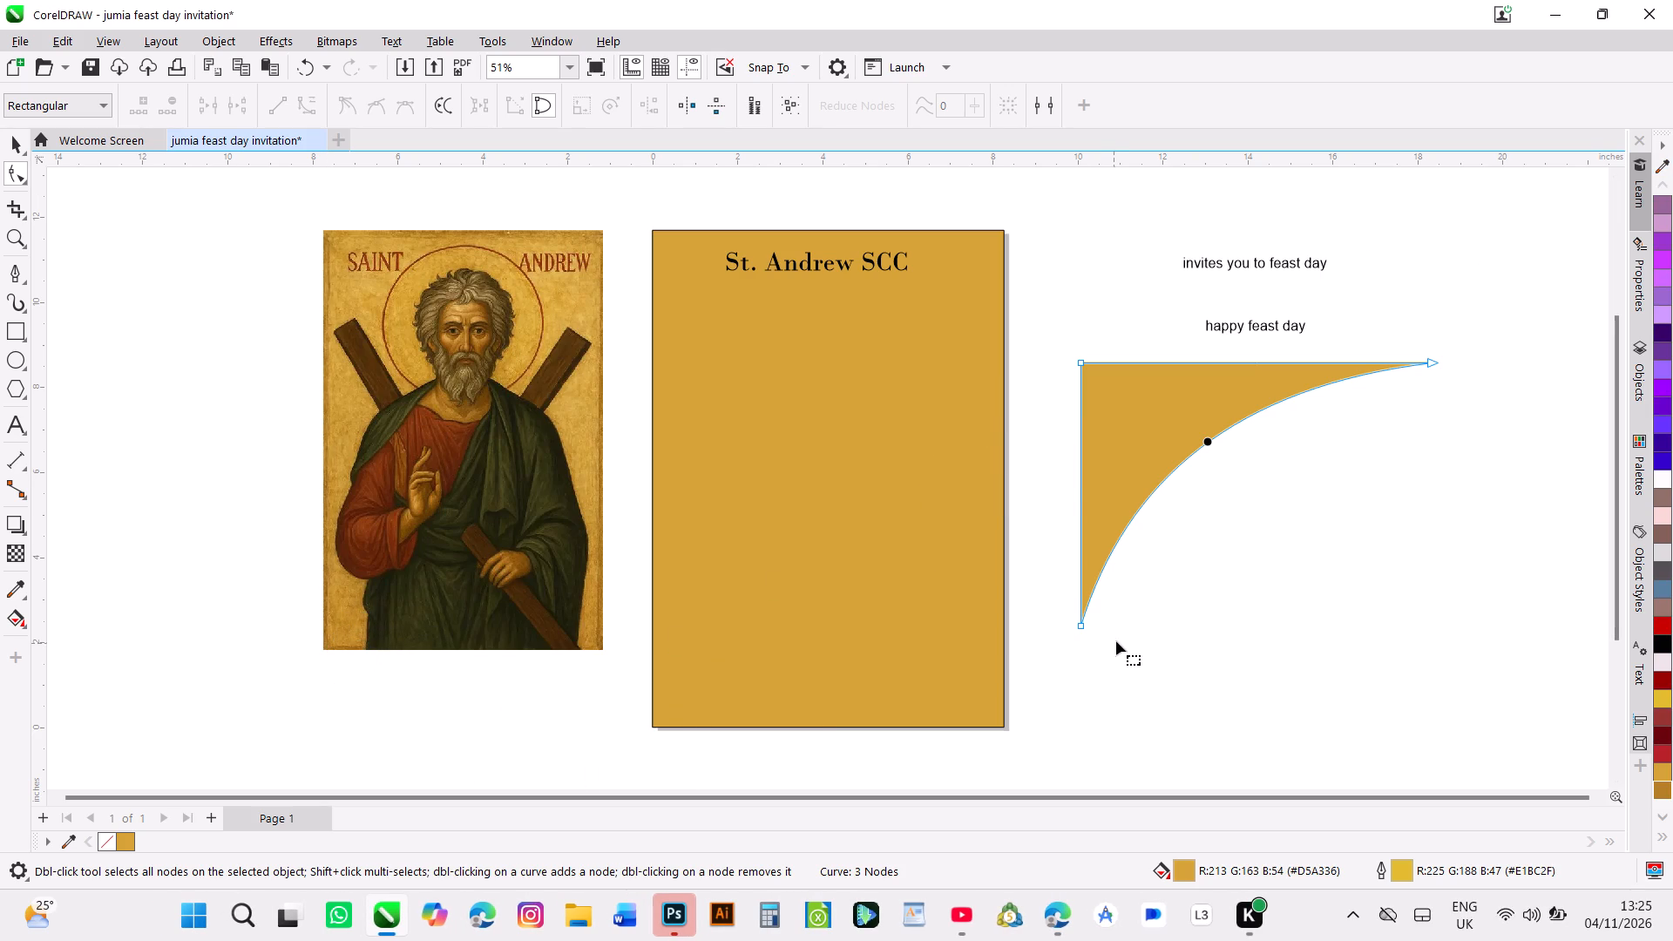
click(1663, 793)
click(14, 139)
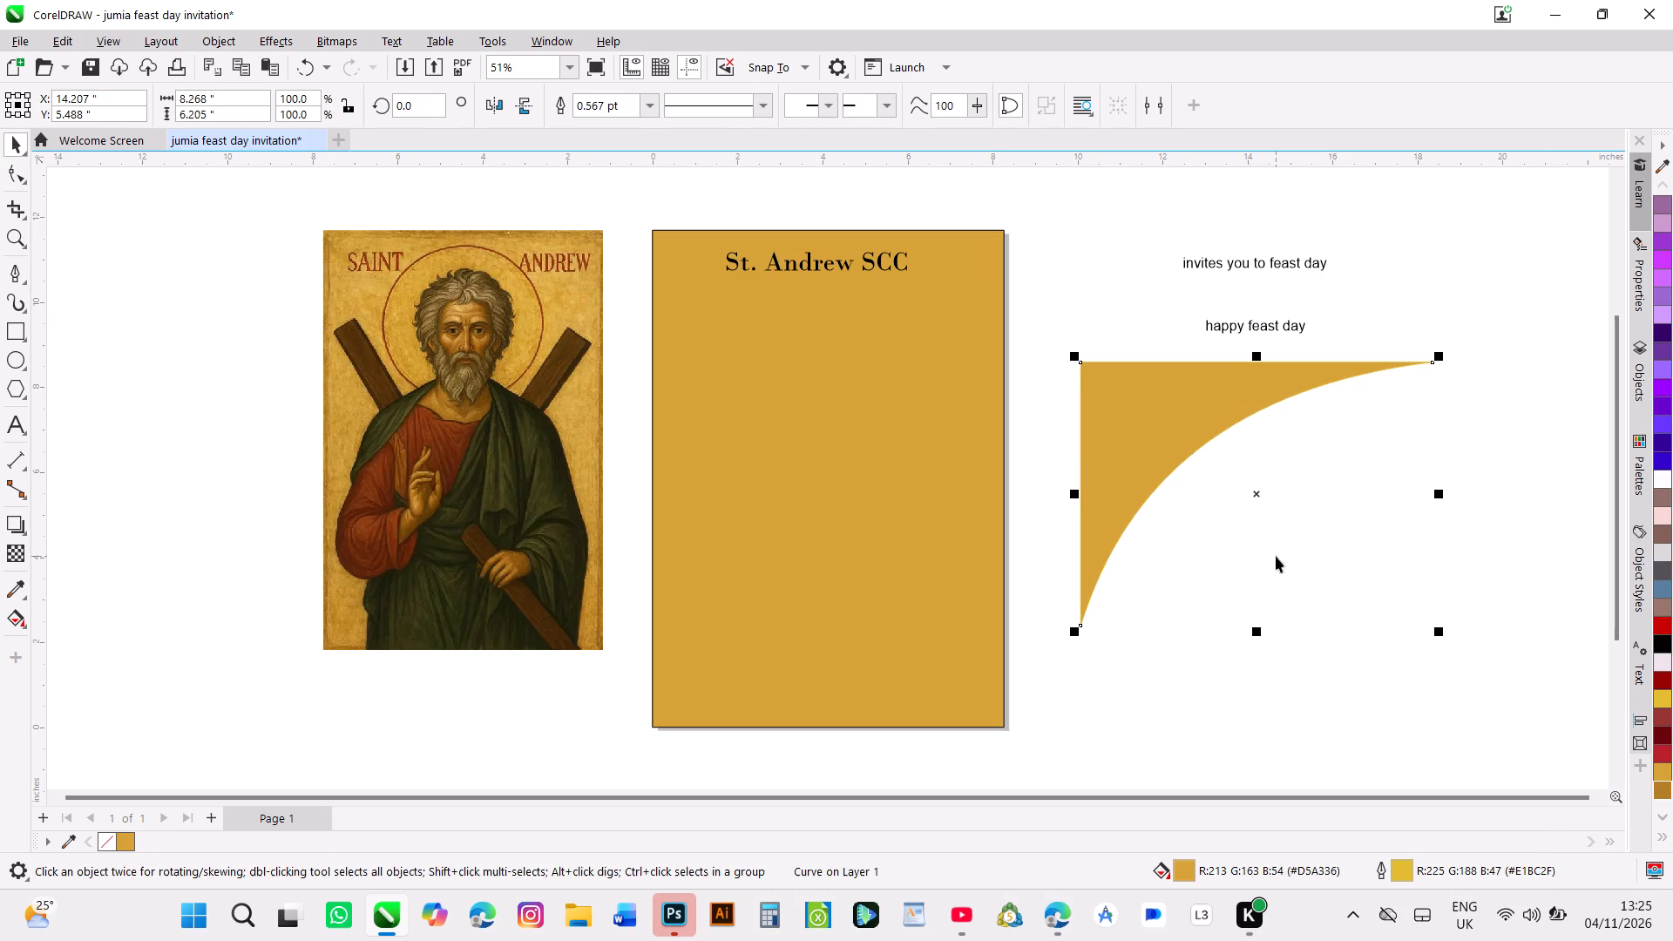
click(1660, 791)
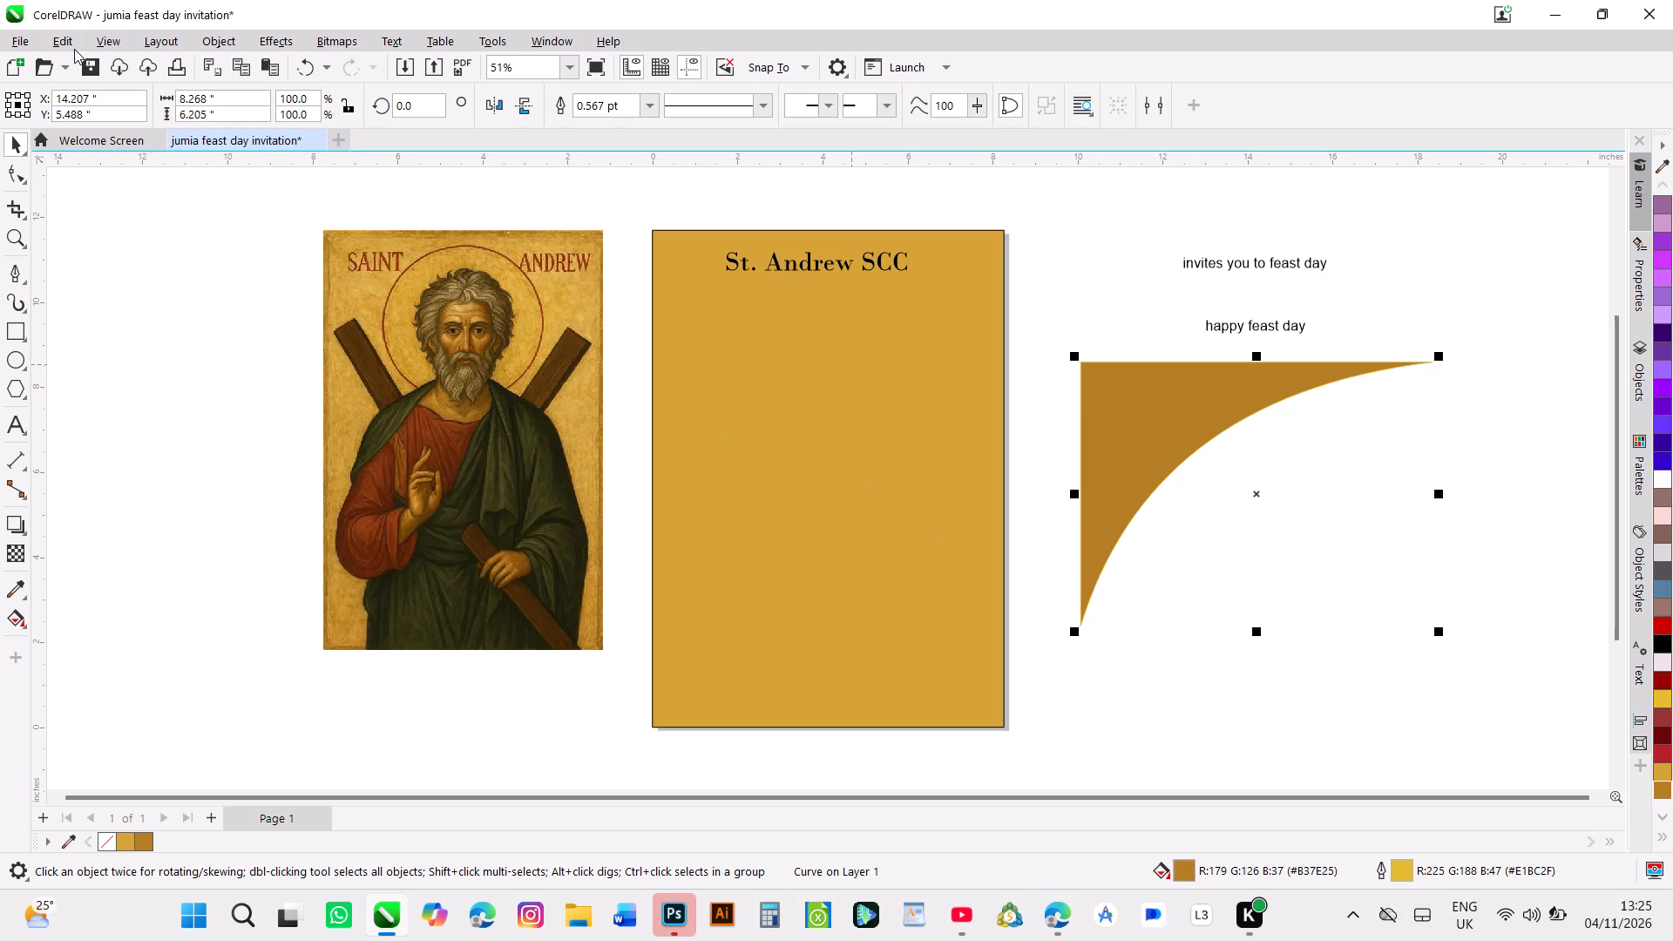
Reshape the corner shape's curved edge, bowing it further toward the top-left corner to leave a slimmer accent.
click(13, 176)
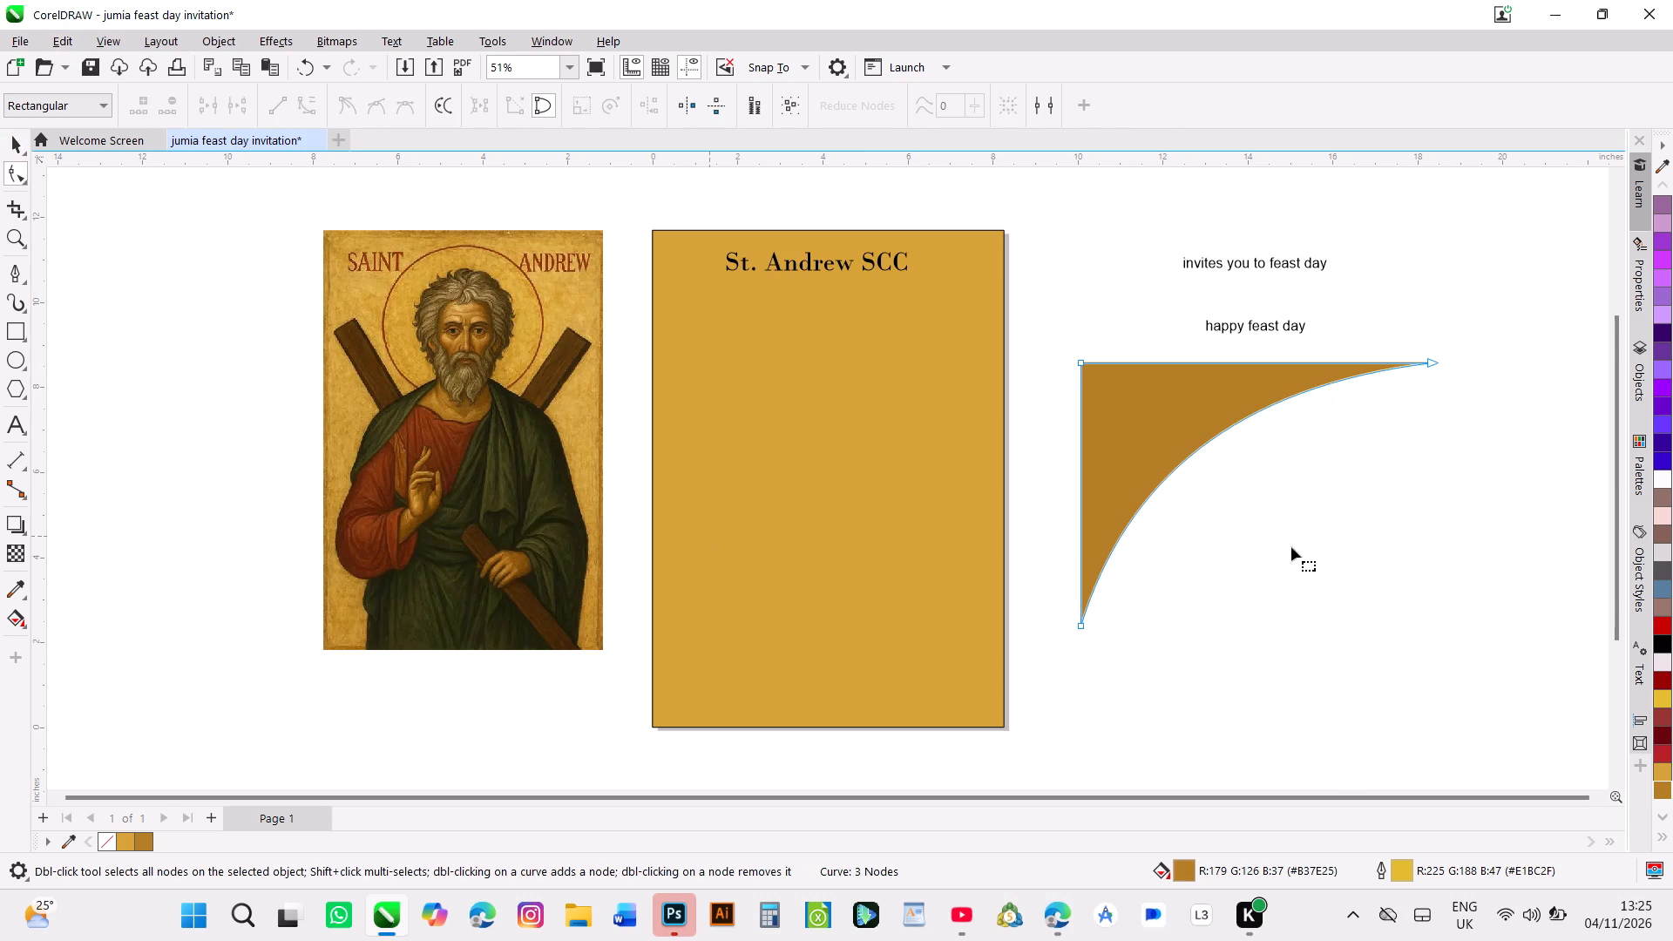
drag(1197, 450, 1176, 433)
drag(1176, 433, 1107, 342)
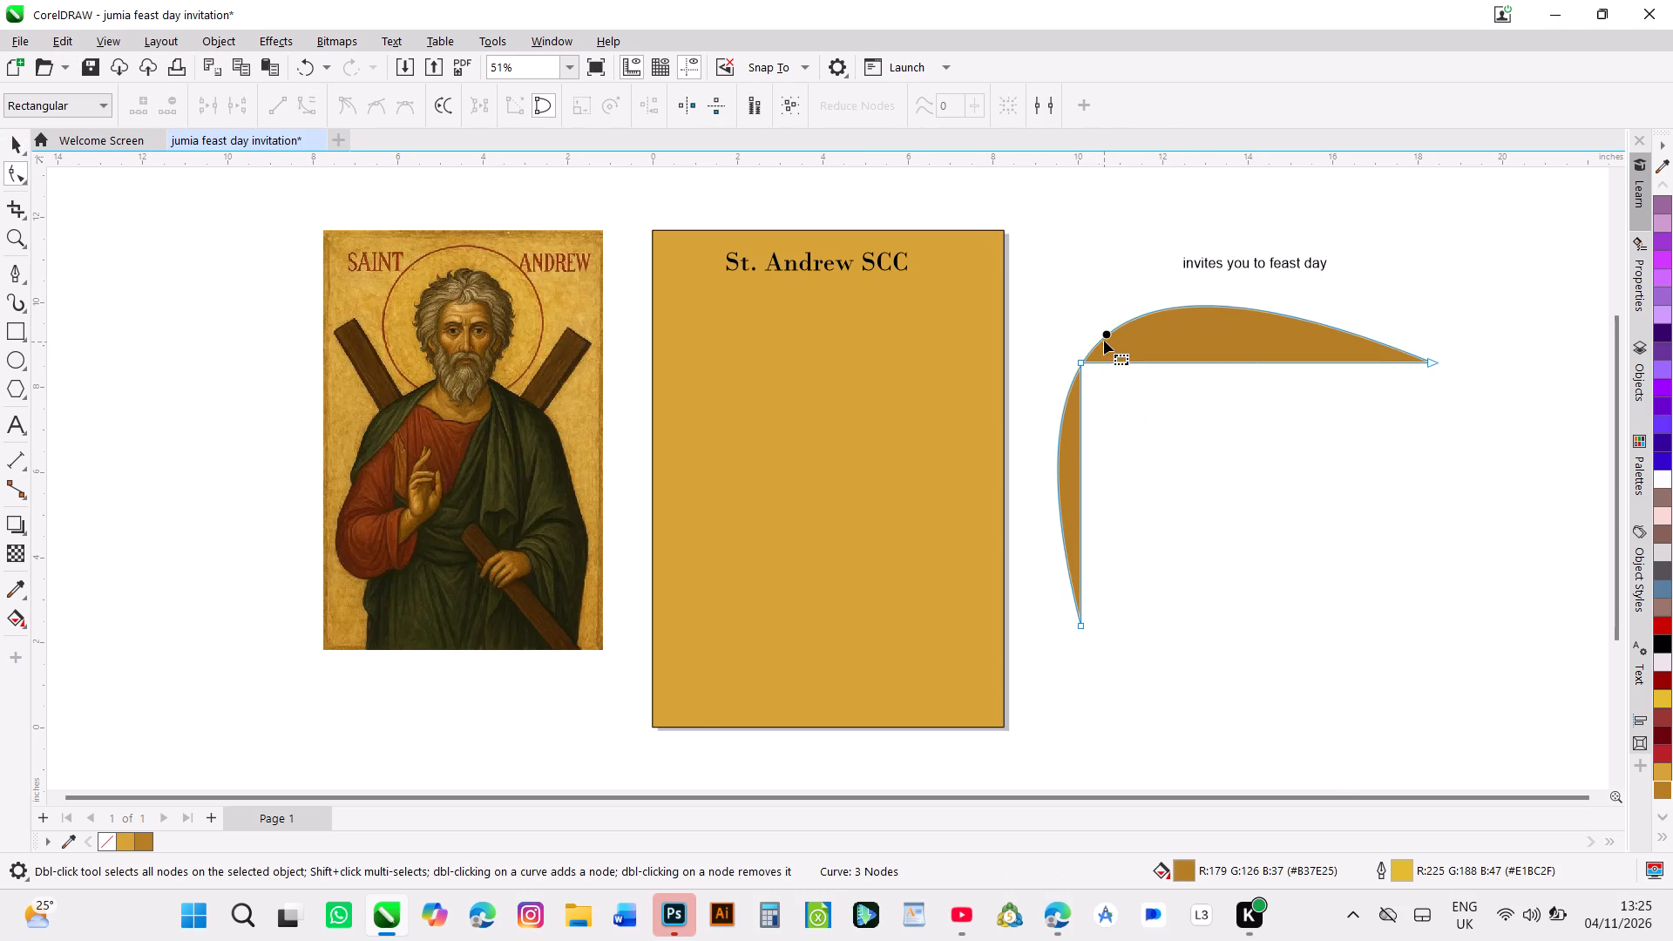
drag(1104, 335, 1150, 415)
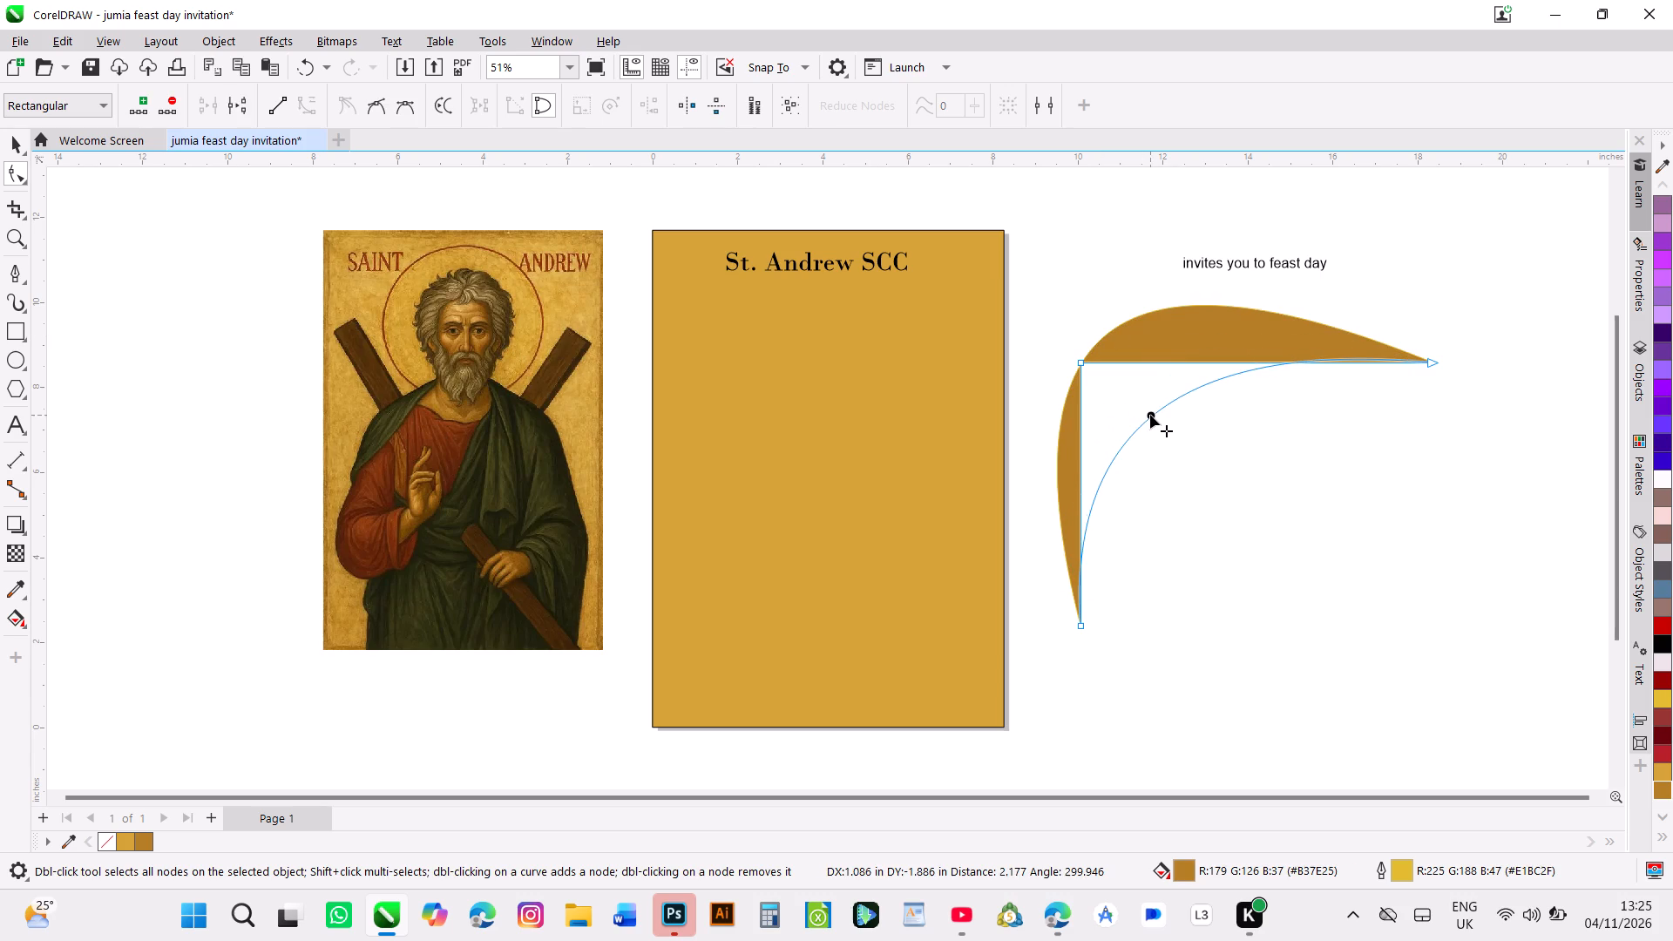
drag(1150, 415, 1128, 426)
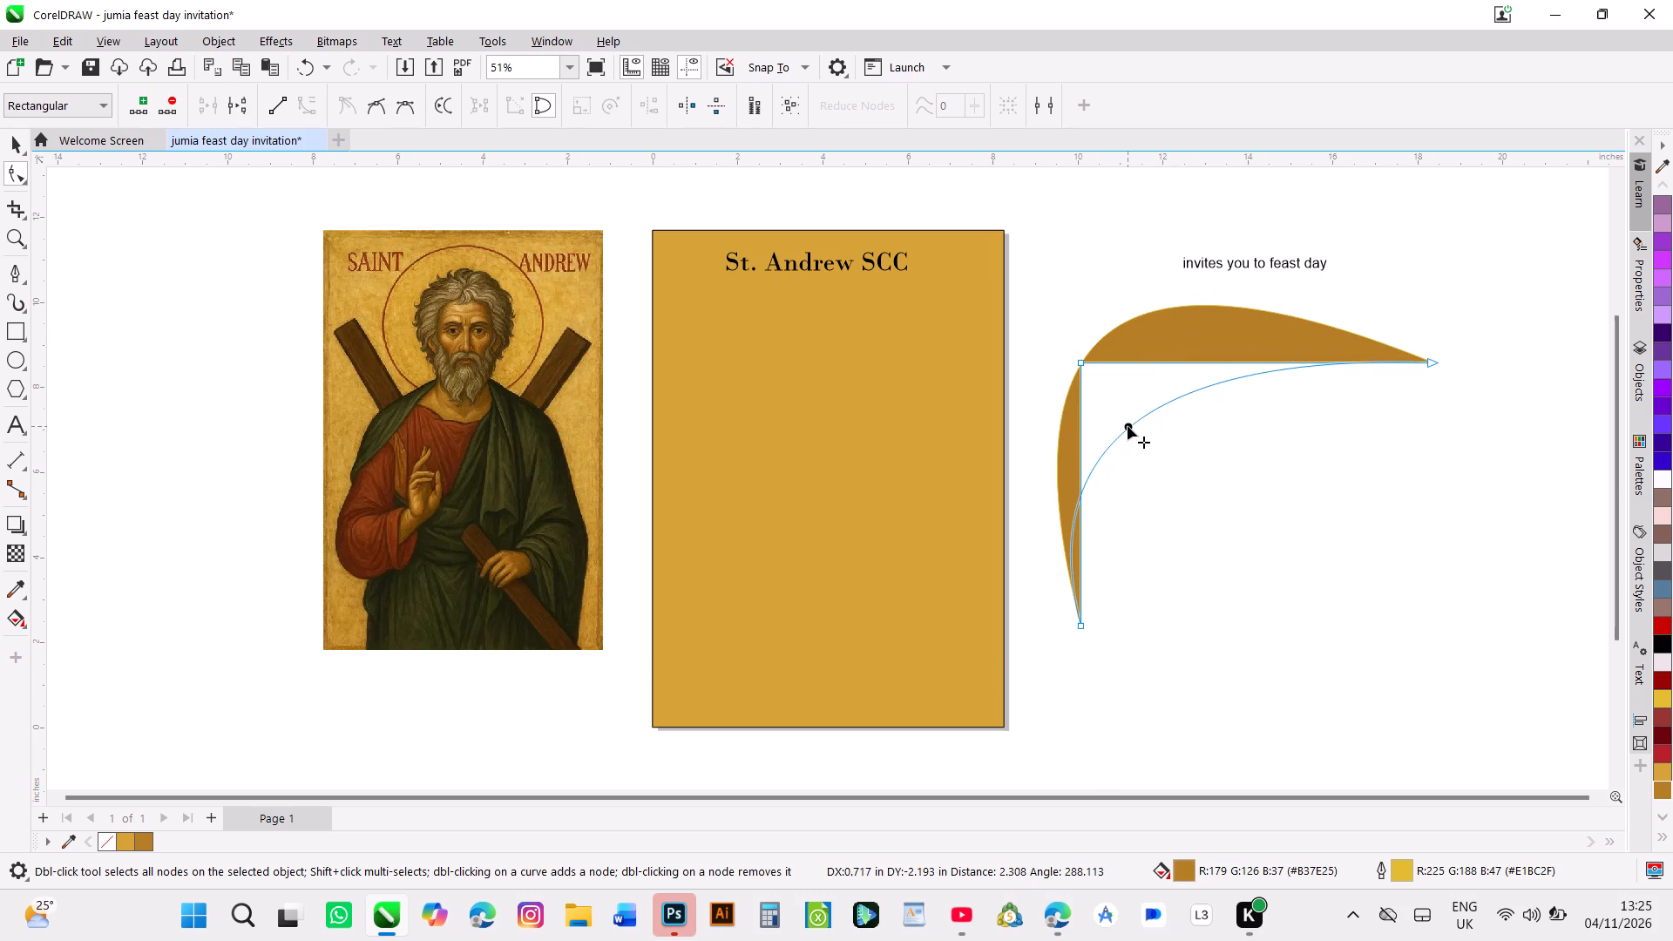
drag(1128, 426, 1150, 416)
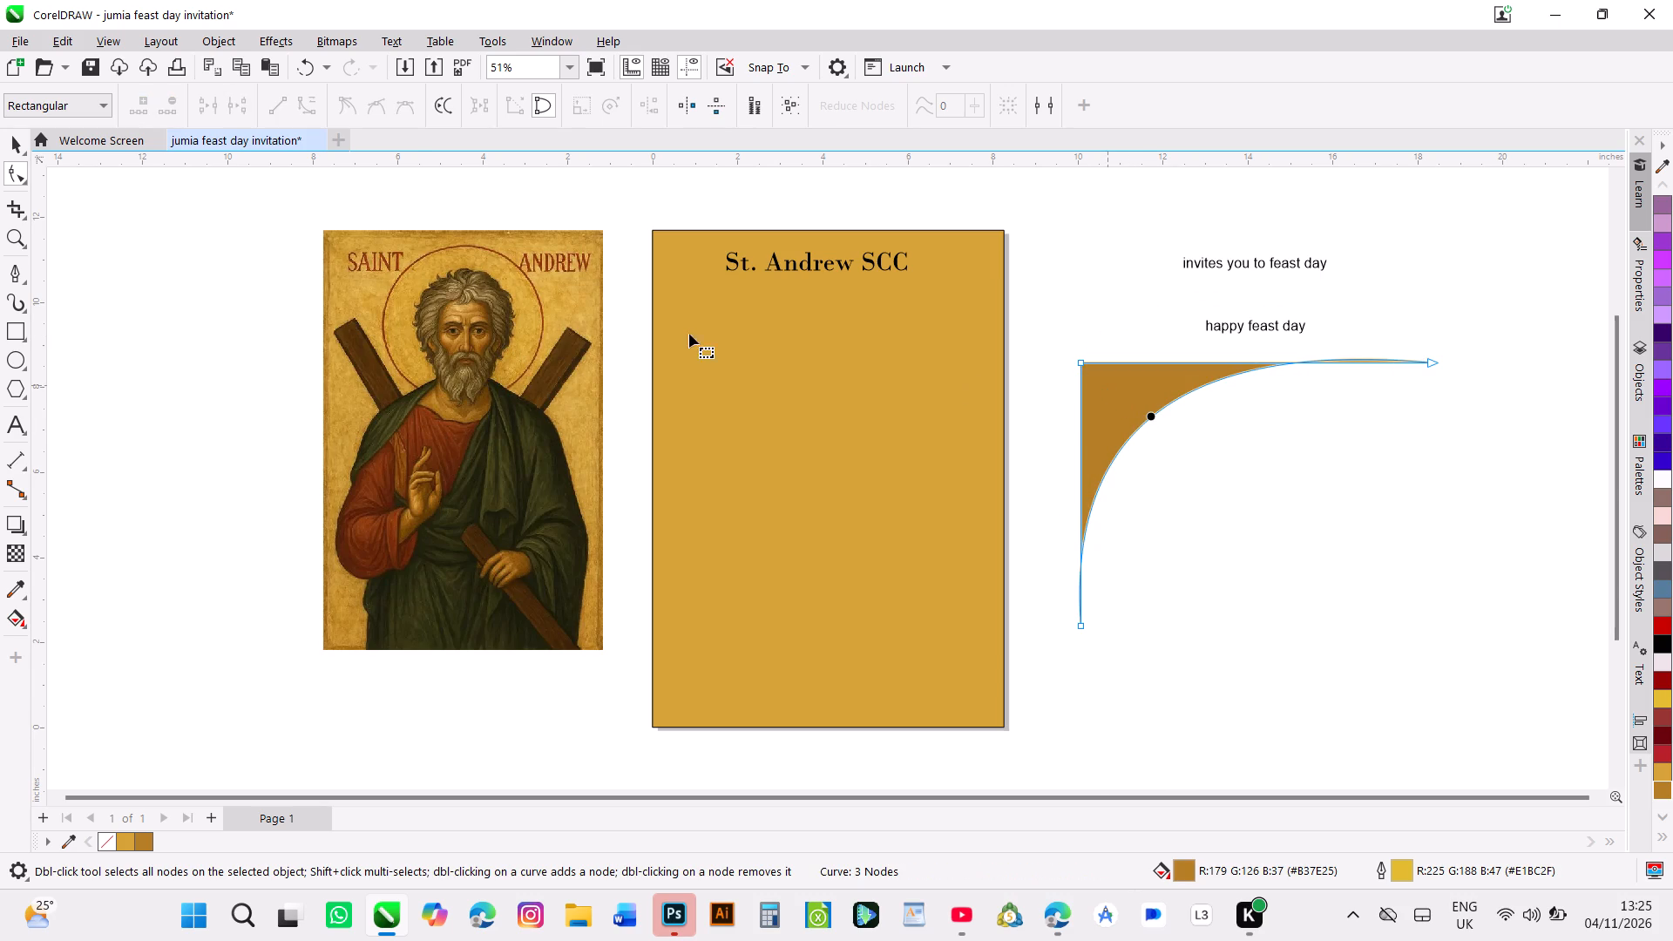
Place a duplicate of the curved corner shape on the gold page, at about X 4.44, Y 5.53 inches.
click(15, 146)
drag(1105, 390, 884, 395)
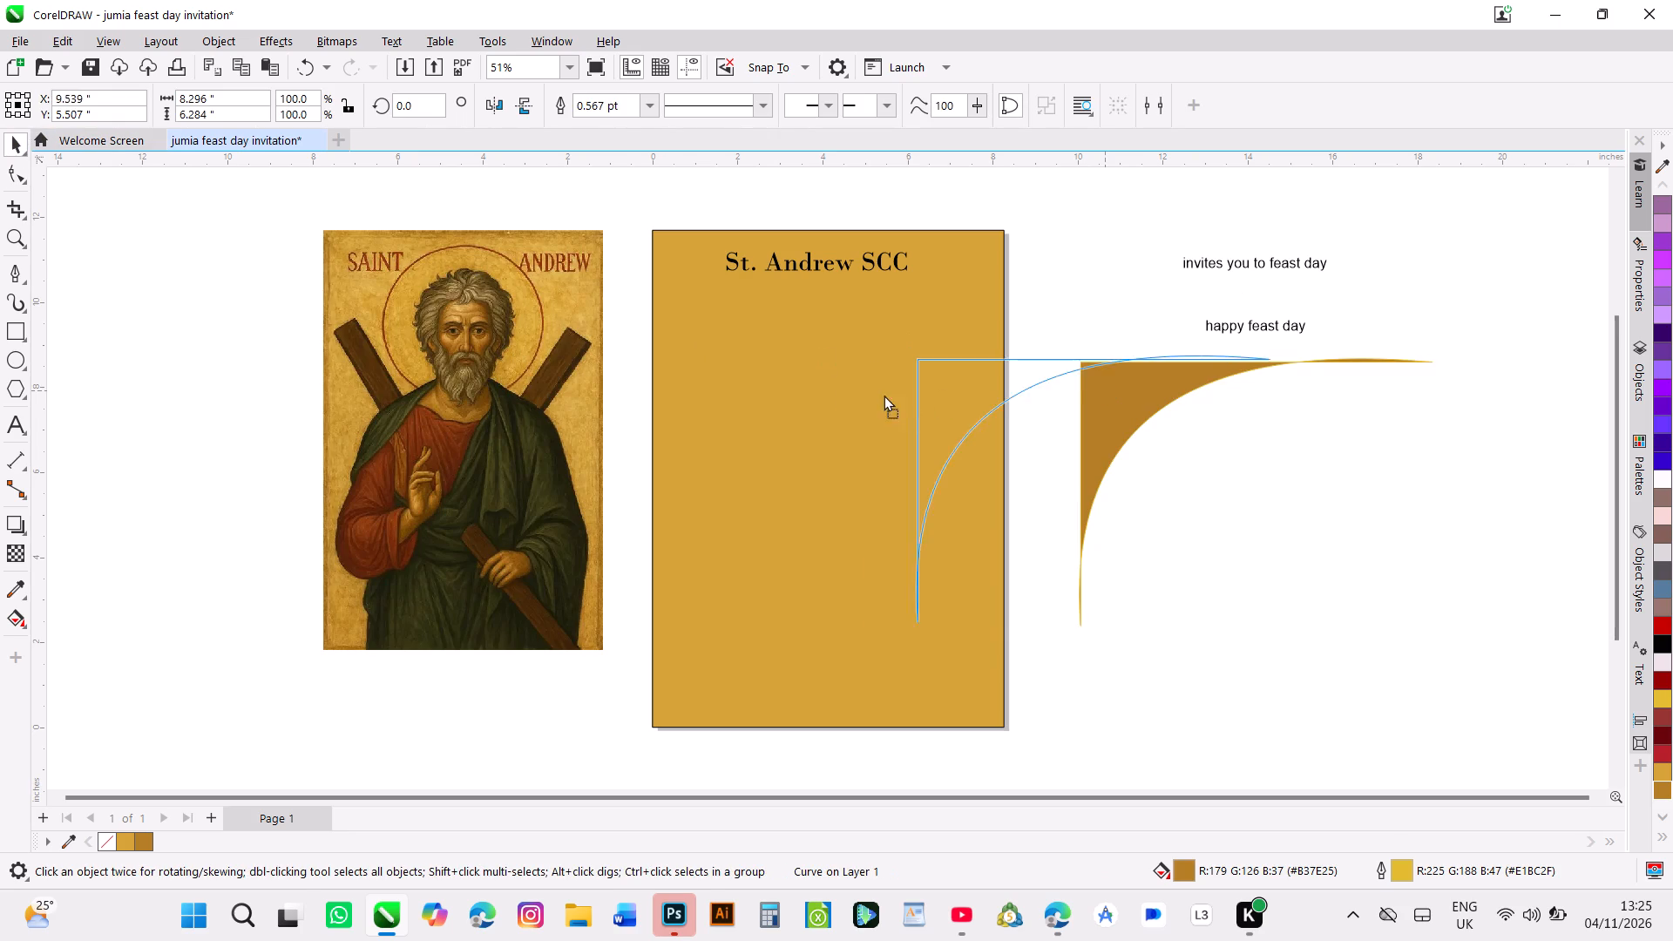
drag(884, 395, 687, 389)
right_click(687, 389)
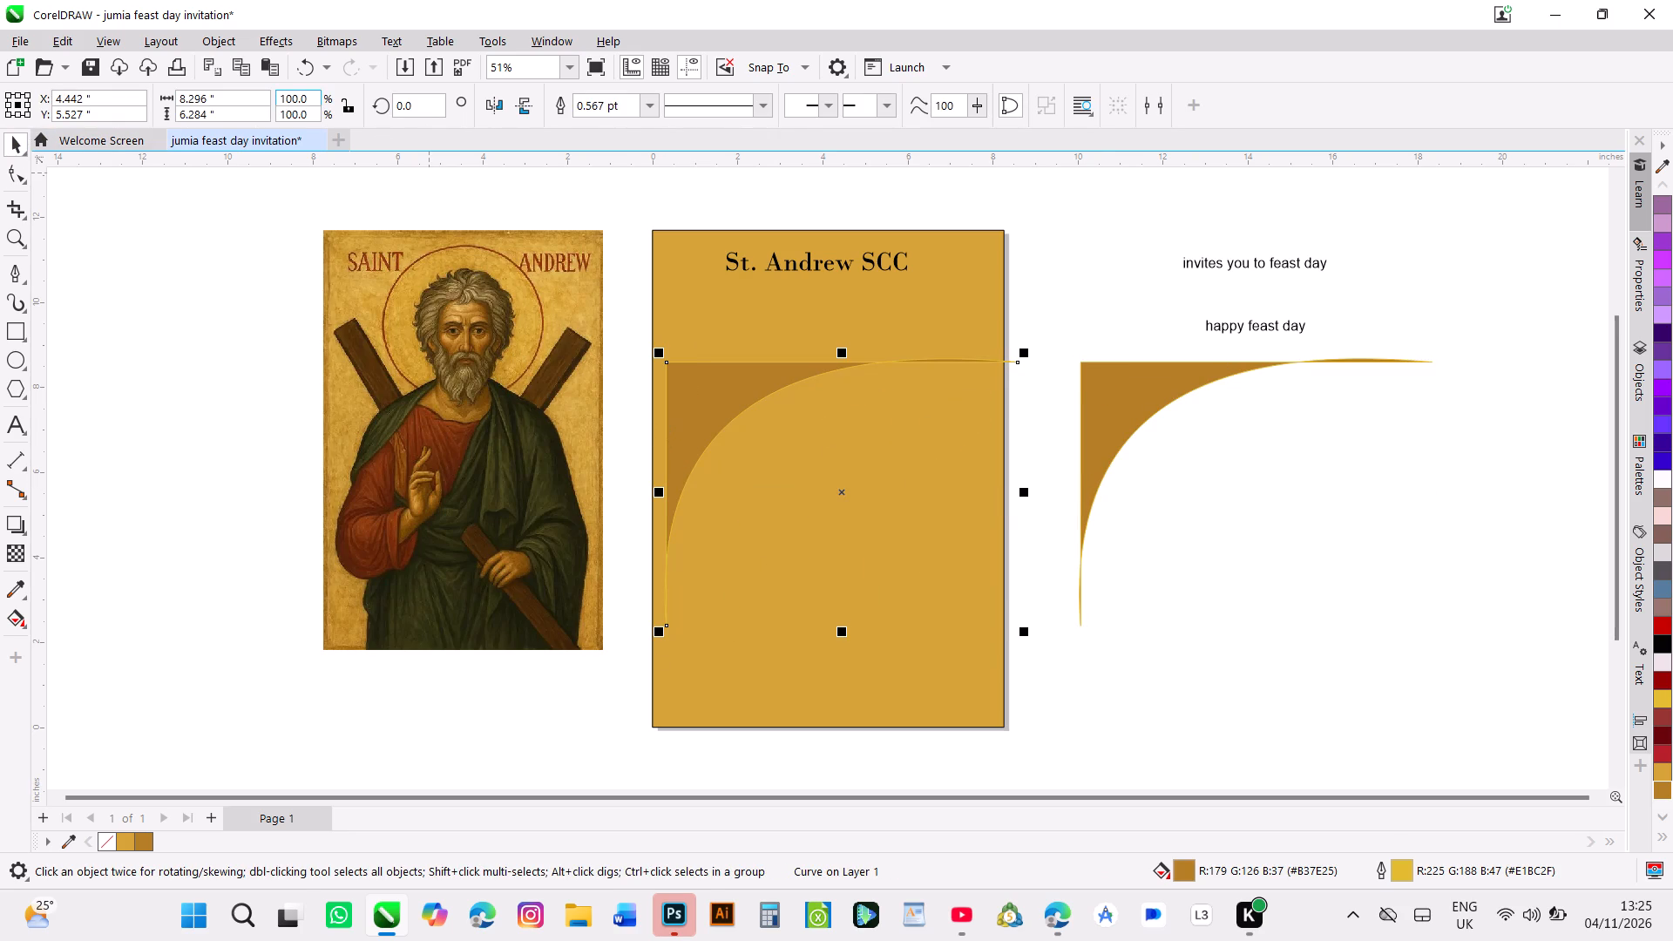
Mirror the duplicated corner shape both vertically and horizontally.
click(514, 112)
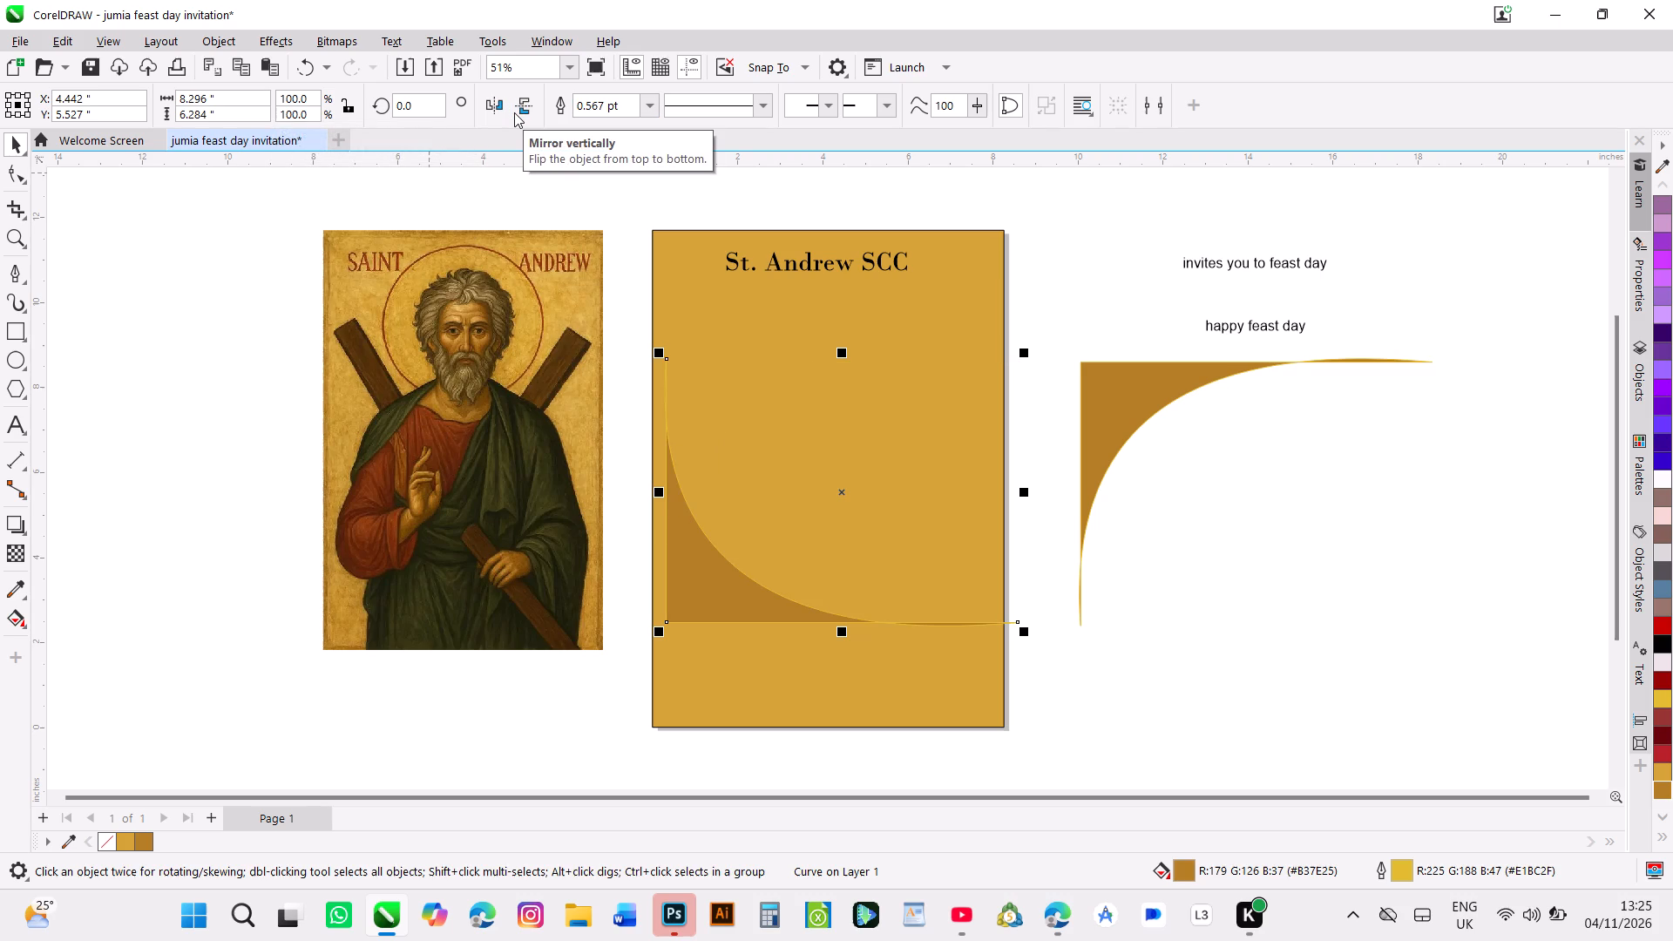
click(498, 105)
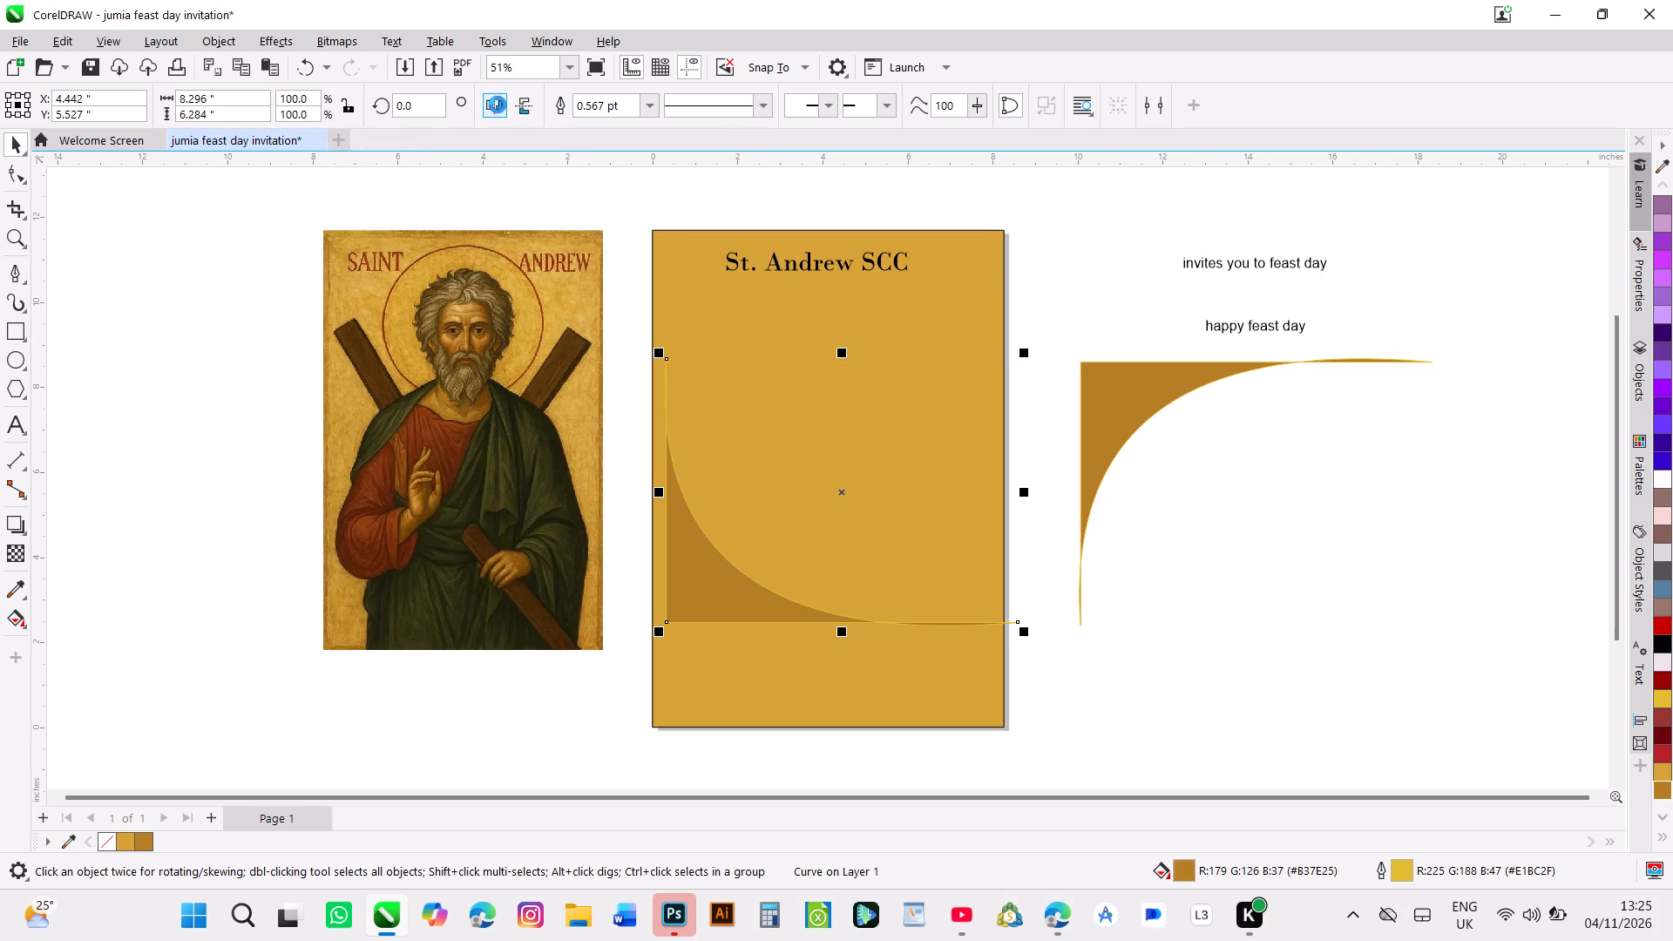
Move the gold background rectangle off the page, beyond the saint's image, to about X -13.33, Y 5.85 inches.
drag(850, 517, 848, 504)
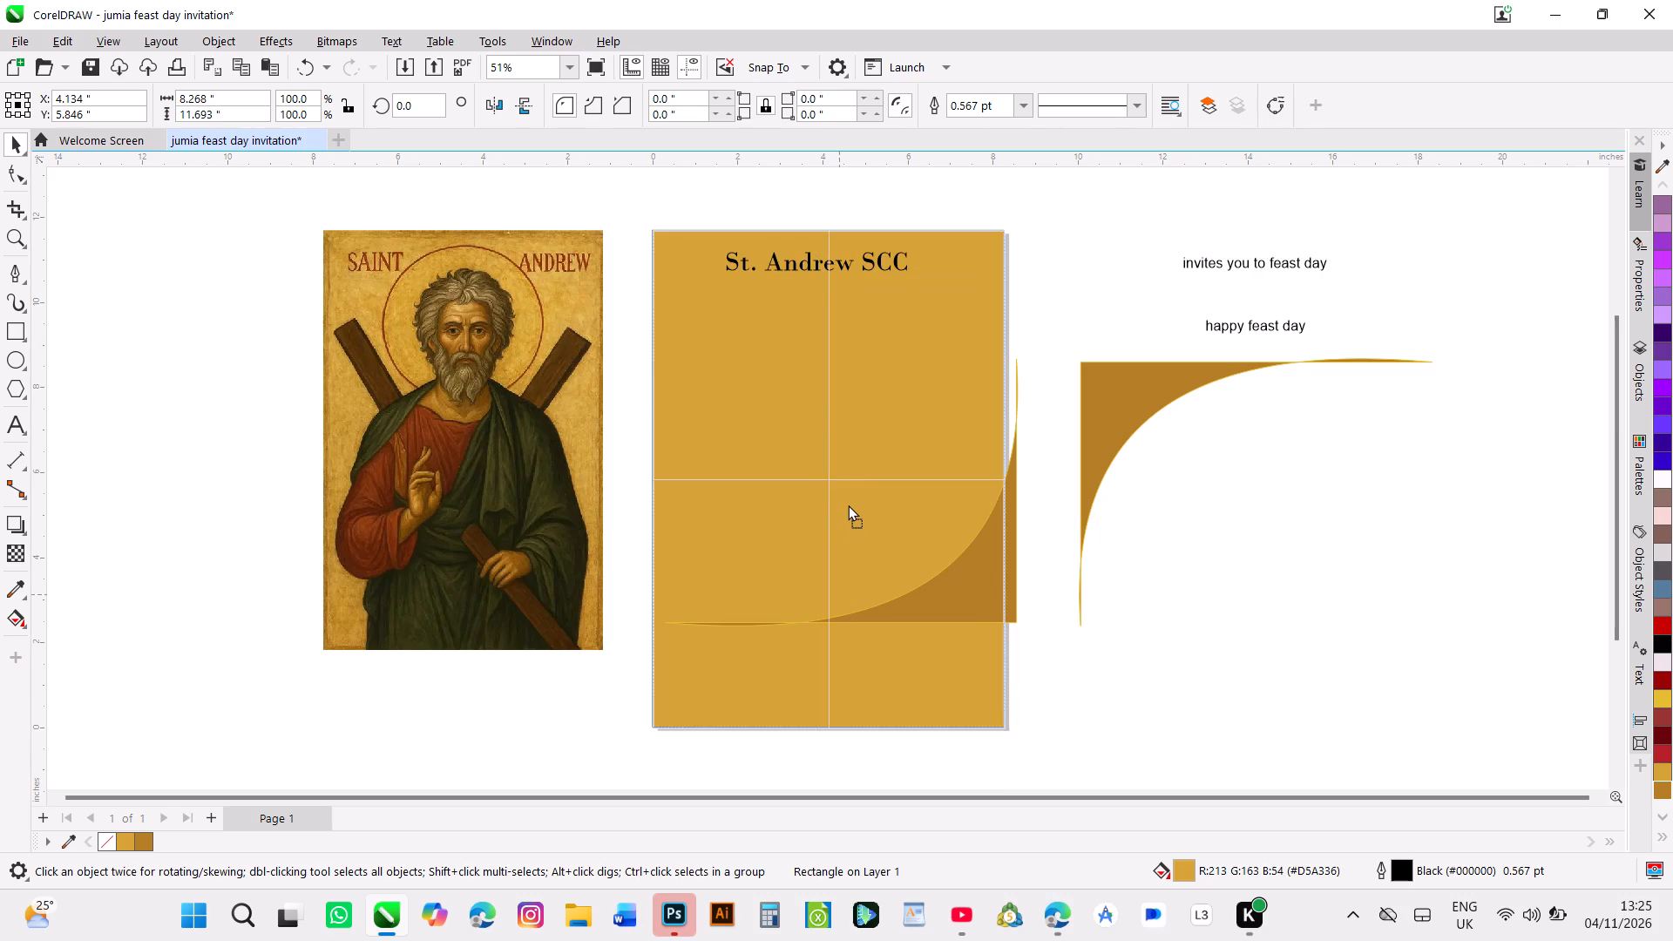
drag(848, 504, 354, 528)
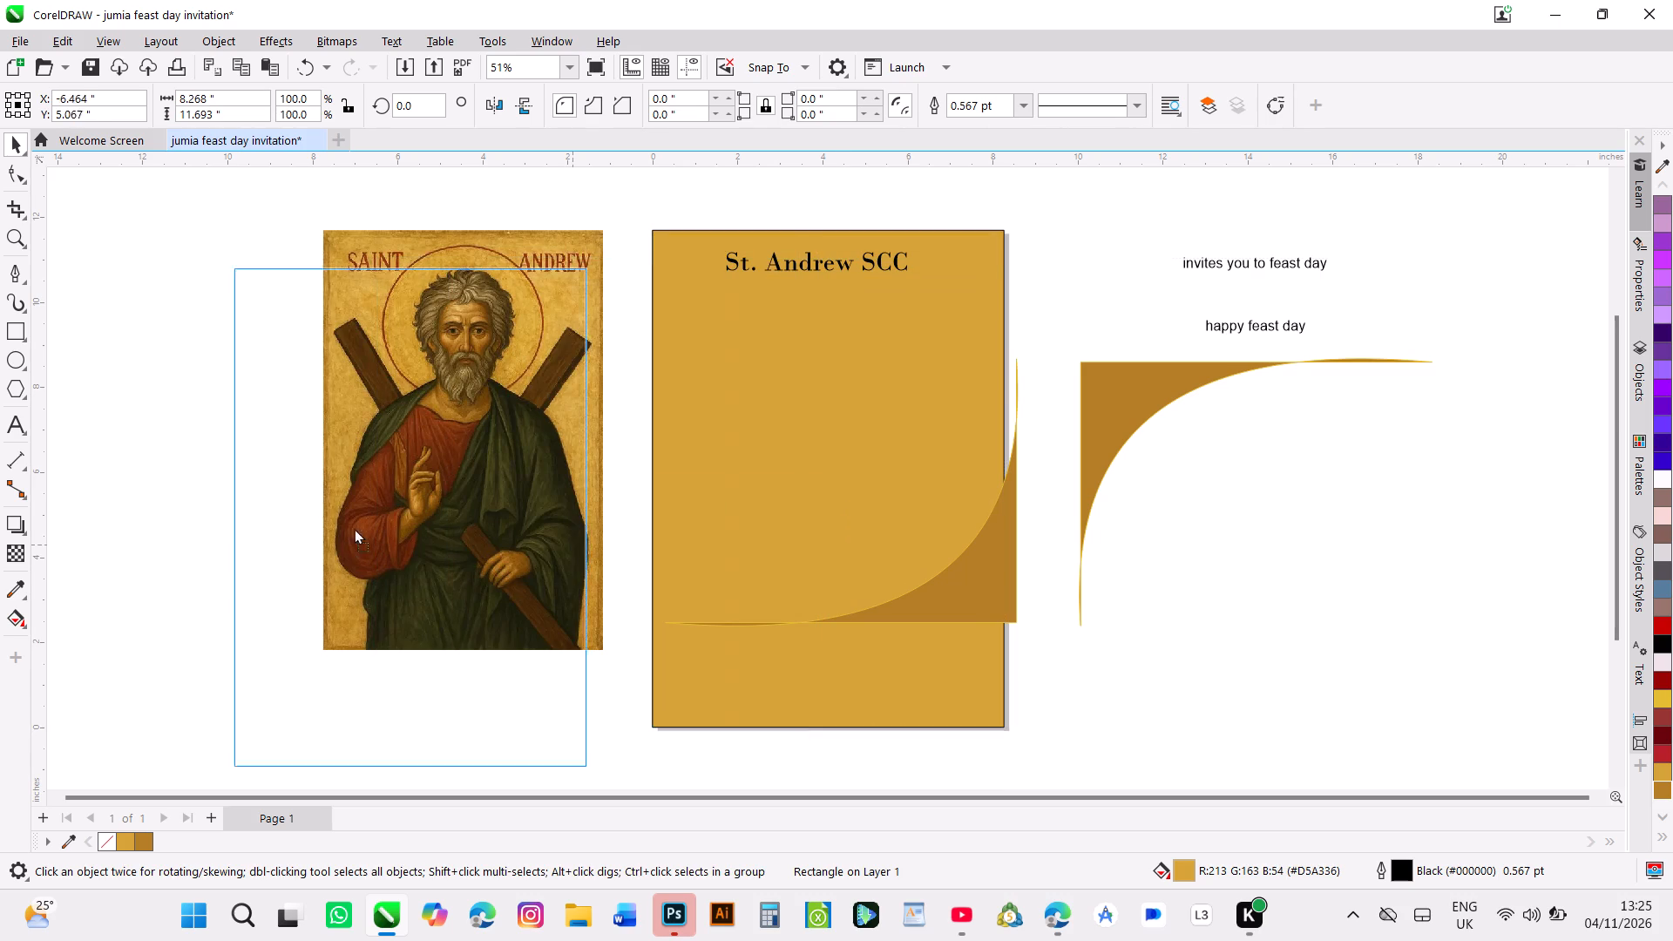
drag(354, 528, 112, 520)
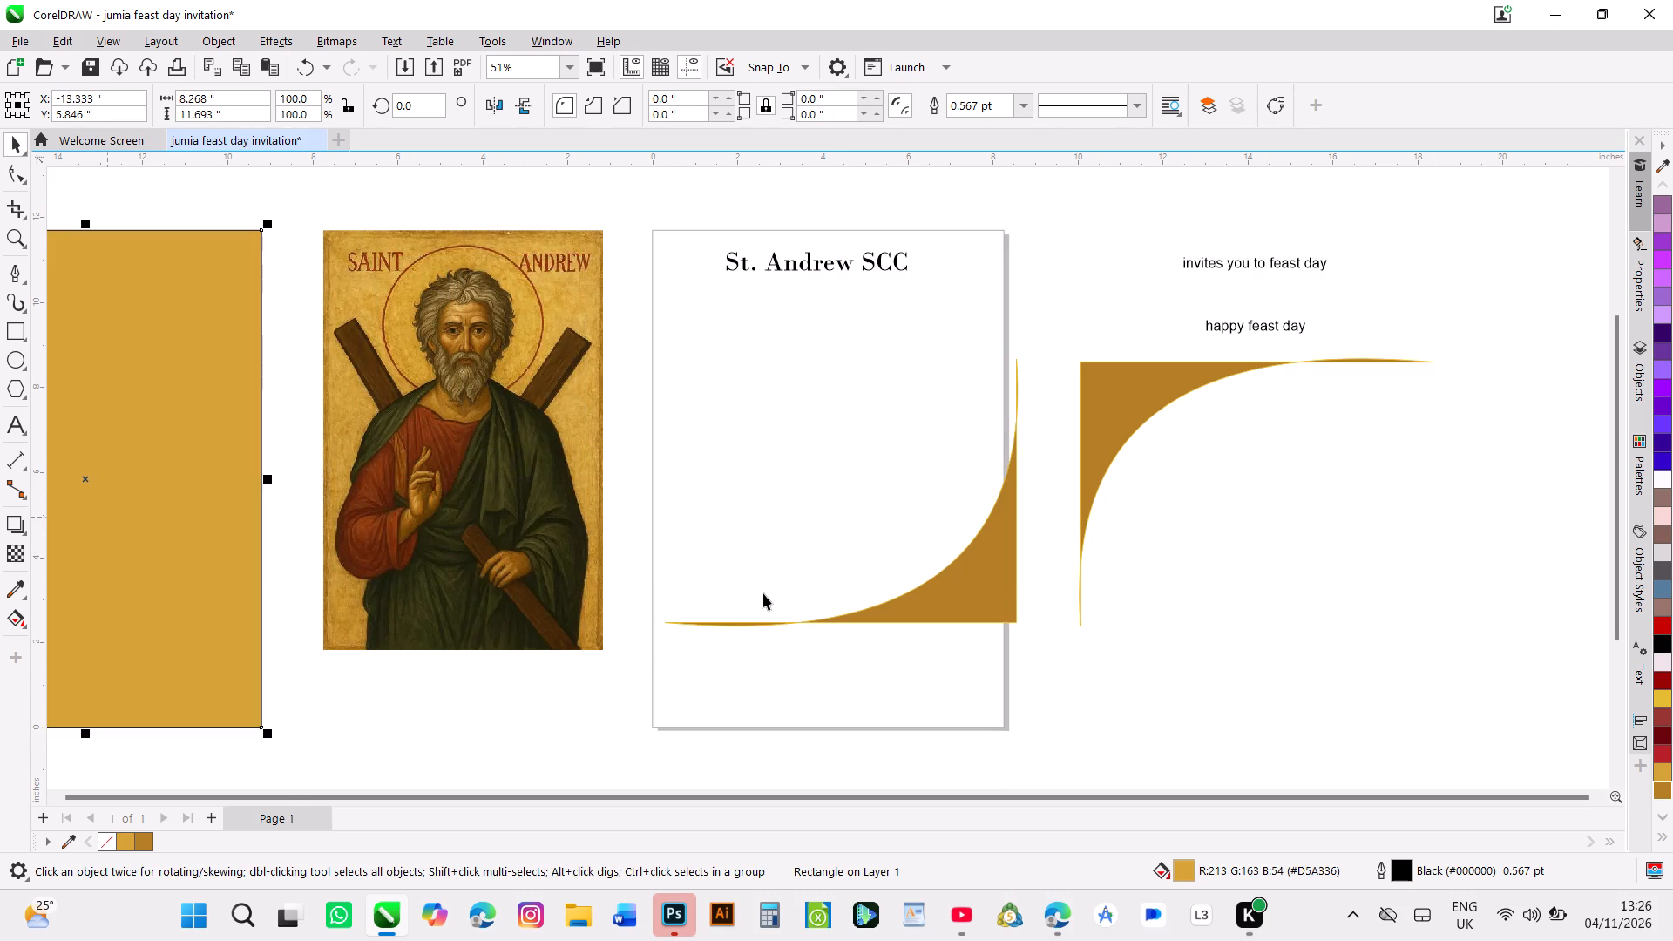
Align the mirrored corner shape with the page's bottom-right corner, at about X 4.13, Y 3.14 inches.
drag(999, 569, 961, 656)
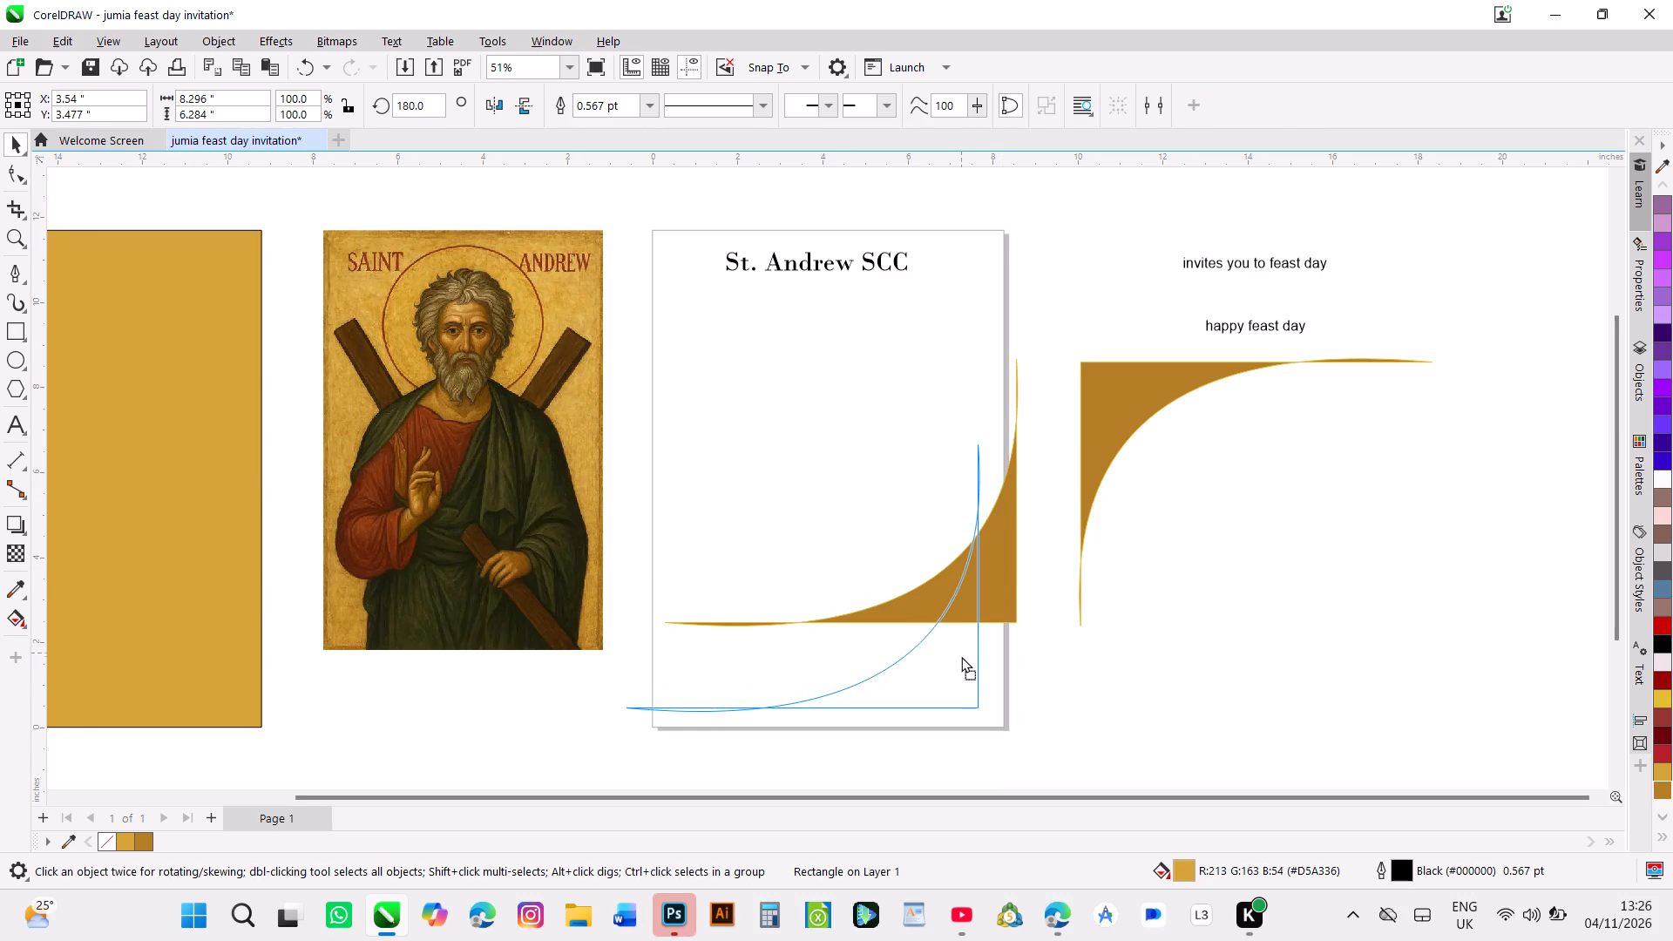
drag(961, 656, 985, 674)
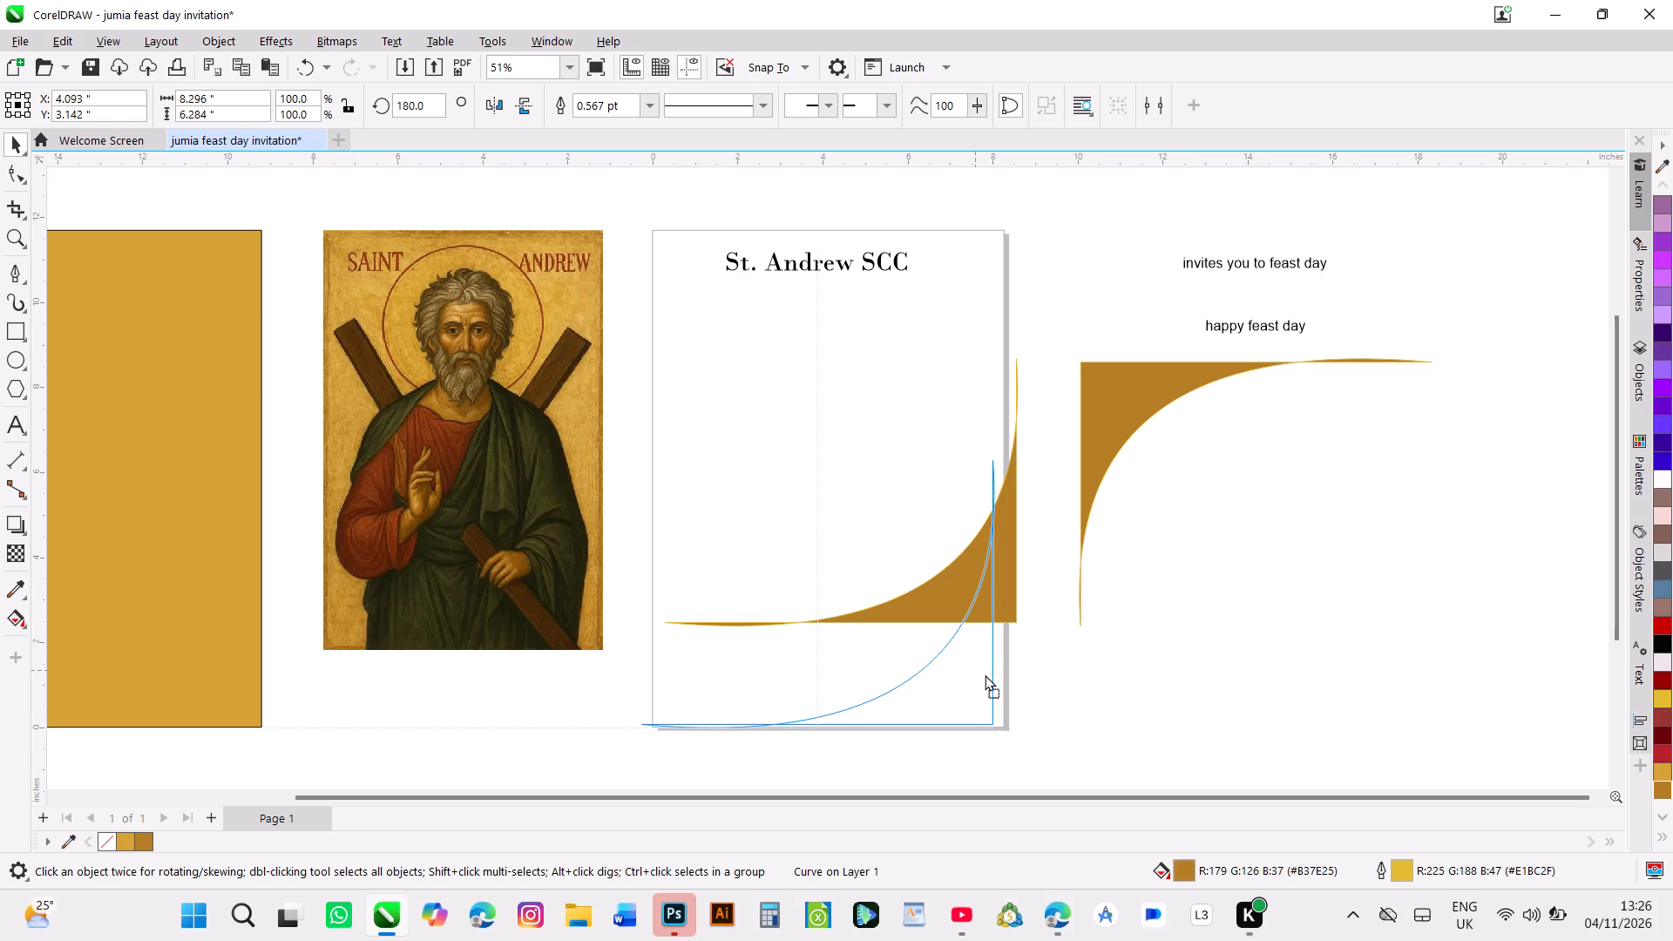
drag(985, 674, 986, 677)
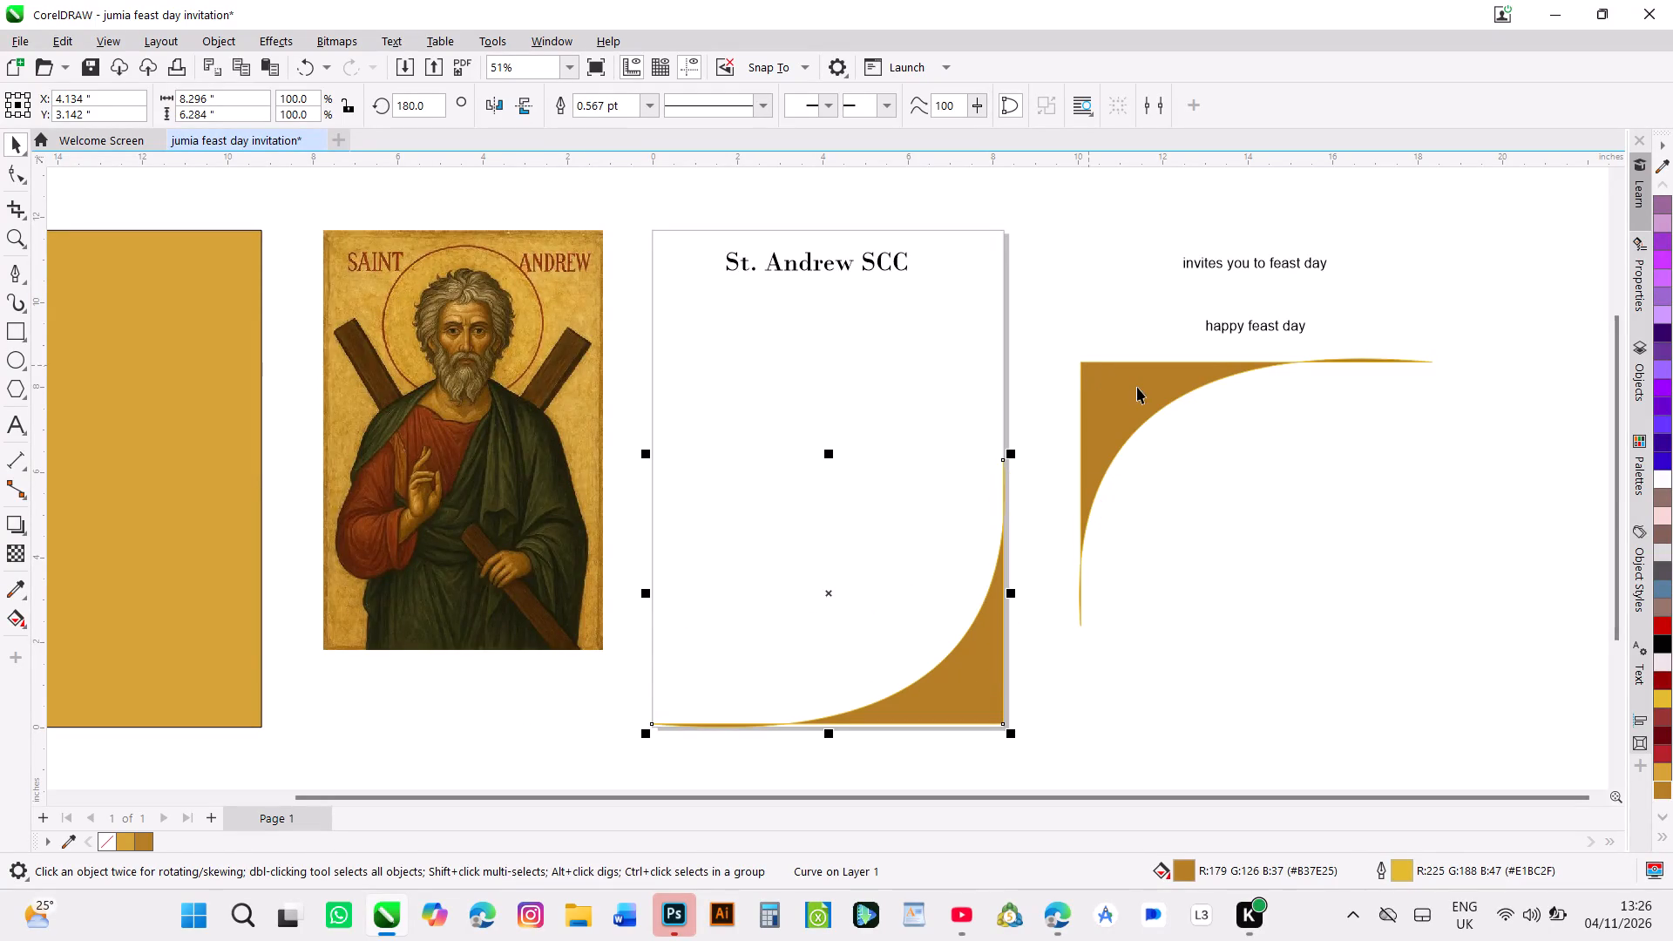
Move the original curved shape onto the page's top-left corner, at about X 4.13, Y 8.55 inches.
drag(1137, 397, 667, 298)
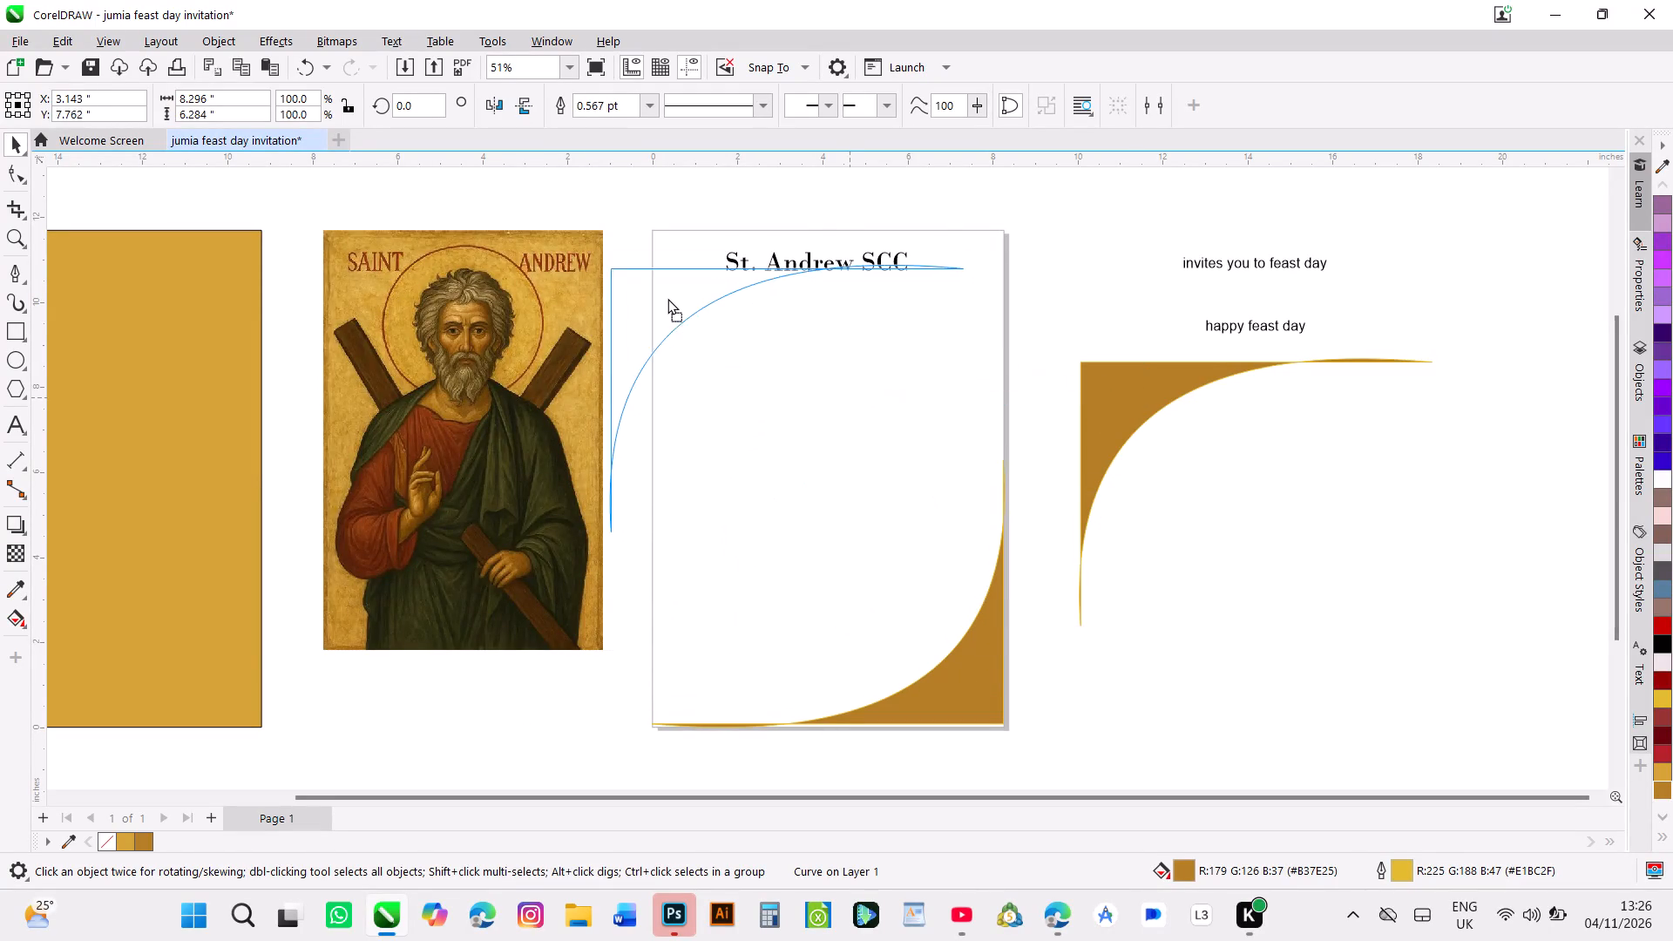
drag(667, 298, 708, 268)
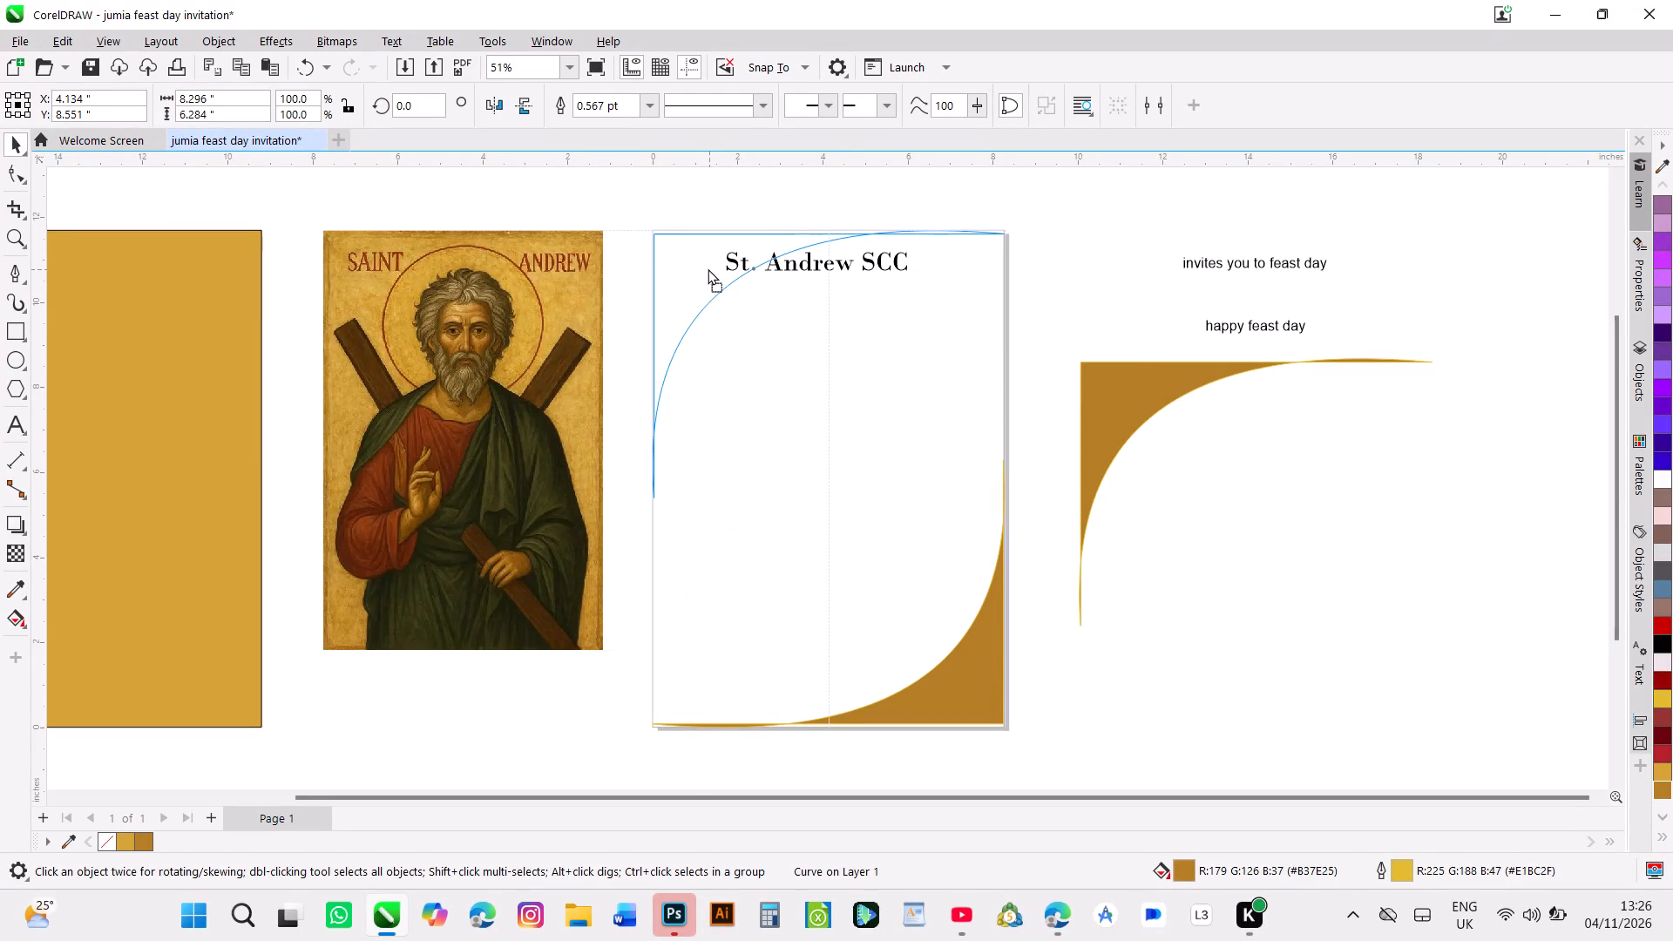
drag(708, 268, 706, 269)
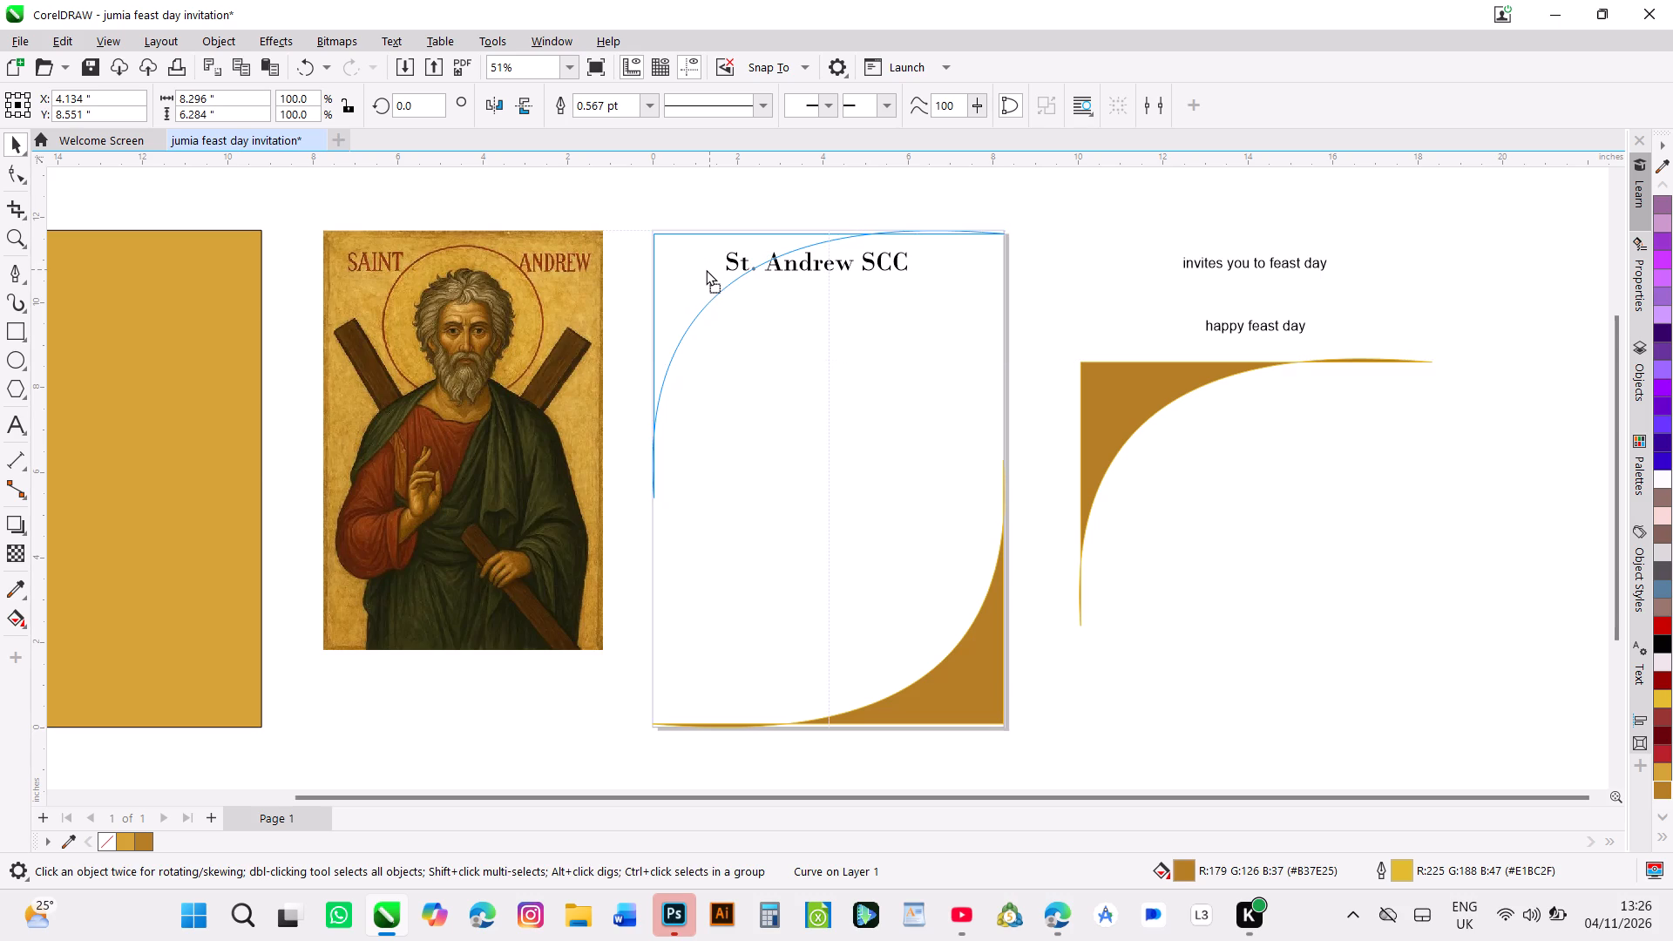
drag(706, 269, 706, 270)
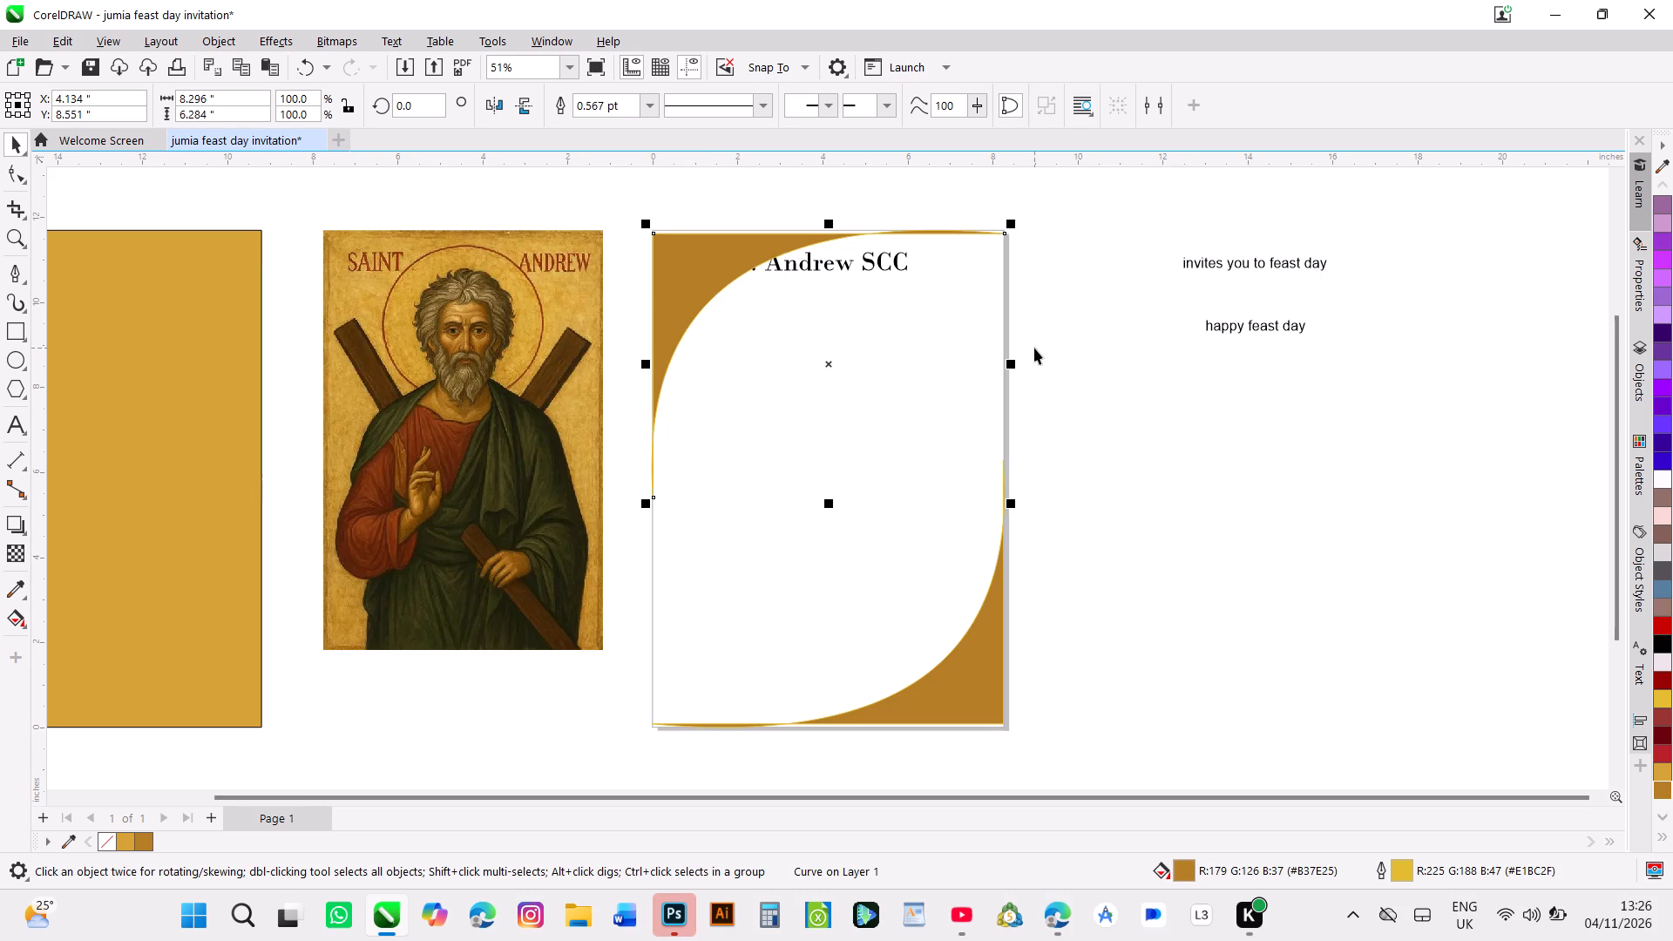
Send the top-left corner shape to the back, behind the "St. Andrew SCC" text.
key(shift+End)
key(ctrl+End)
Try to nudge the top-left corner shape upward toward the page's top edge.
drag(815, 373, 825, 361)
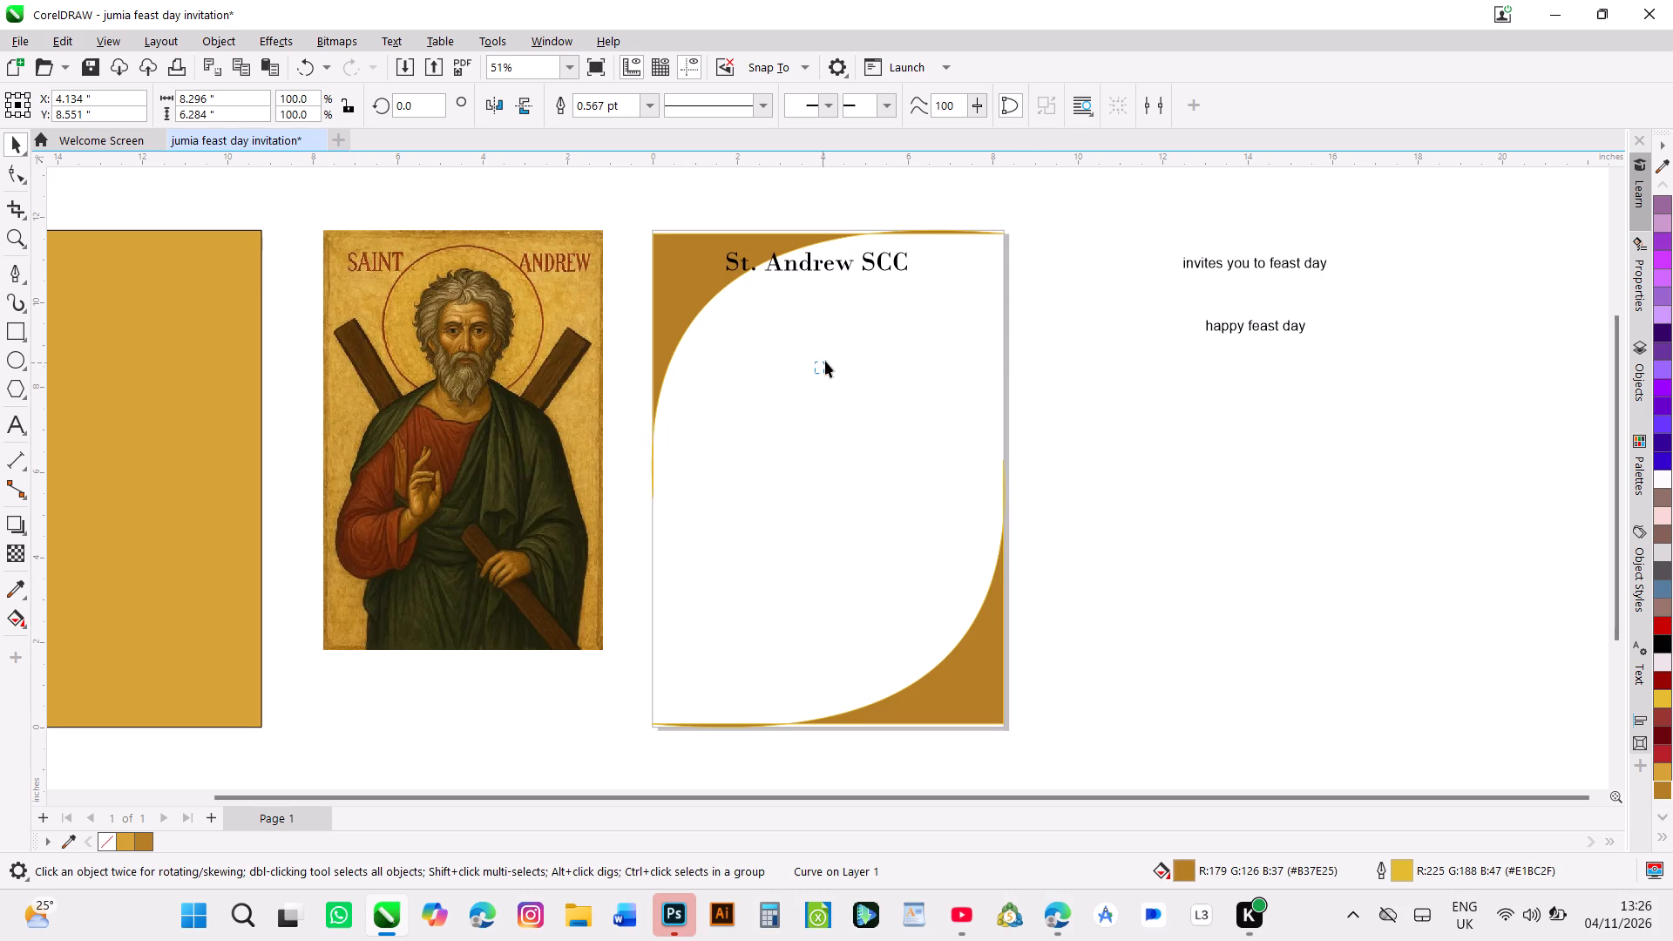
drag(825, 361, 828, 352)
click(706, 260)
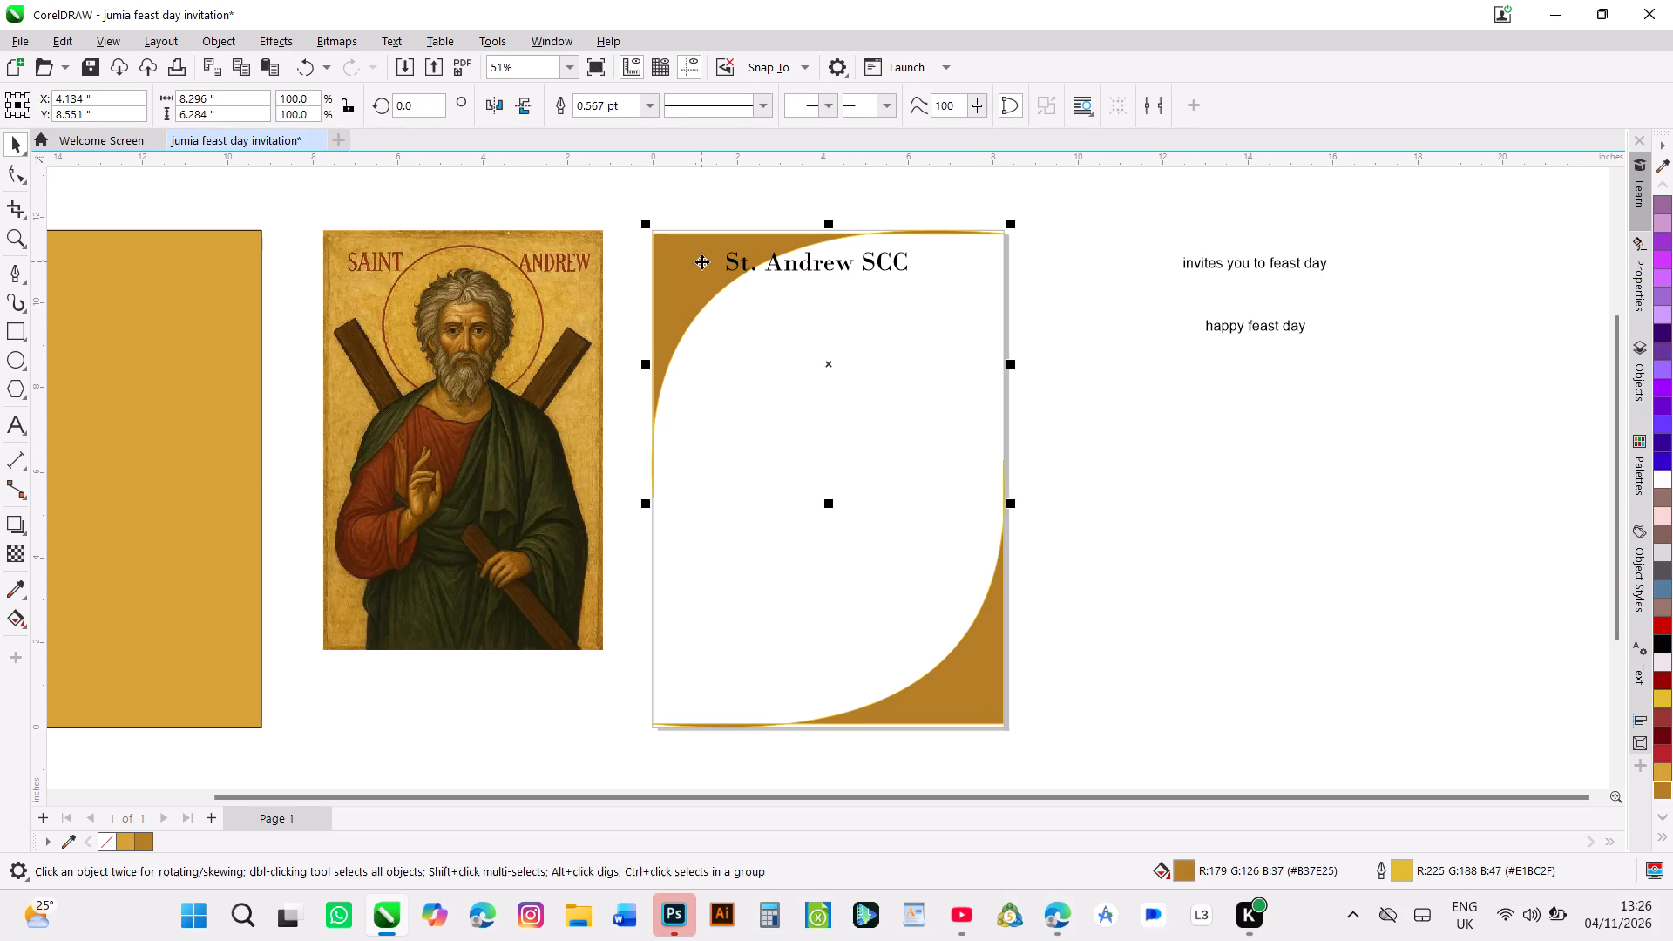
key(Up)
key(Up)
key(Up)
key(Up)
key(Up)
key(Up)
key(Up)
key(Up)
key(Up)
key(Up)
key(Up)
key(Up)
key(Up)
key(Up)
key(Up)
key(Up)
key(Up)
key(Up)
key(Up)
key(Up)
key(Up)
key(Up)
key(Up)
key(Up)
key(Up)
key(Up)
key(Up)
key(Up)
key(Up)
Reduce the top-left corner shape's height to about 6.2 inches (98.7%), keeping its lower end in place.
click(828, 362)
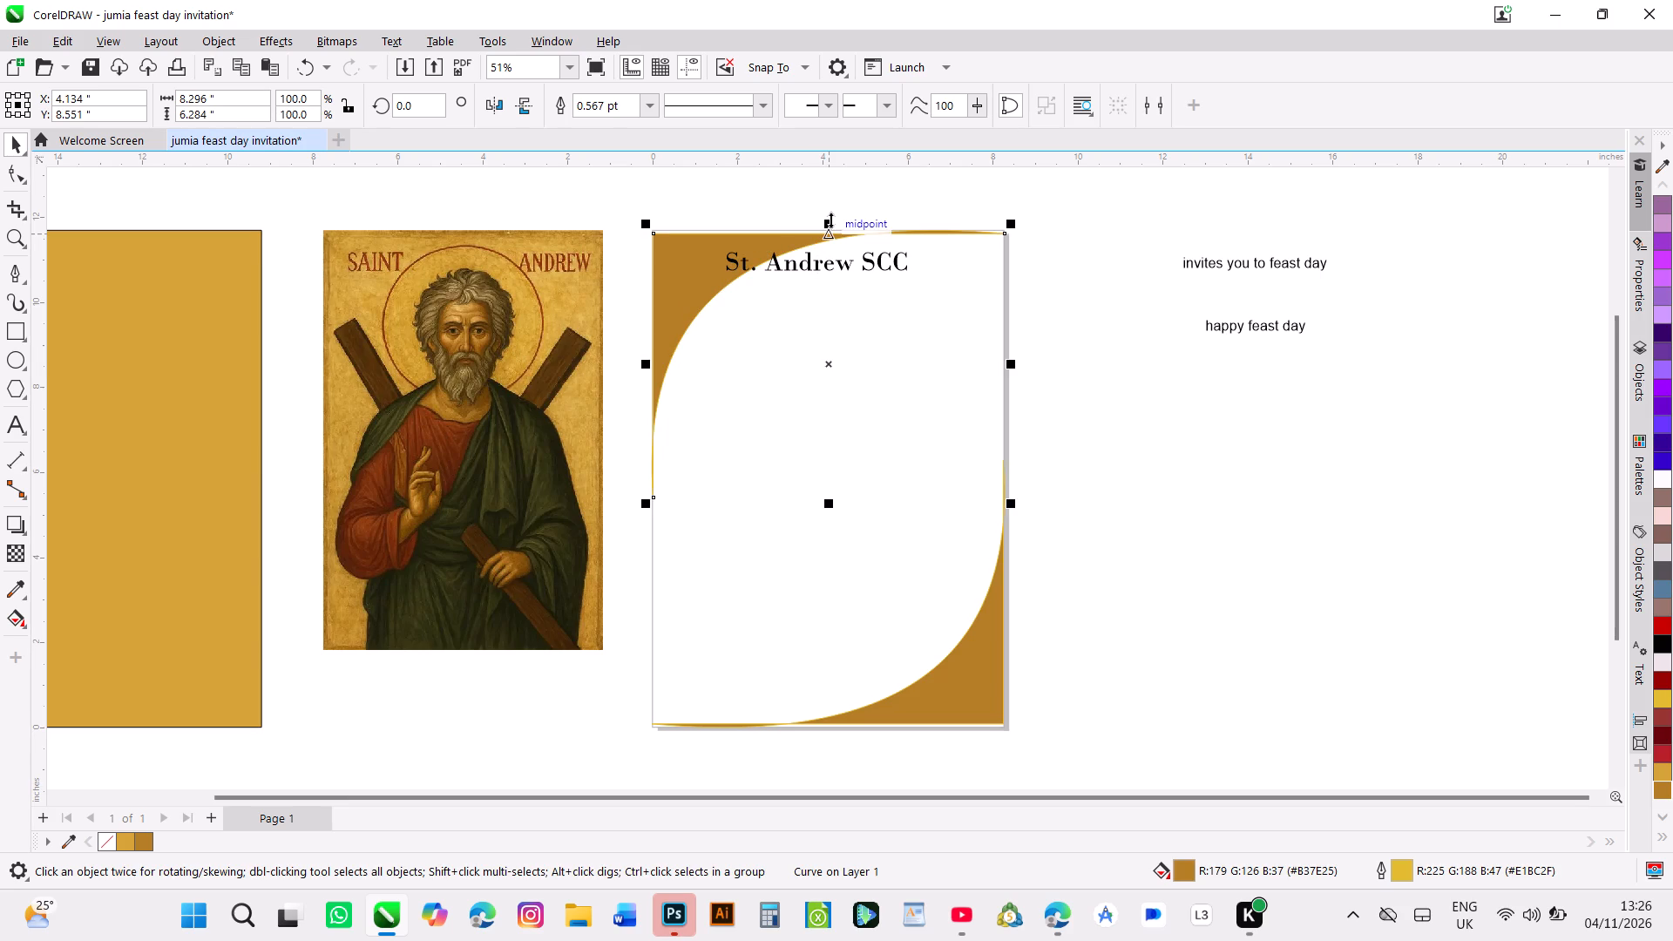
click(830, 220)
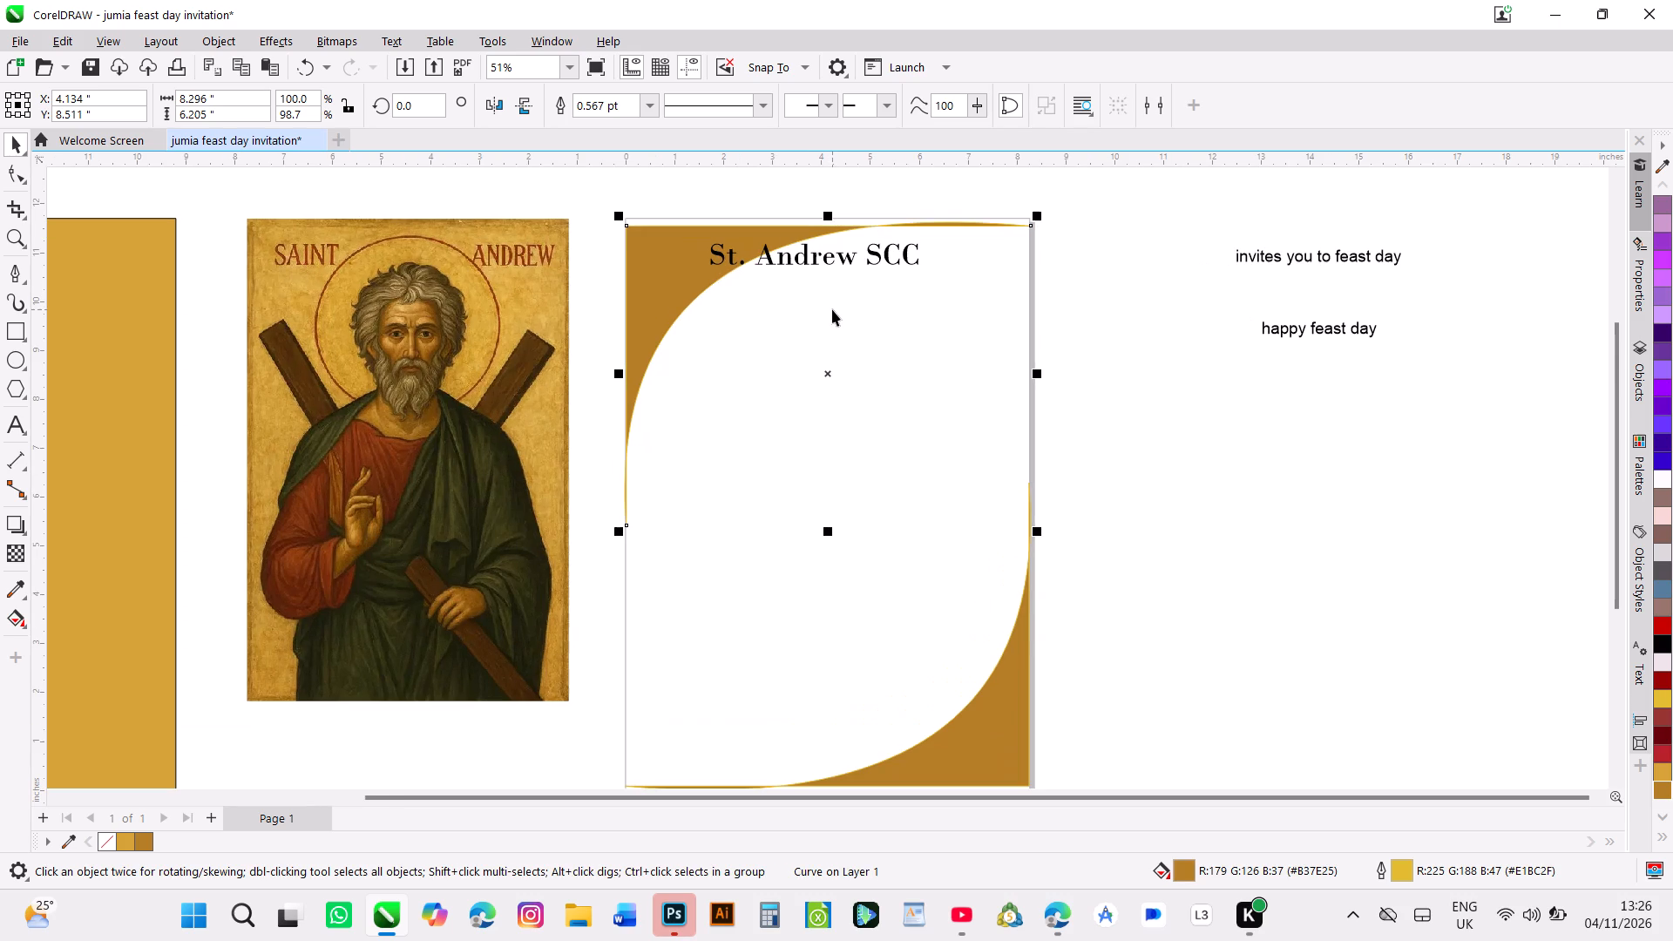
Move the top-left corner shape straight up to the page's top edge, at about Y 8.8 inches.
drag(830, 364, 825, 342)
drag(825, 342, 790, 344)
click(632, 254)
click(666, 270)
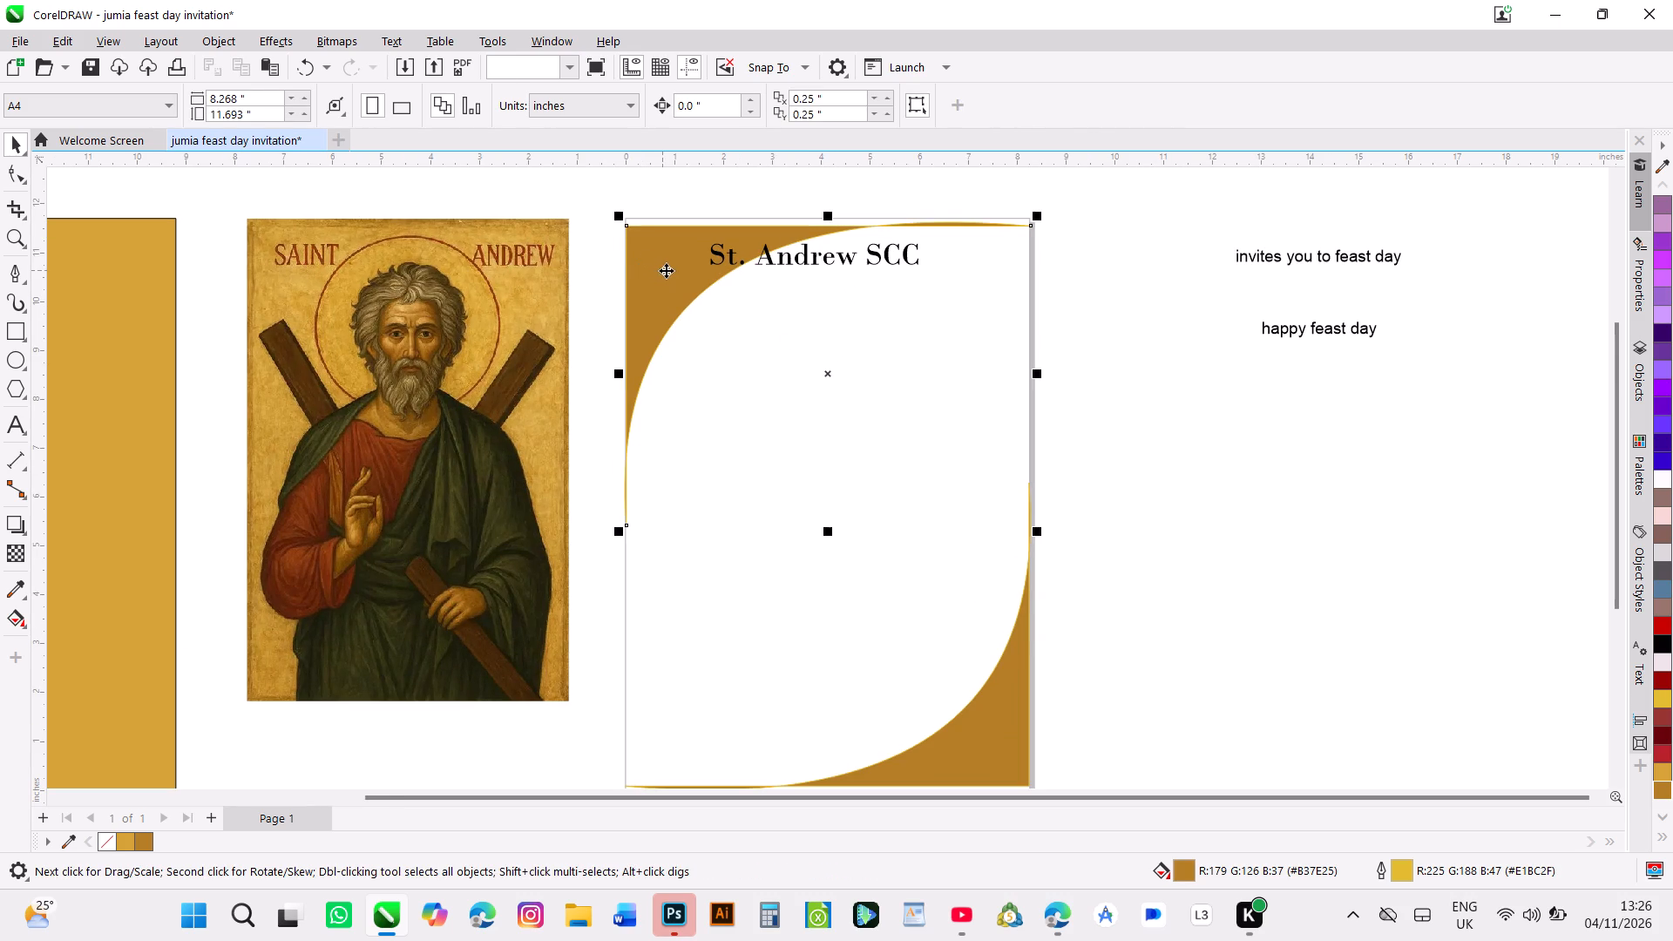
click(694, 280)
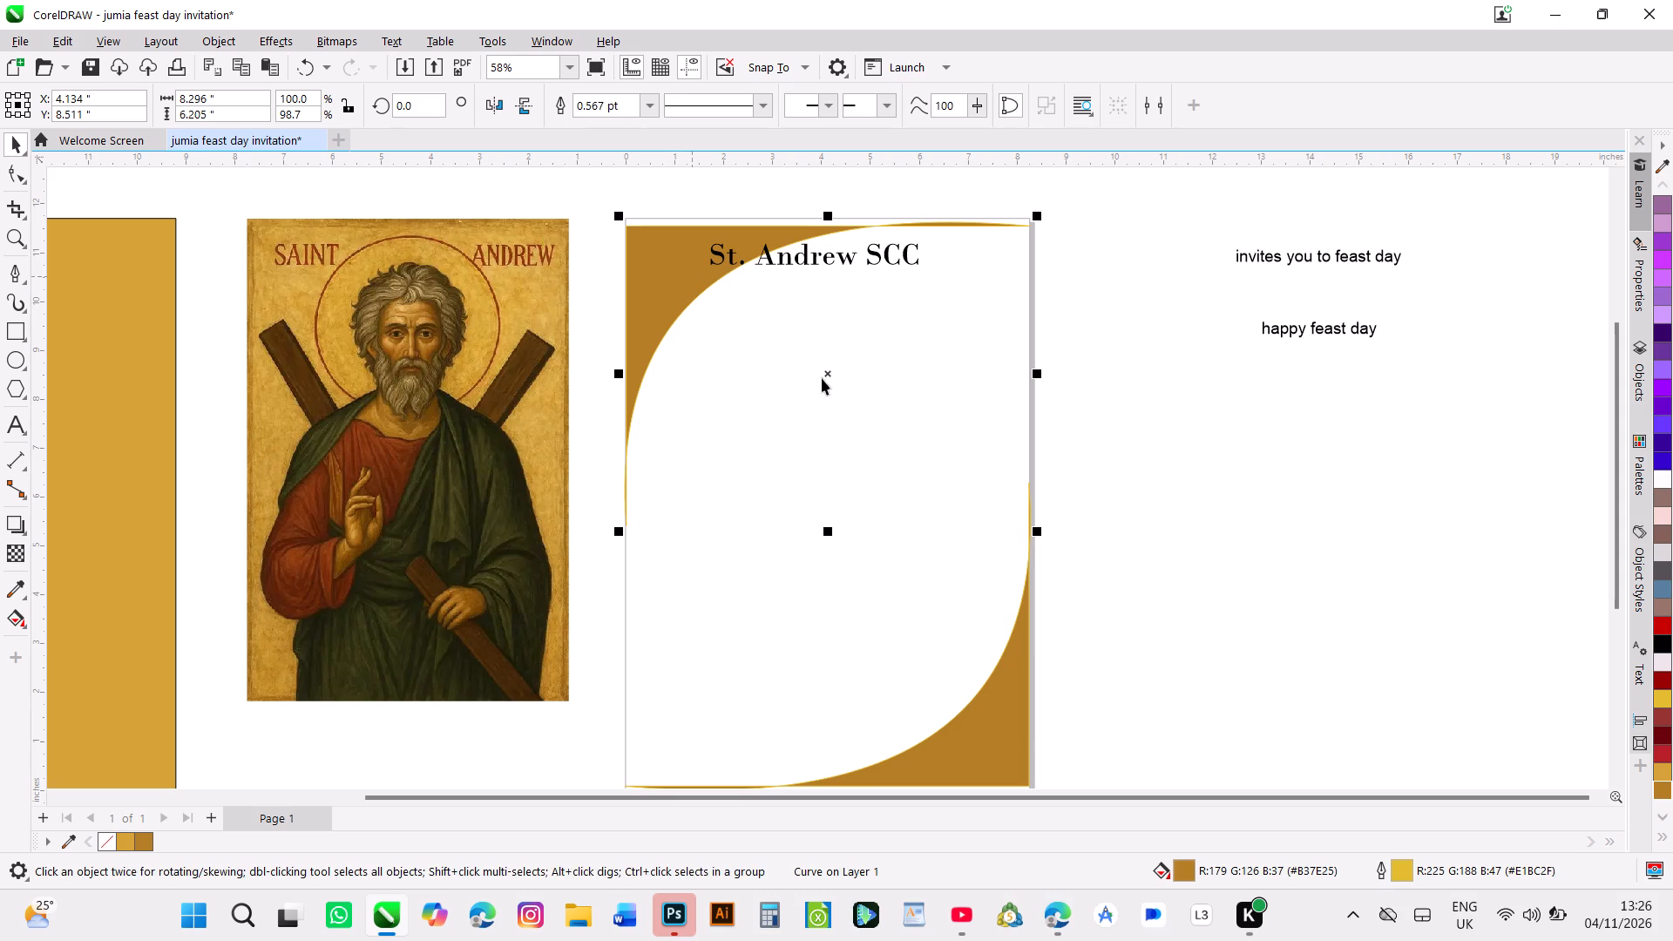
drag(828, 381, 827, 360)
drag(827, 360, 818, 355)
click(662, 255)
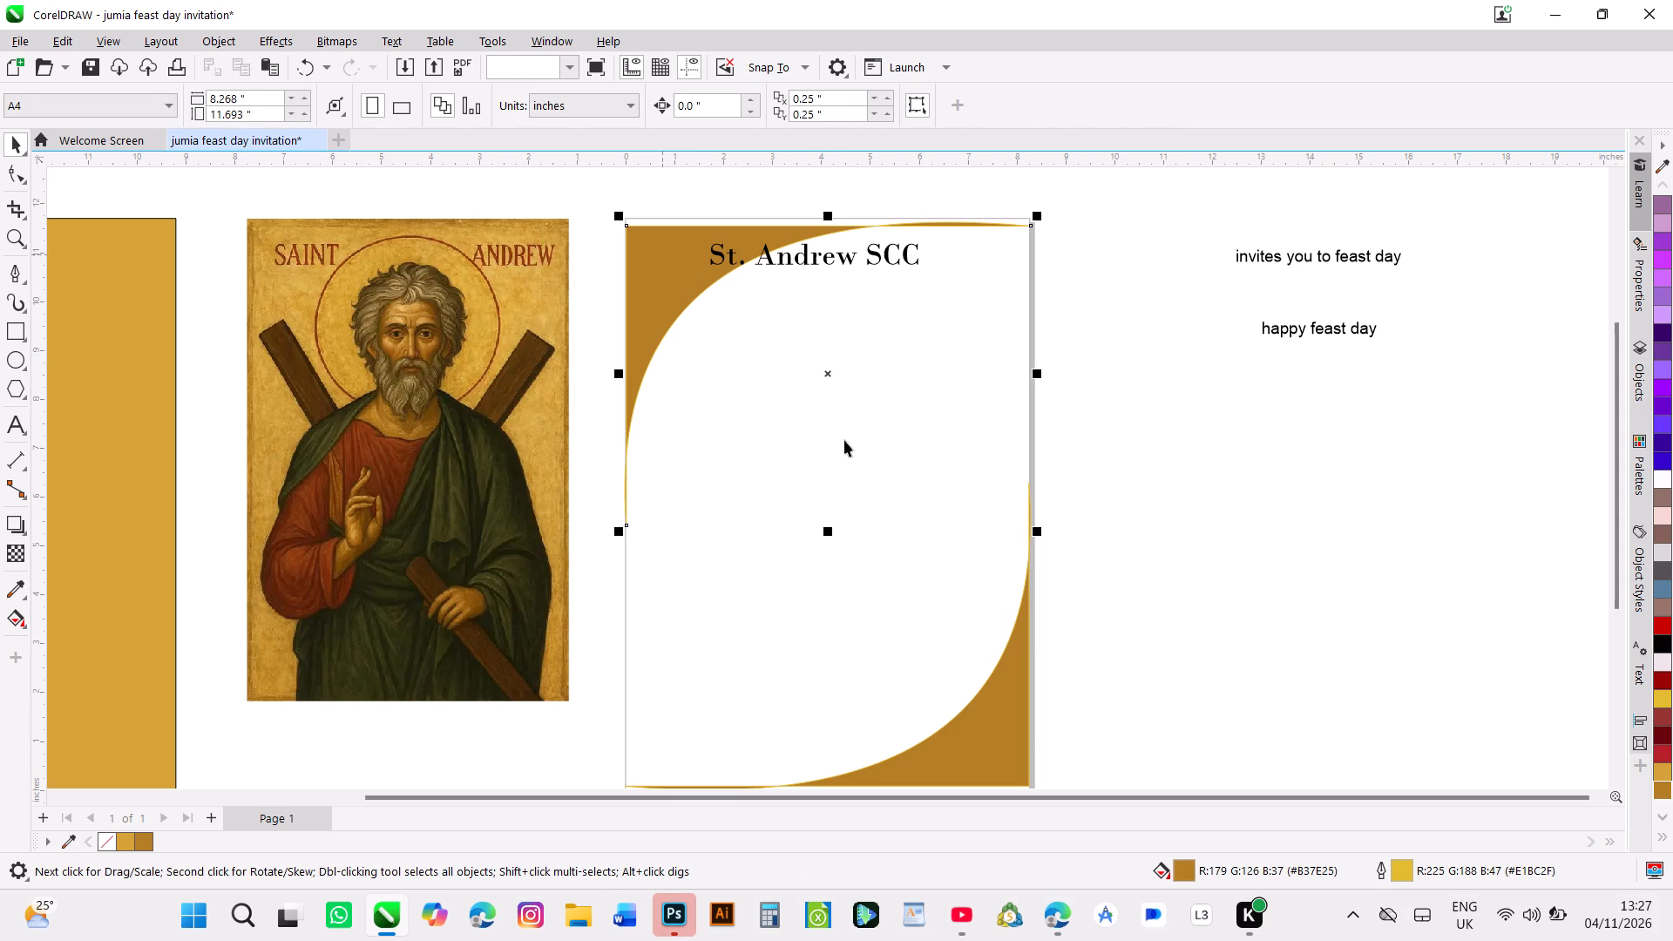
drag(828, 369, 823, 355)
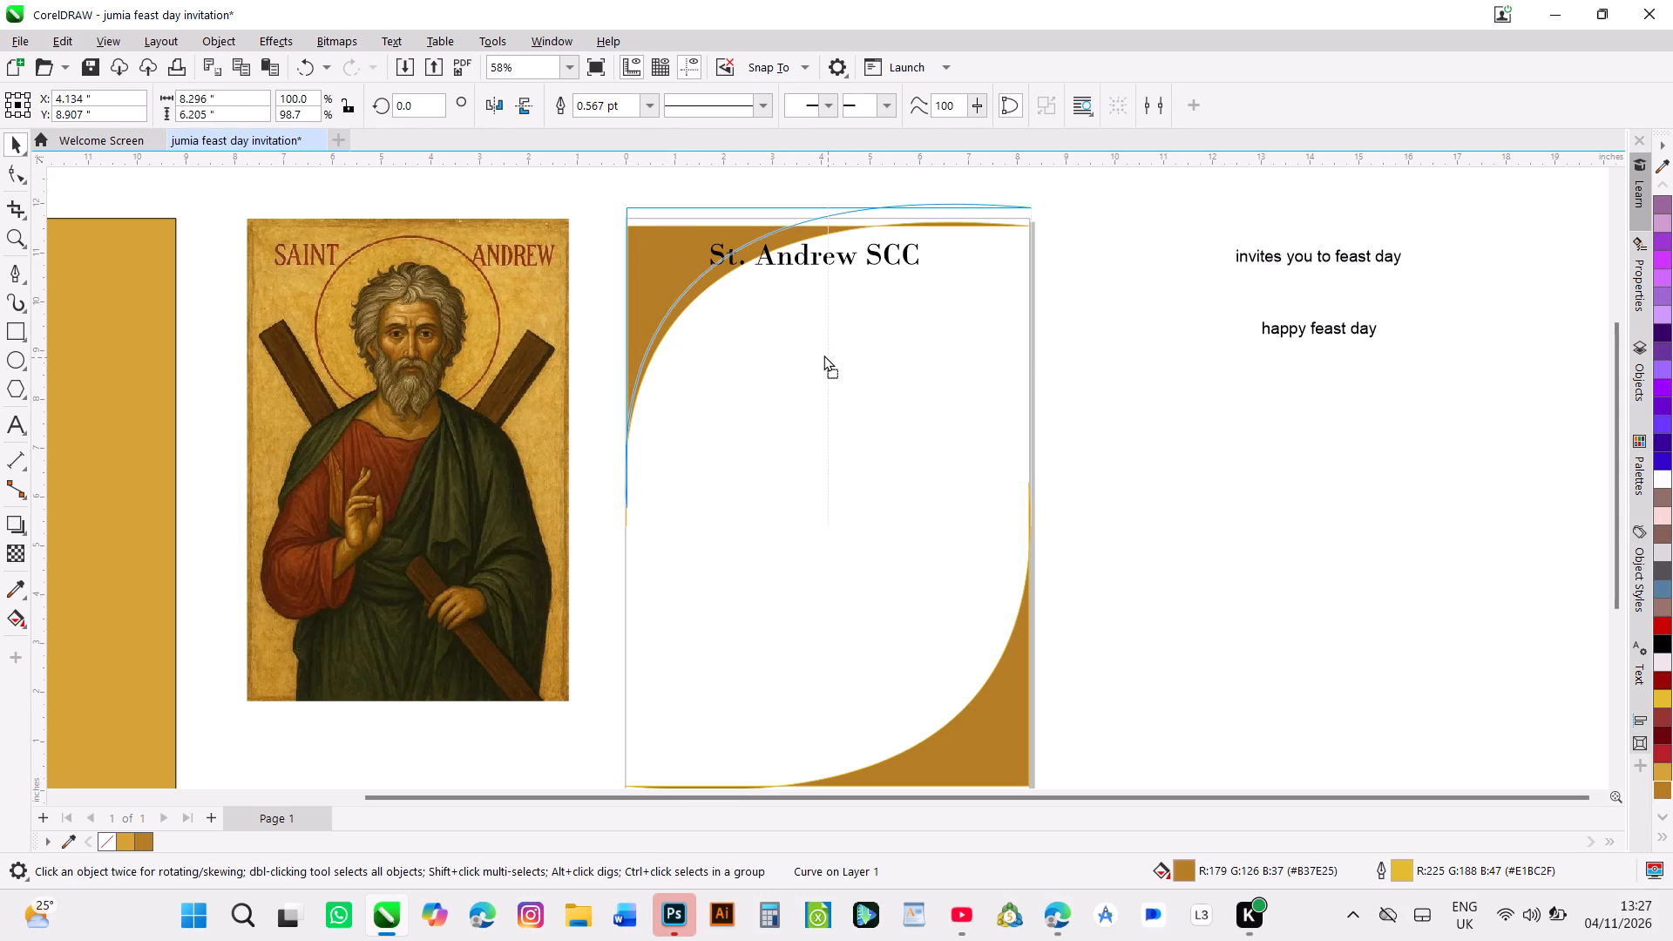
drag(823, 355, 824, 361)
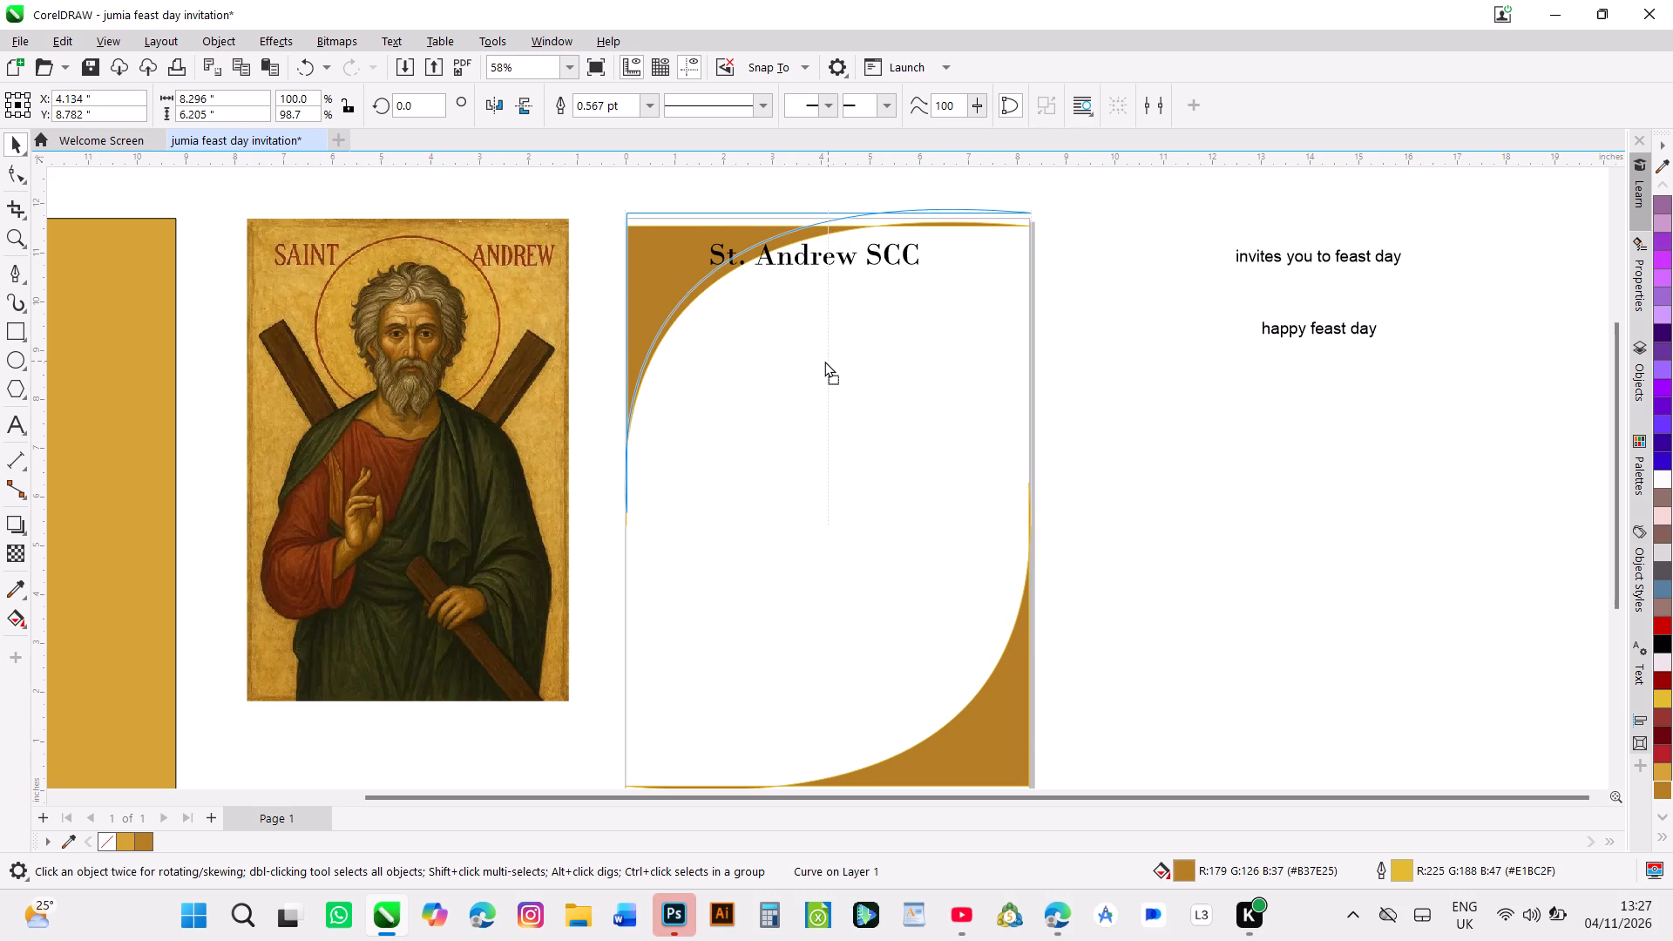
drag(824, 361, 824, 360)
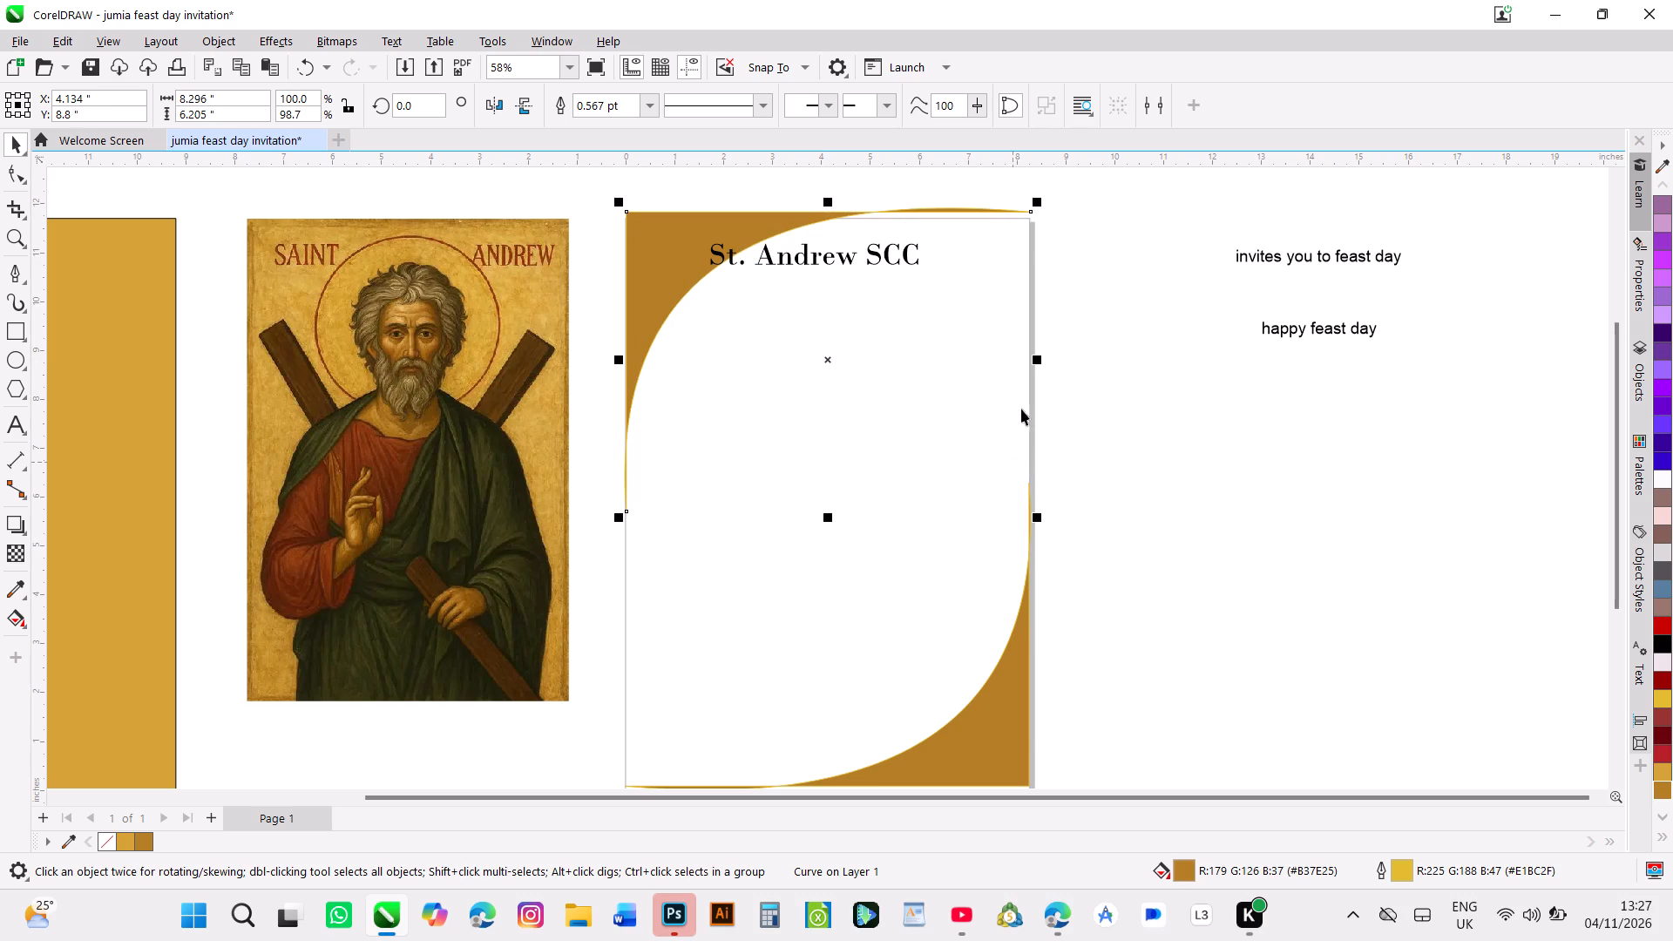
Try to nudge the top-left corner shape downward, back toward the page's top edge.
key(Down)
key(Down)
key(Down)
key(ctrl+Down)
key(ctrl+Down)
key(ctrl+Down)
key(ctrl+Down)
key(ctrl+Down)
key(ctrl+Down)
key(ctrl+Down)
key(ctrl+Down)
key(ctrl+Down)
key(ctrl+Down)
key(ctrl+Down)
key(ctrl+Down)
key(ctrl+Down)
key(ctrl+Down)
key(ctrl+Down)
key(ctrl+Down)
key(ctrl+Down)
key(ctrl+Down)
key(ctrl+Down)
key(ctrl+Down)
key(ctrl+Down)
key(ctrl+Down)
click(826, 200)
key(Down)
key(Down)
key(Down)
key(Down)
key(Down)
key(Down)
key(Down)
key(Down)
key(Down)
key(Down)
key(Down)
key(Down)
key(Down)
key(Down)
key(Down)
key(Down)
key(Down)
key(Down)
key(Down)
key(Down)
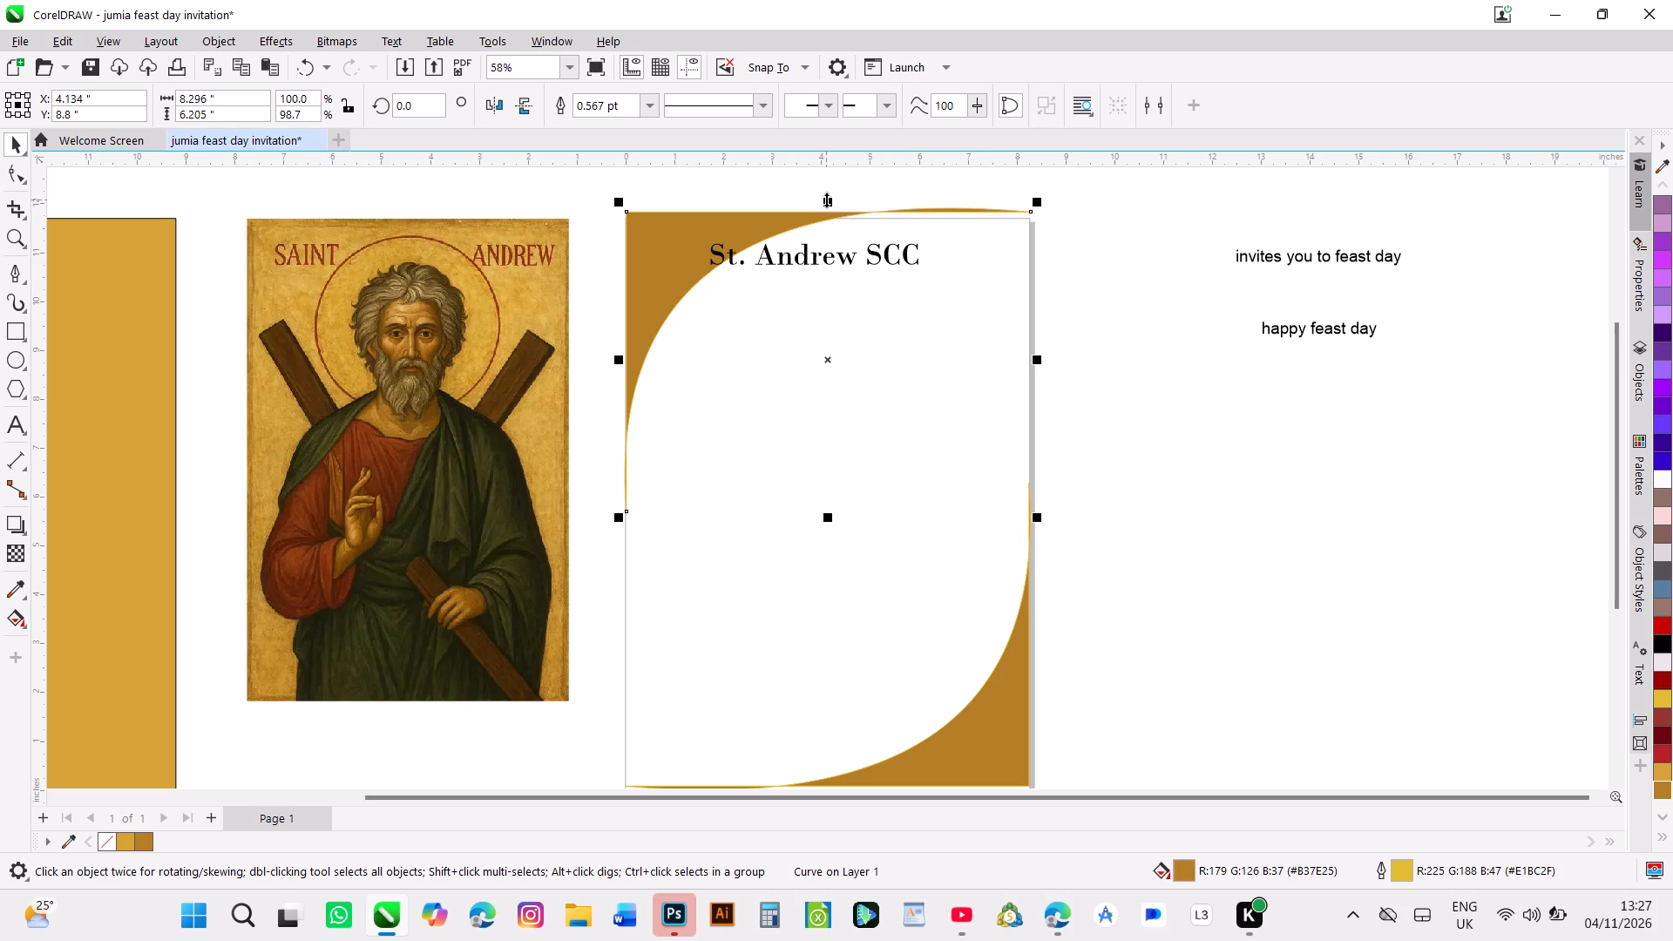
Reduce the top-left corner shape's height to about 6.13 inches (97.5%), keeping its lower end in place.
click(826, 200)
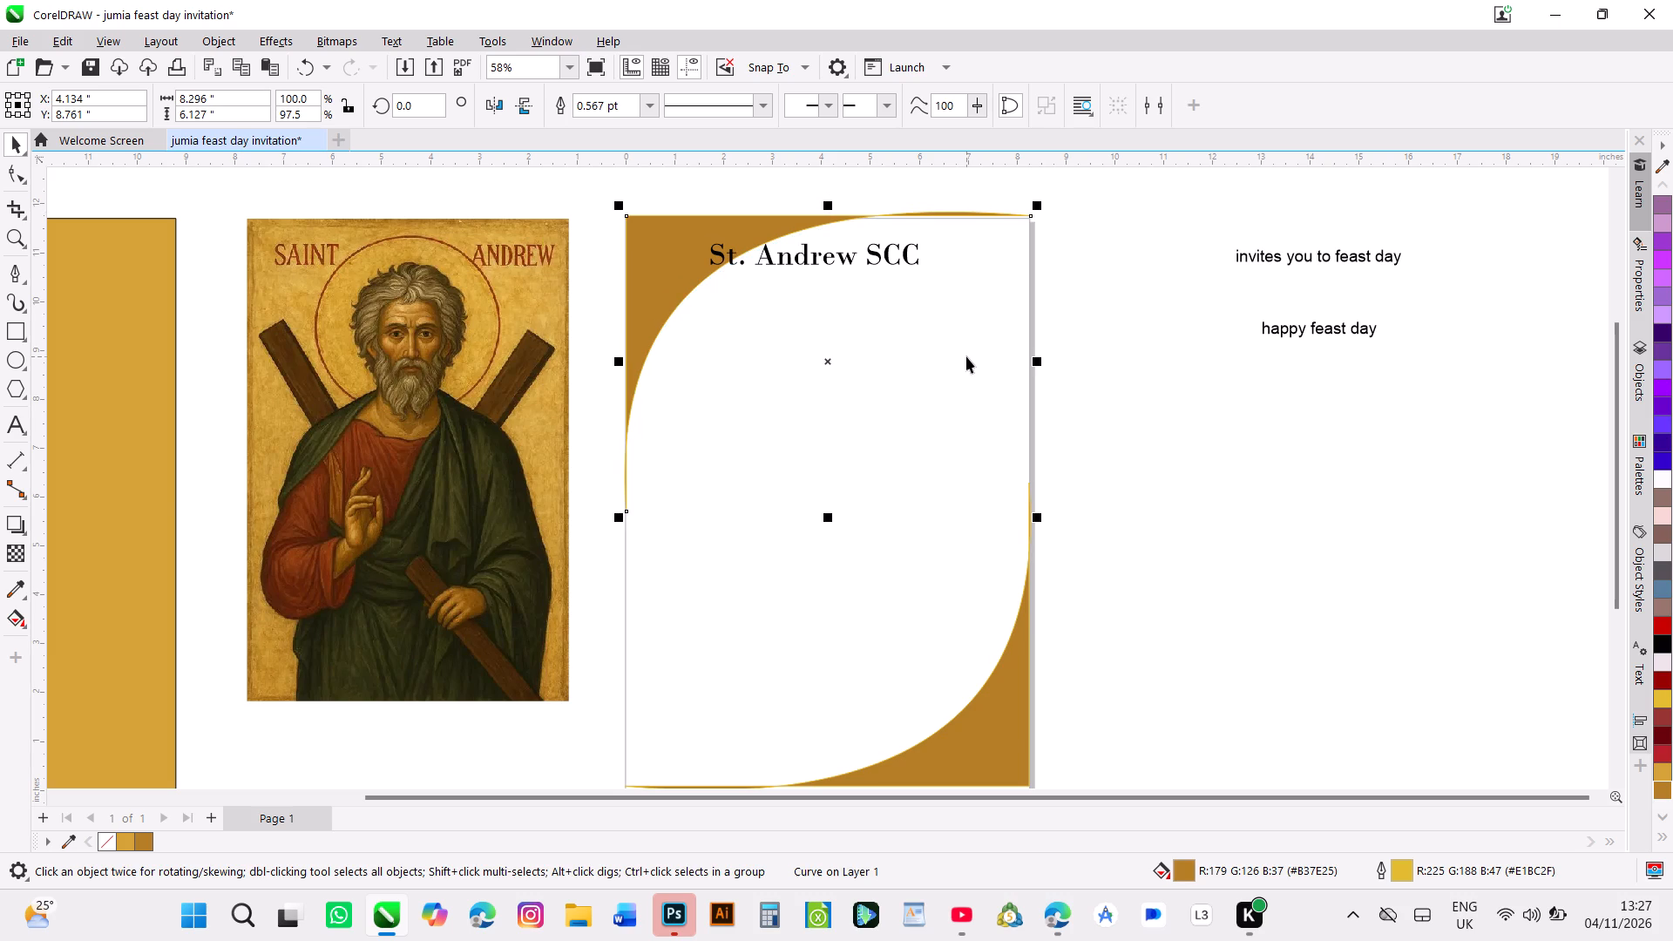
click(1308, 491)
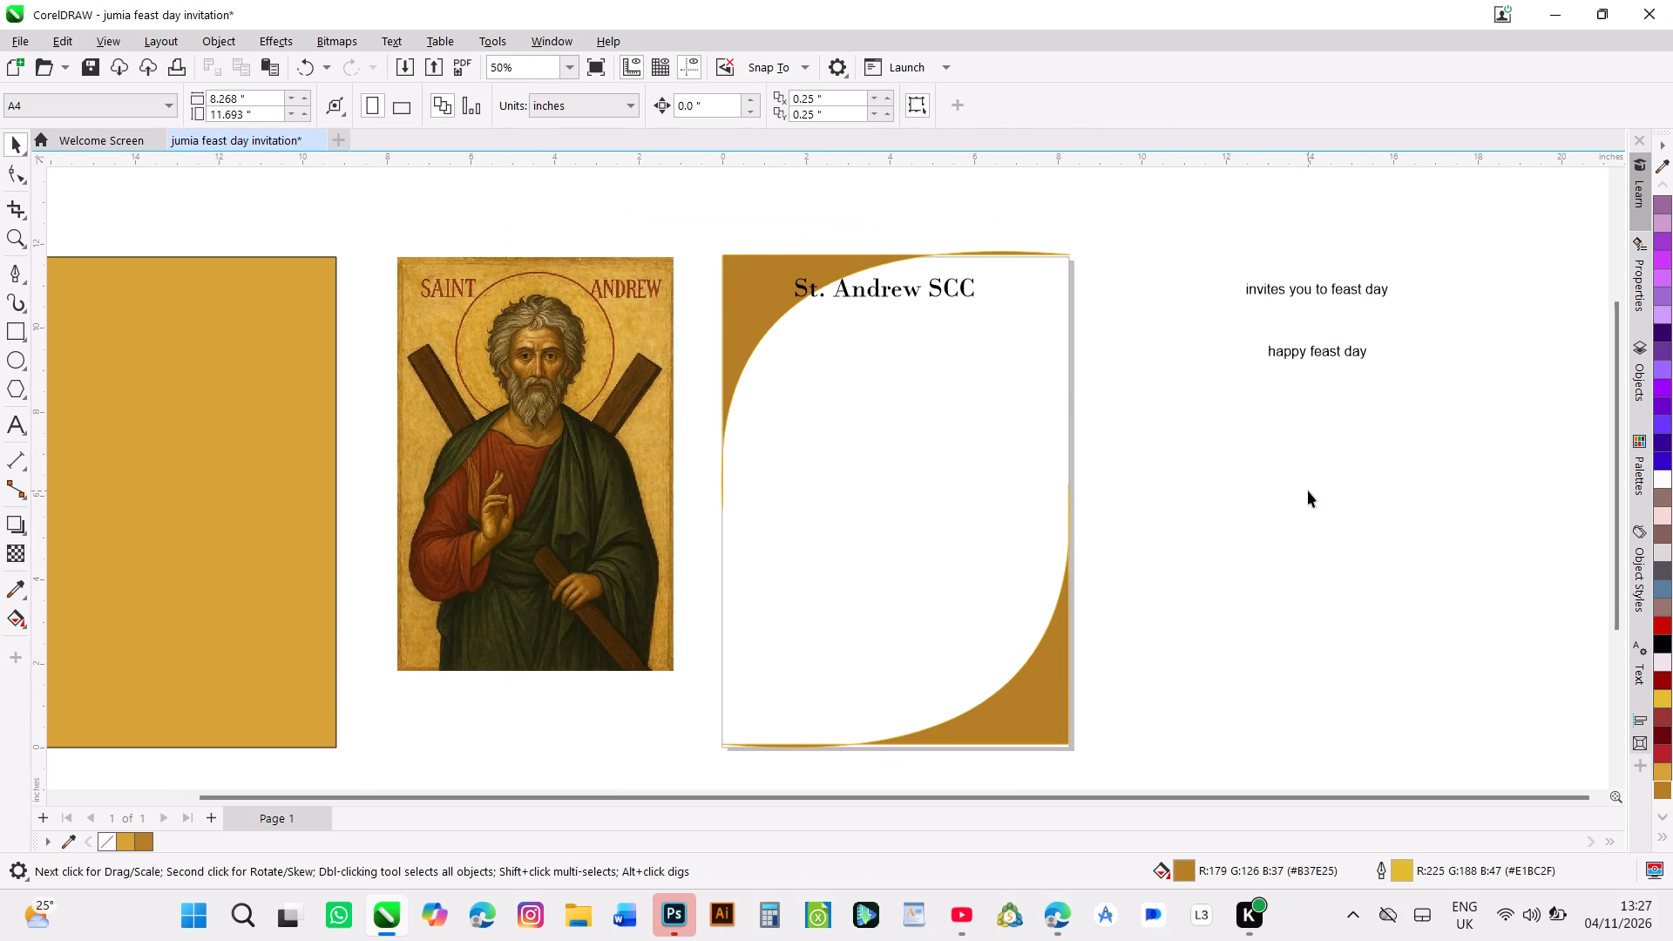
Move the "St. Andrew SCC" text clear of the gold corner, to about X 4.84, Y 10.51 inches.
drag(922, 282, 965, 301)
drag(858, 286, 878, 329)
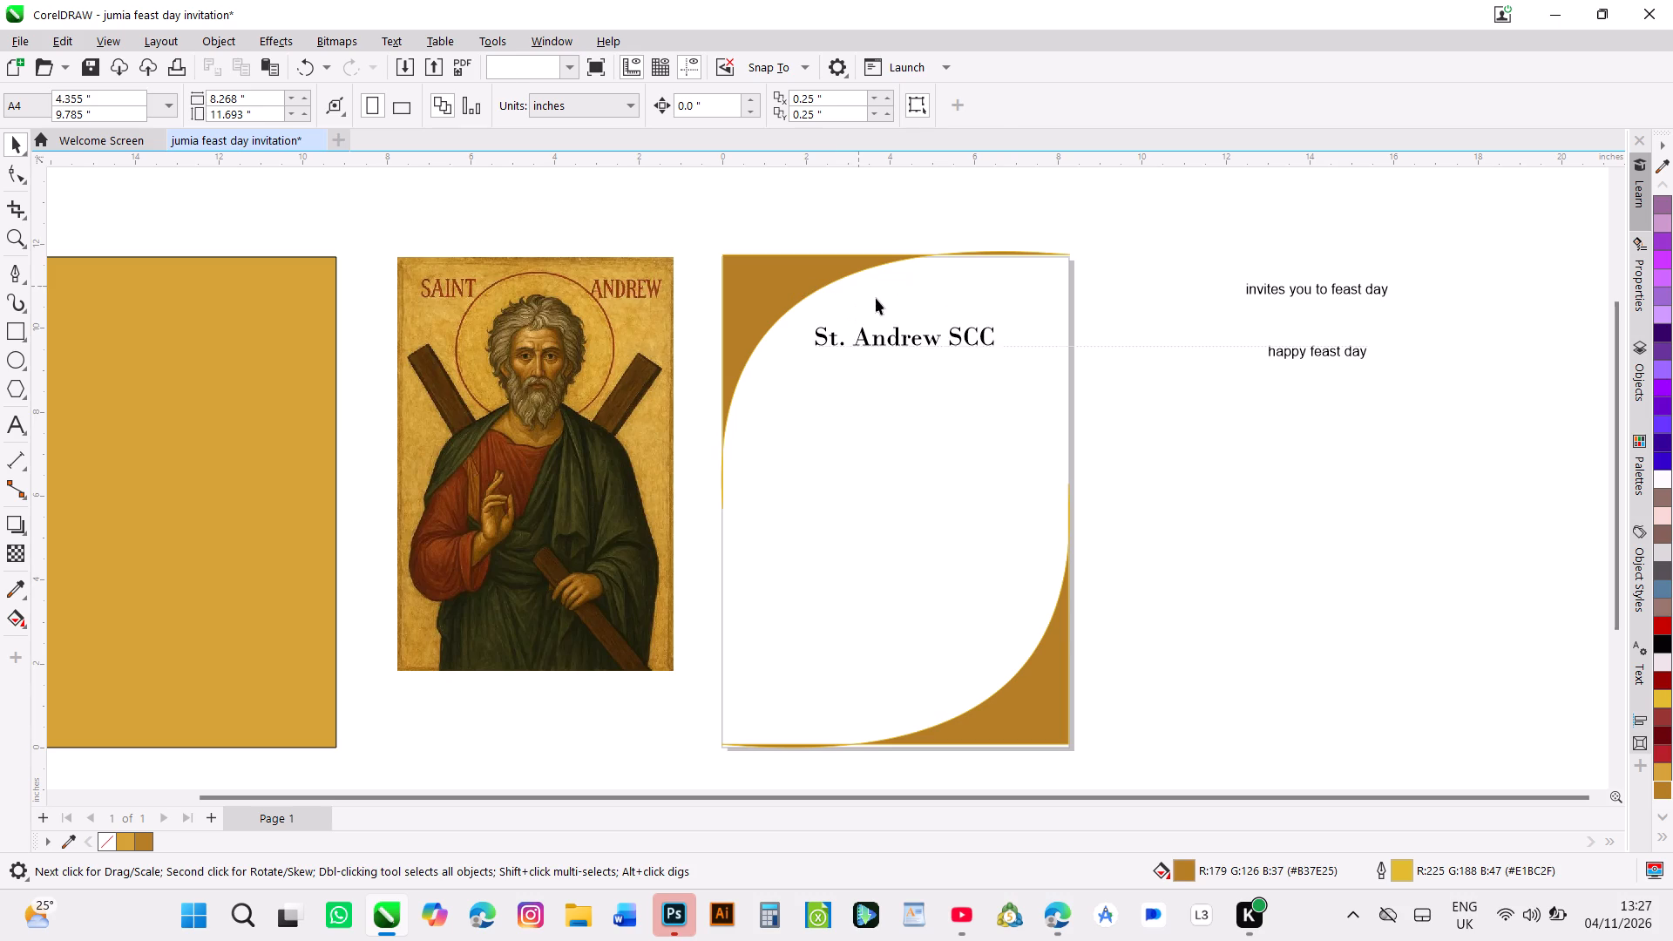
drag(906, 340, 900, 306)
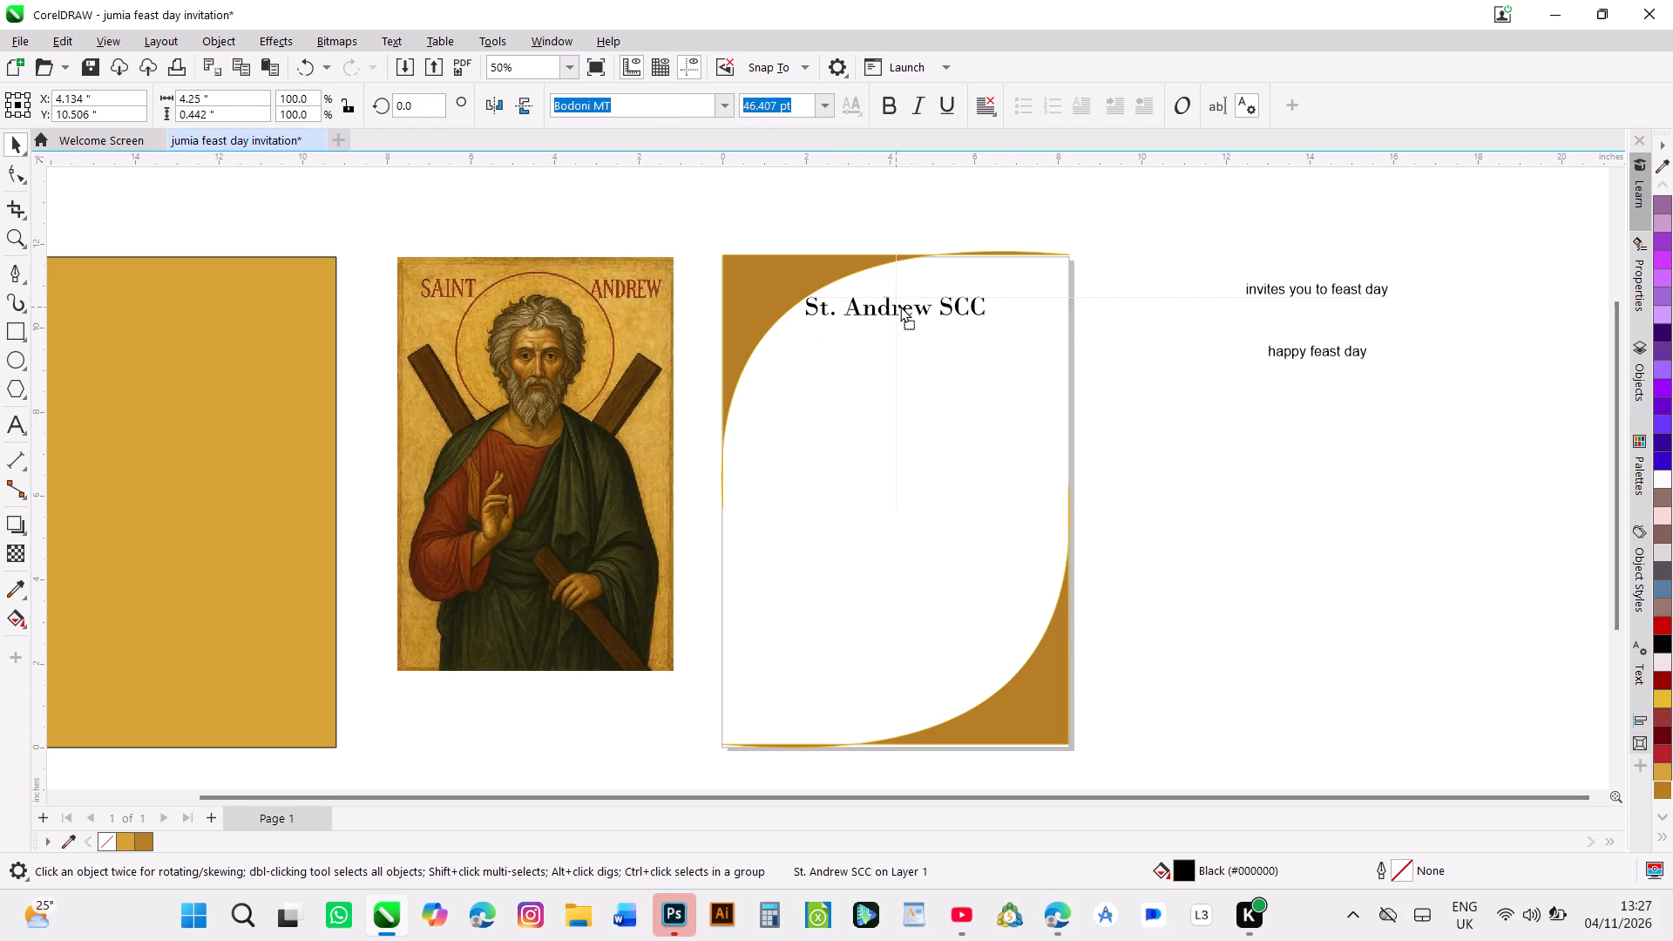
drag(900, 306, 925, 314)
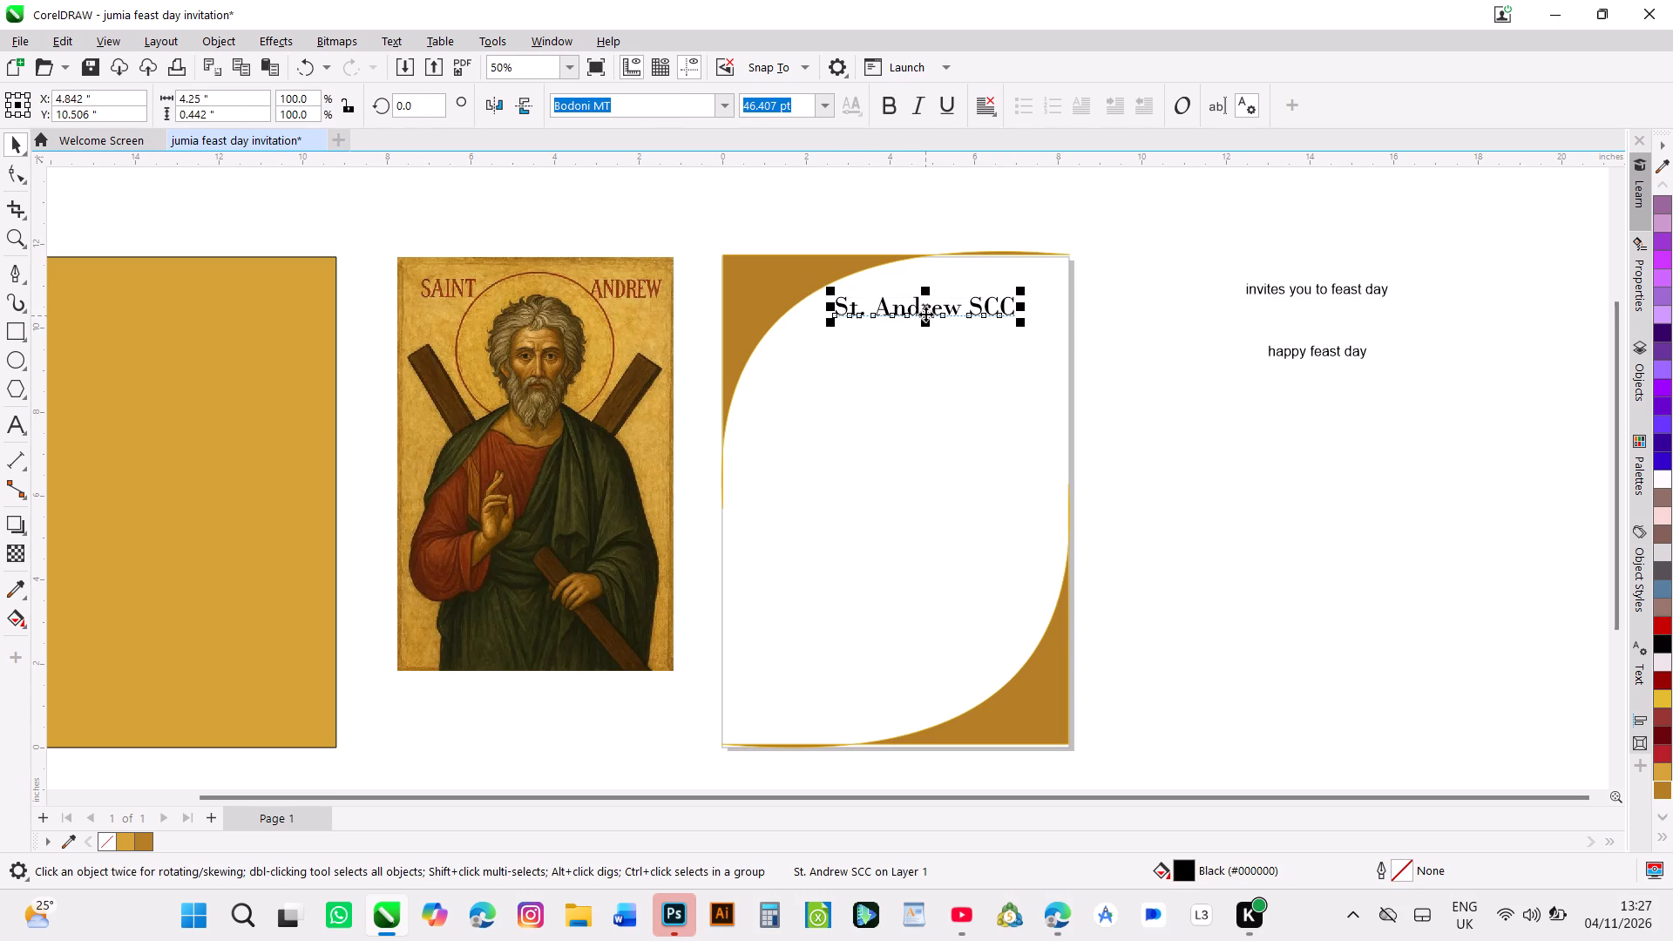
Move the "happy feast day" text onto the page, centred beneath "St. Andrew SCC" at about X 4.84, Y 9.86 inches.
drag(1305, 284, 1191, 347)
drag(1191, 347, 1148, 351)
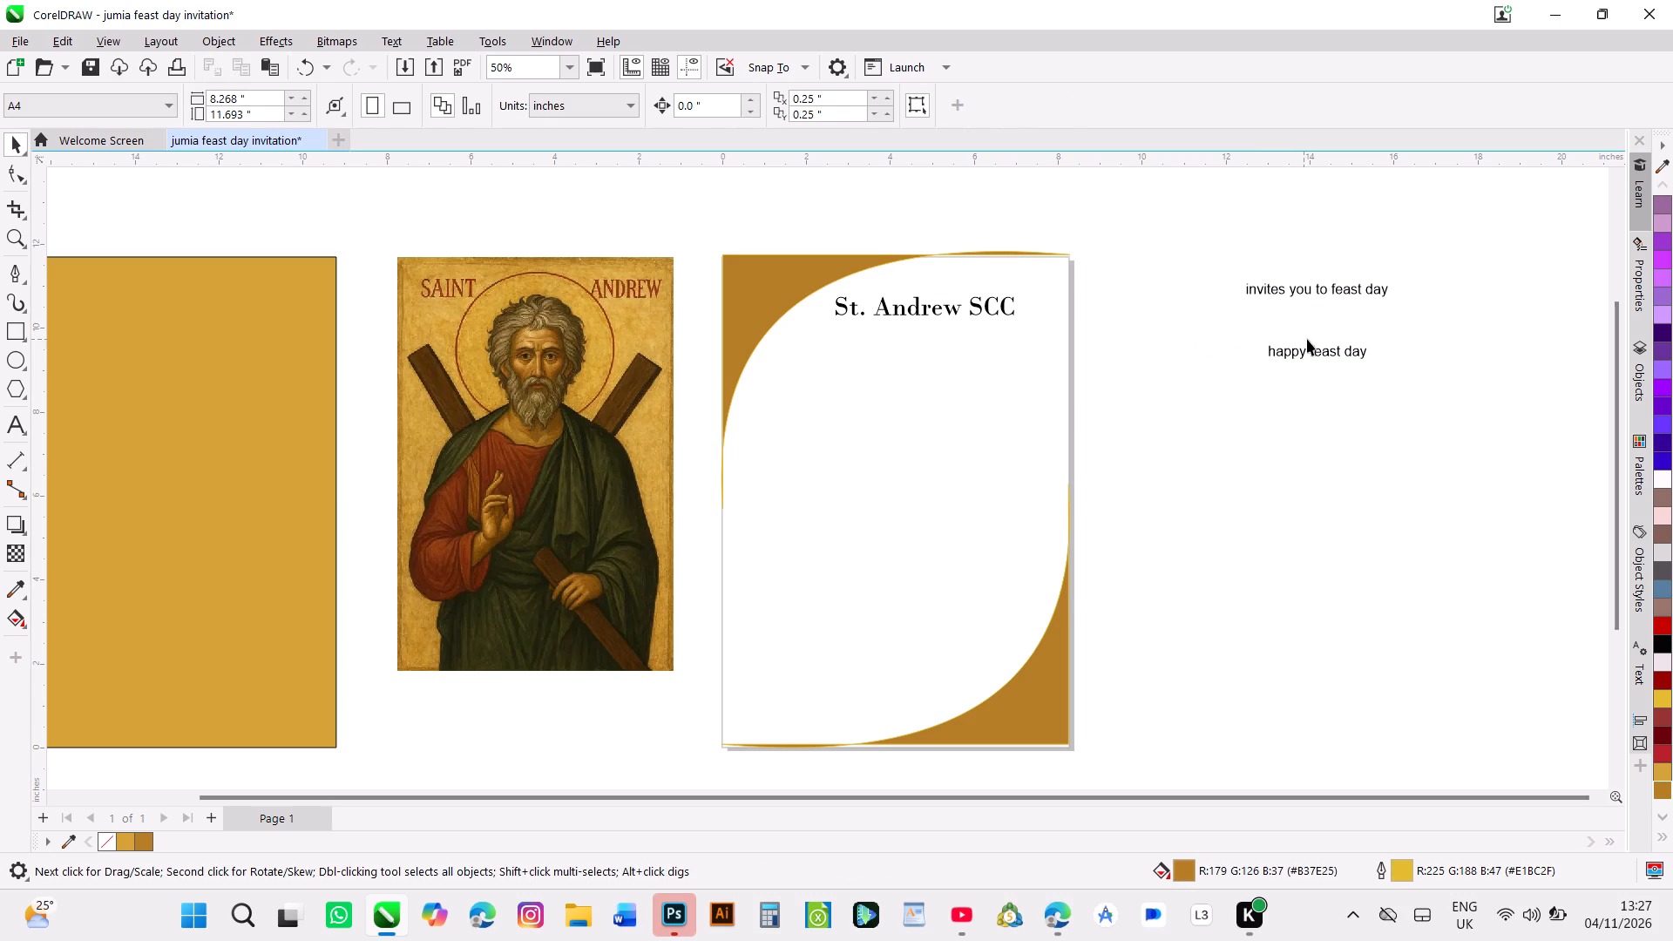
drag(1314, 353, 1048, 382)
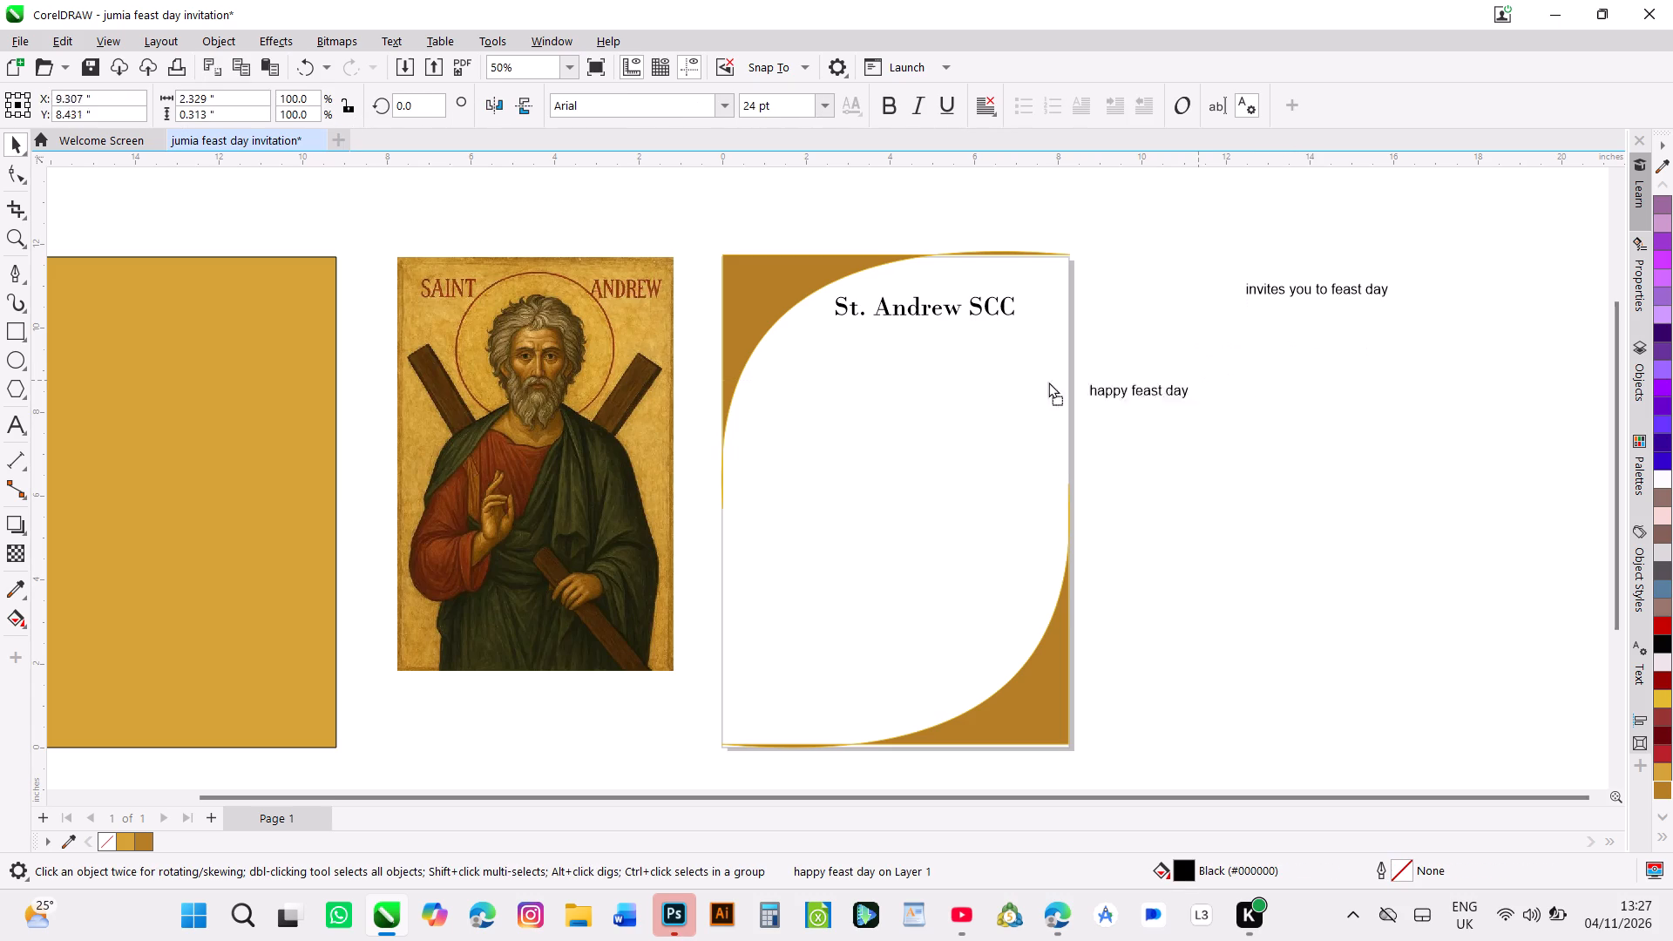
drag(1048, 382, 932, 334)
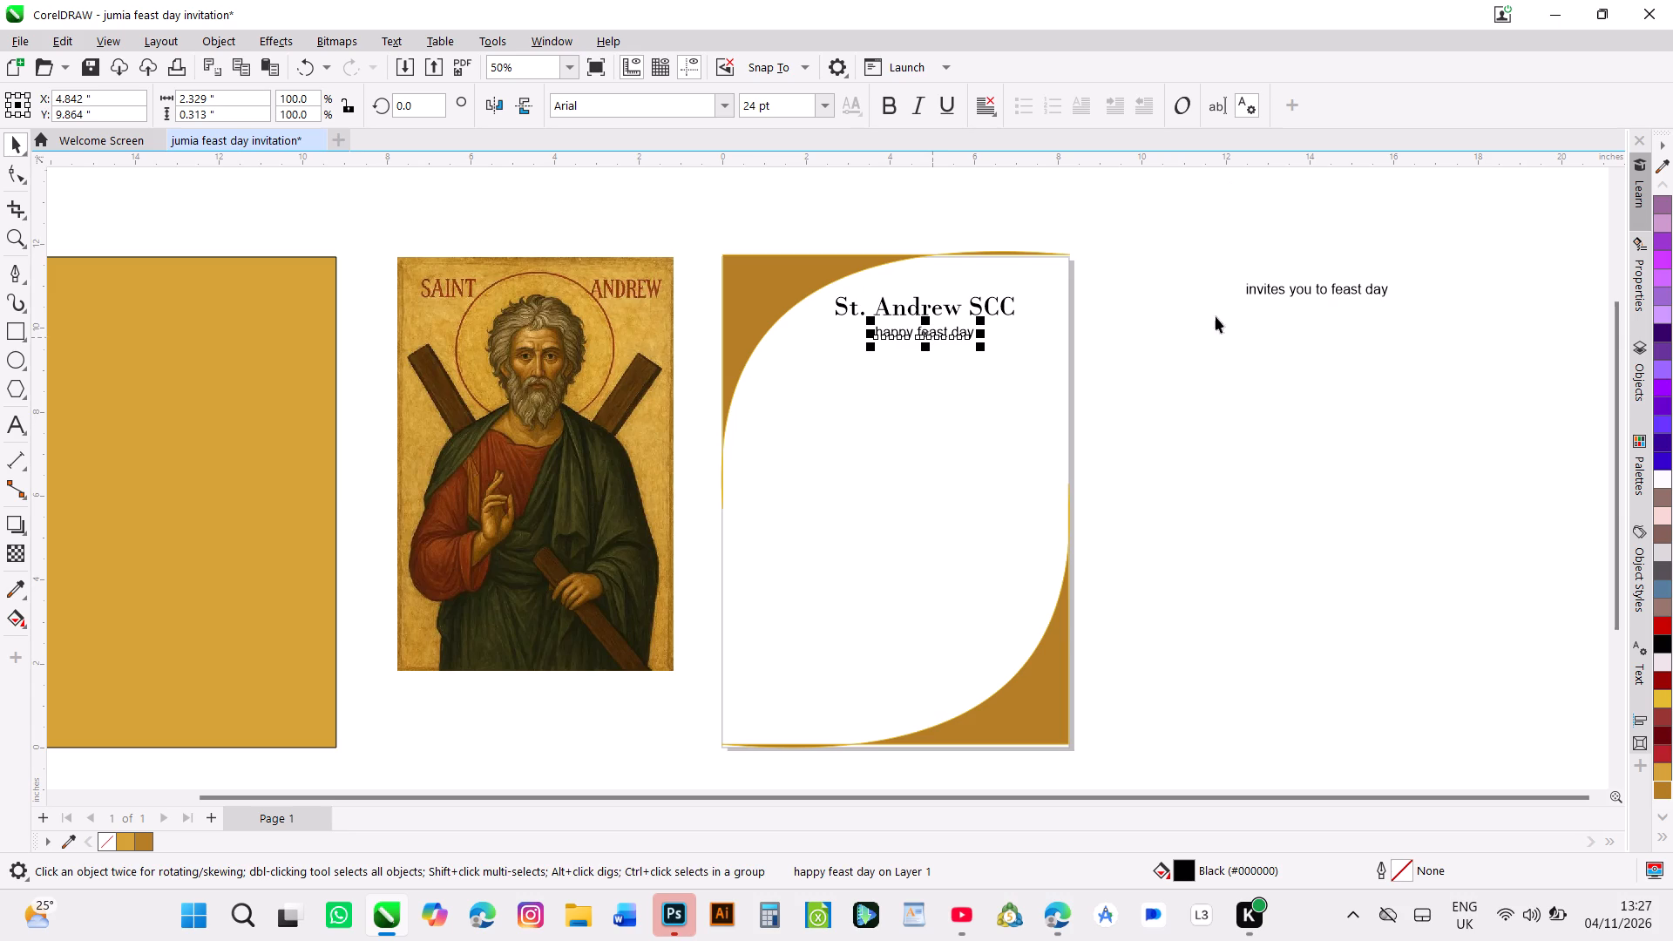
Move the "invites you to feast day" text onto the middle of the page, at about X 3.68, Y 6.28 inches.
drag(1276, 292, 1118, 367)
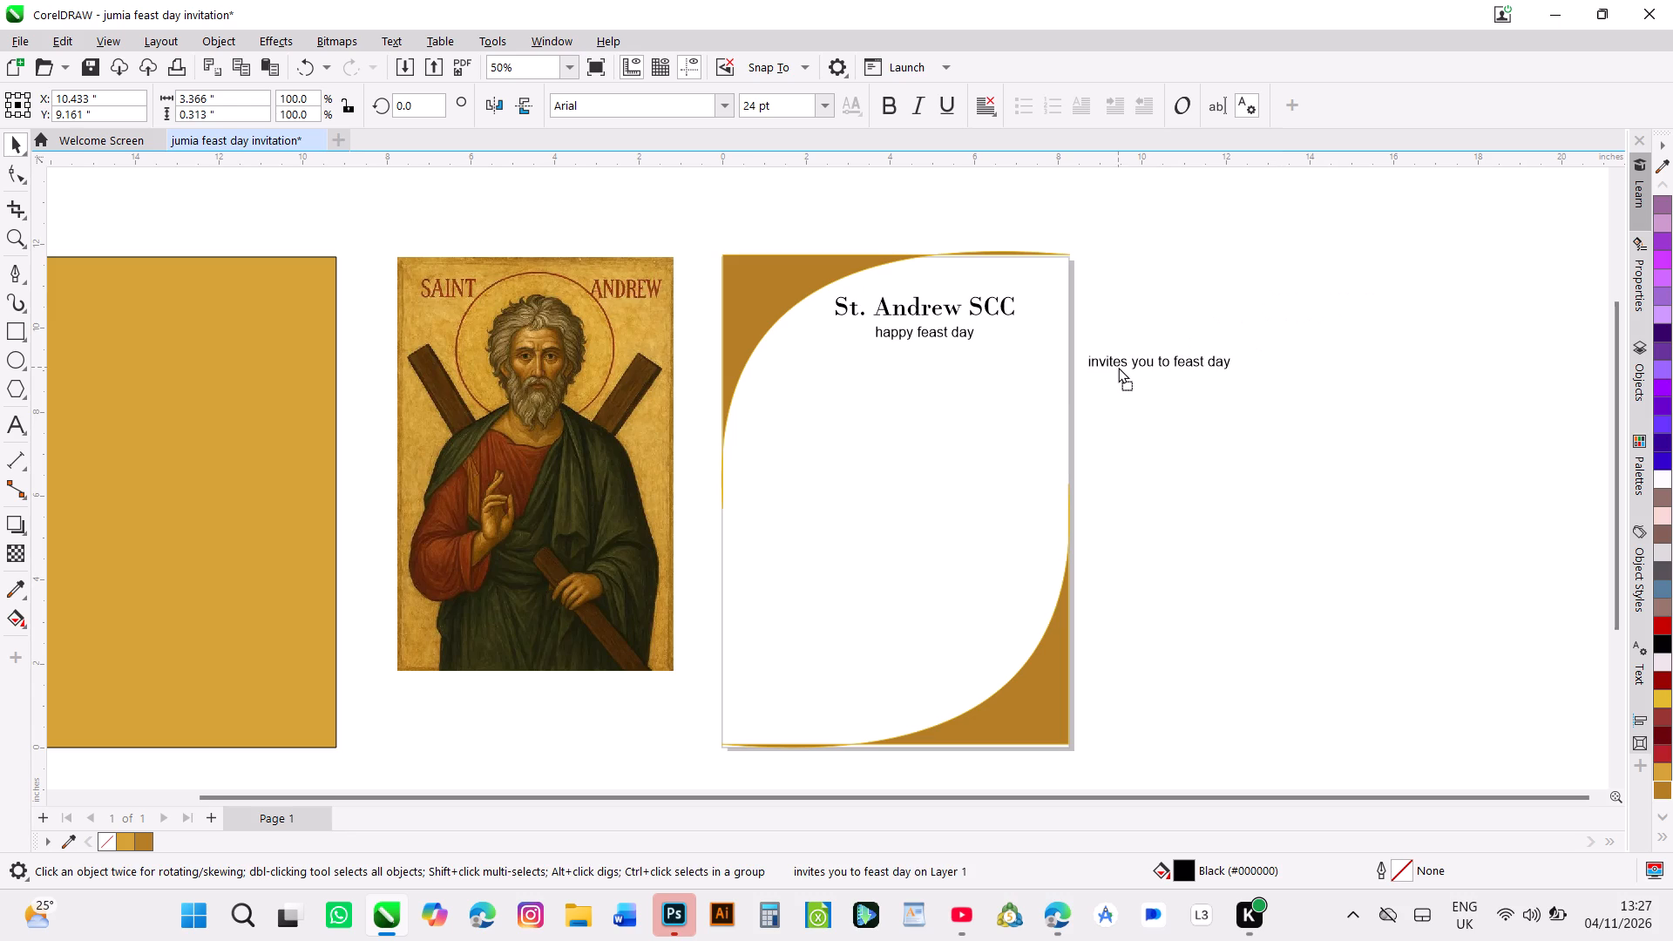
drag(1118, 367, 948, 473)
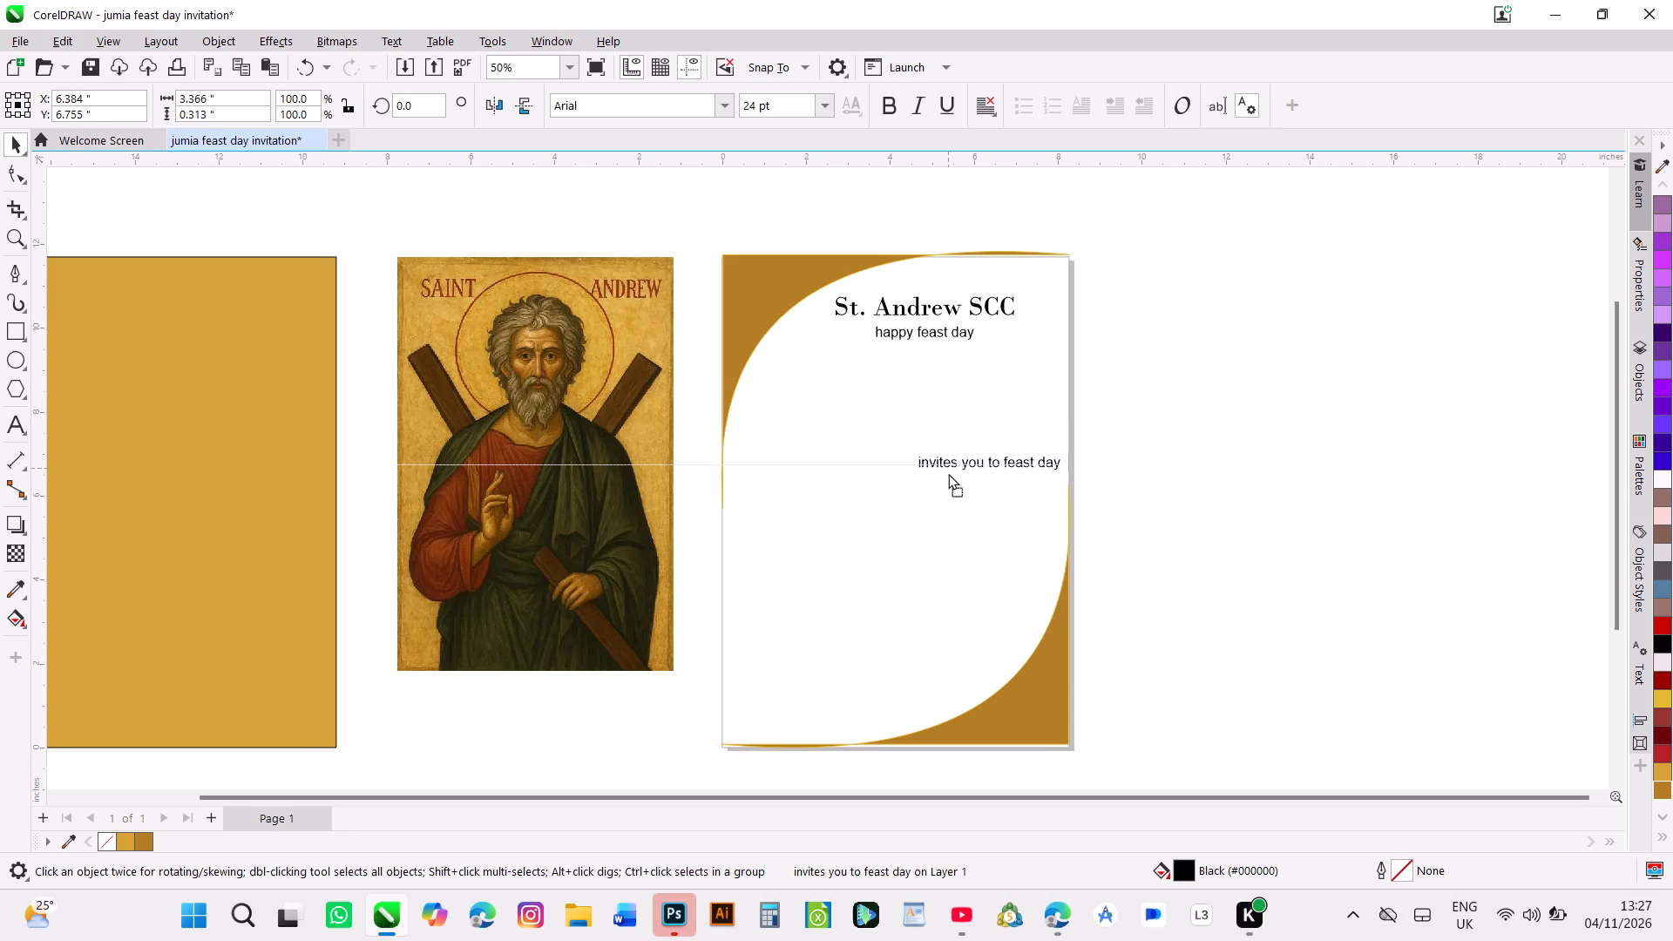
drag(948, 473, 905, 509)
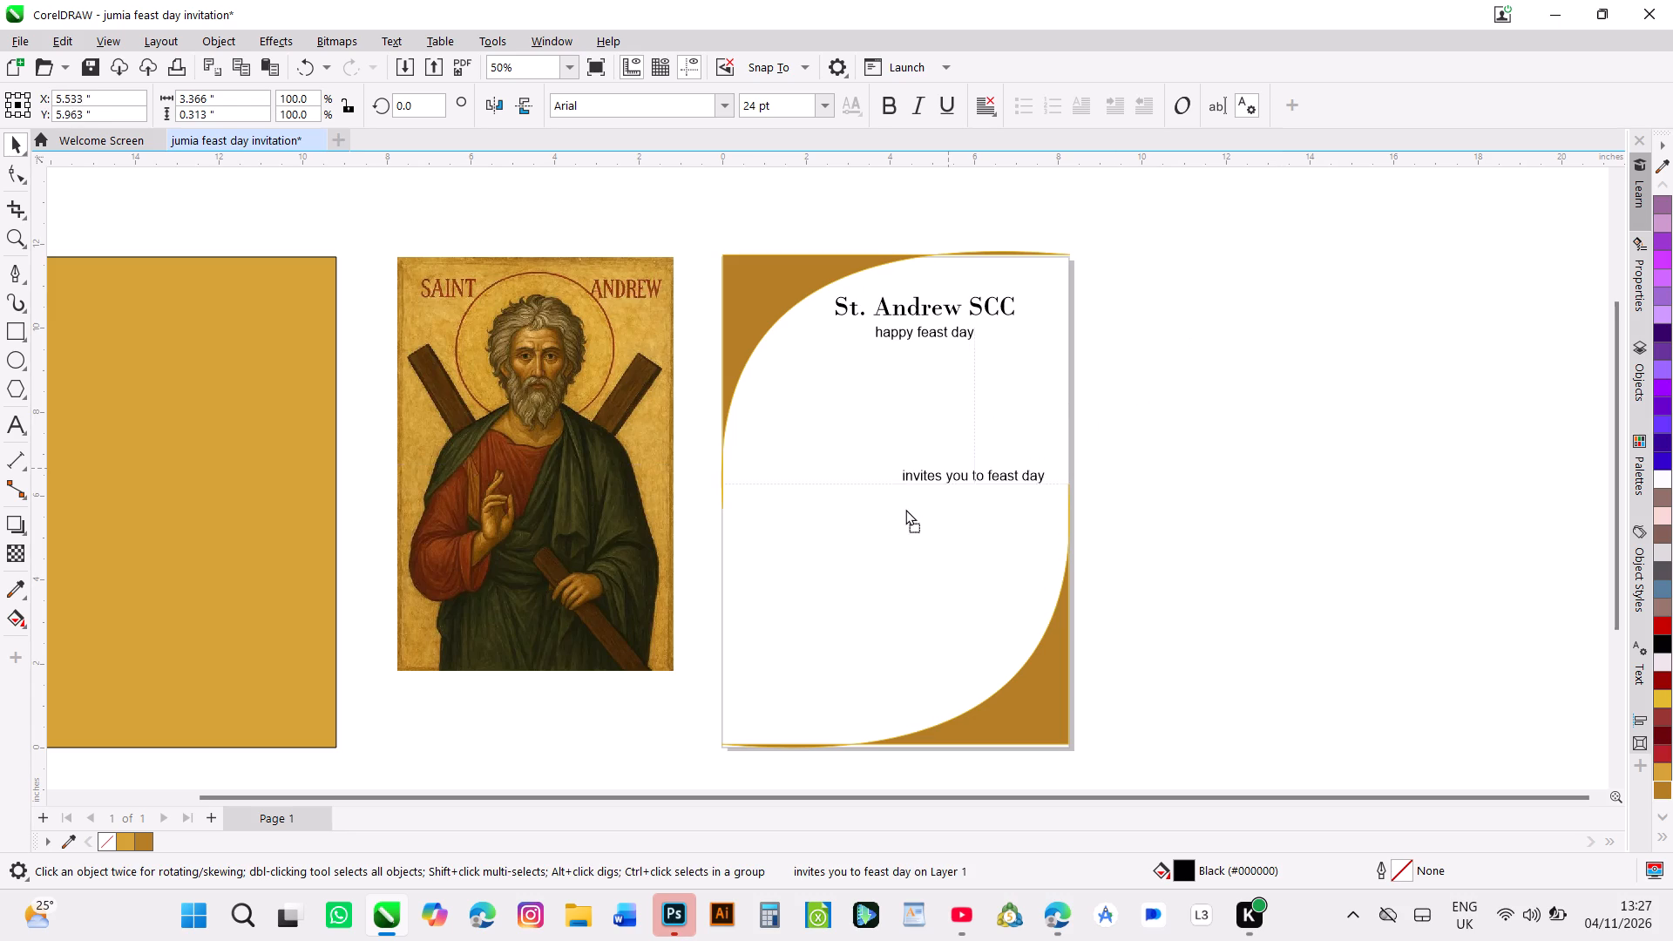
drag(905, 509, 870, 356)
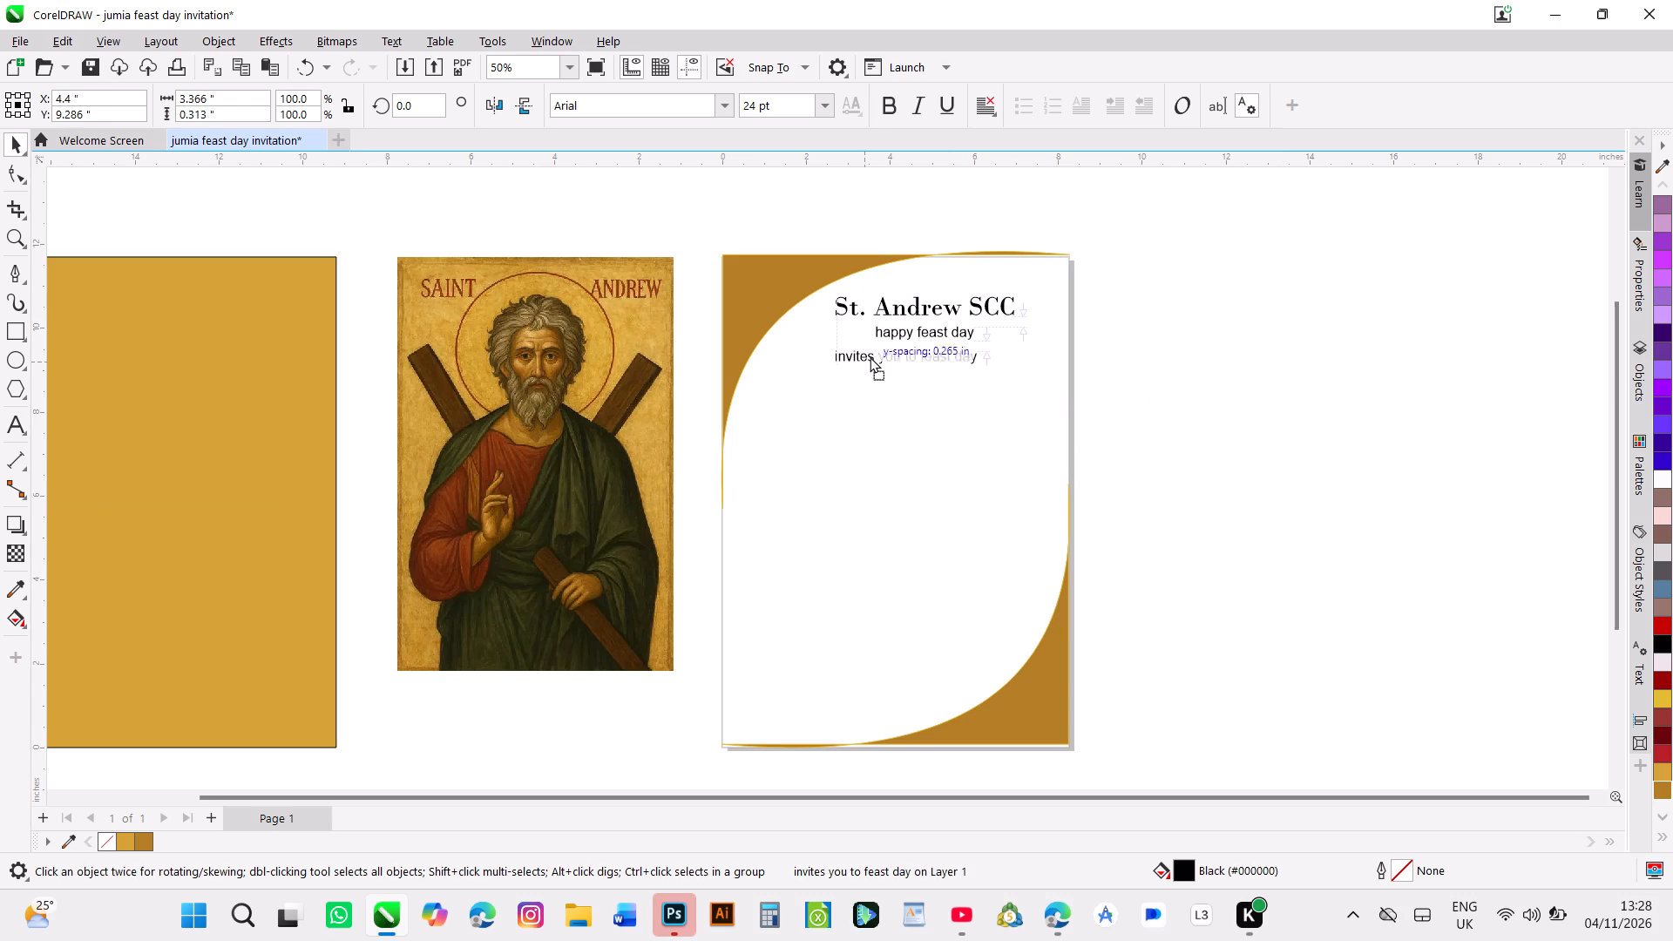
drag(870, 356, 875, 355)
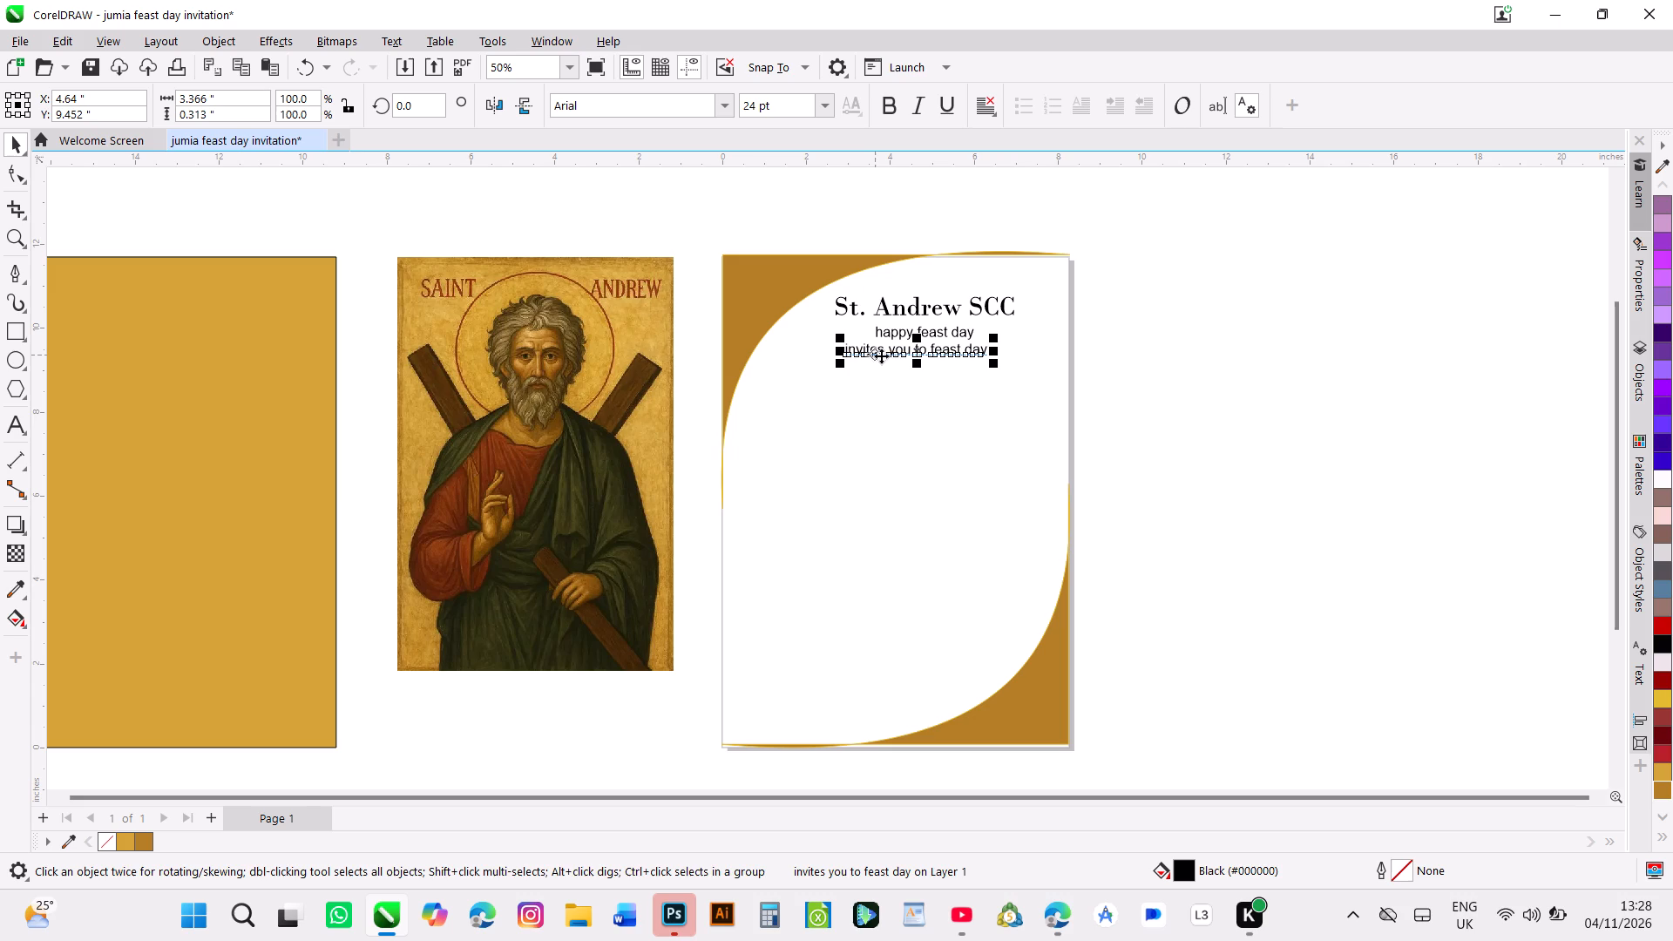
drag(907, 350, 835, 542)
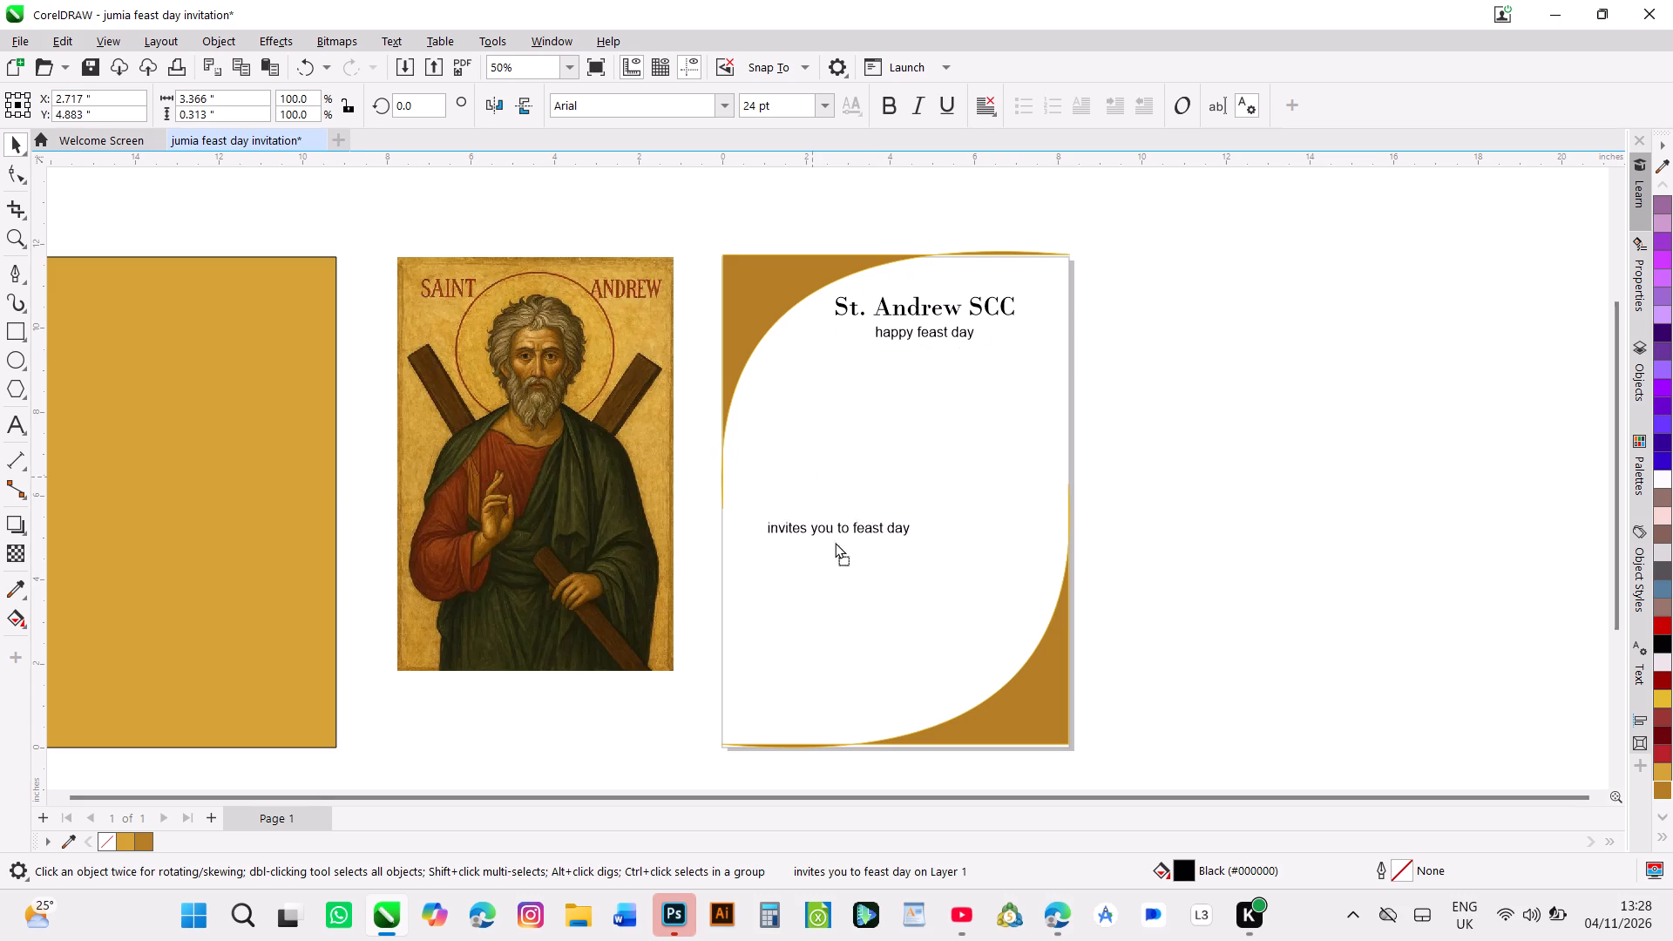
drag(835, 542, 848, 557)
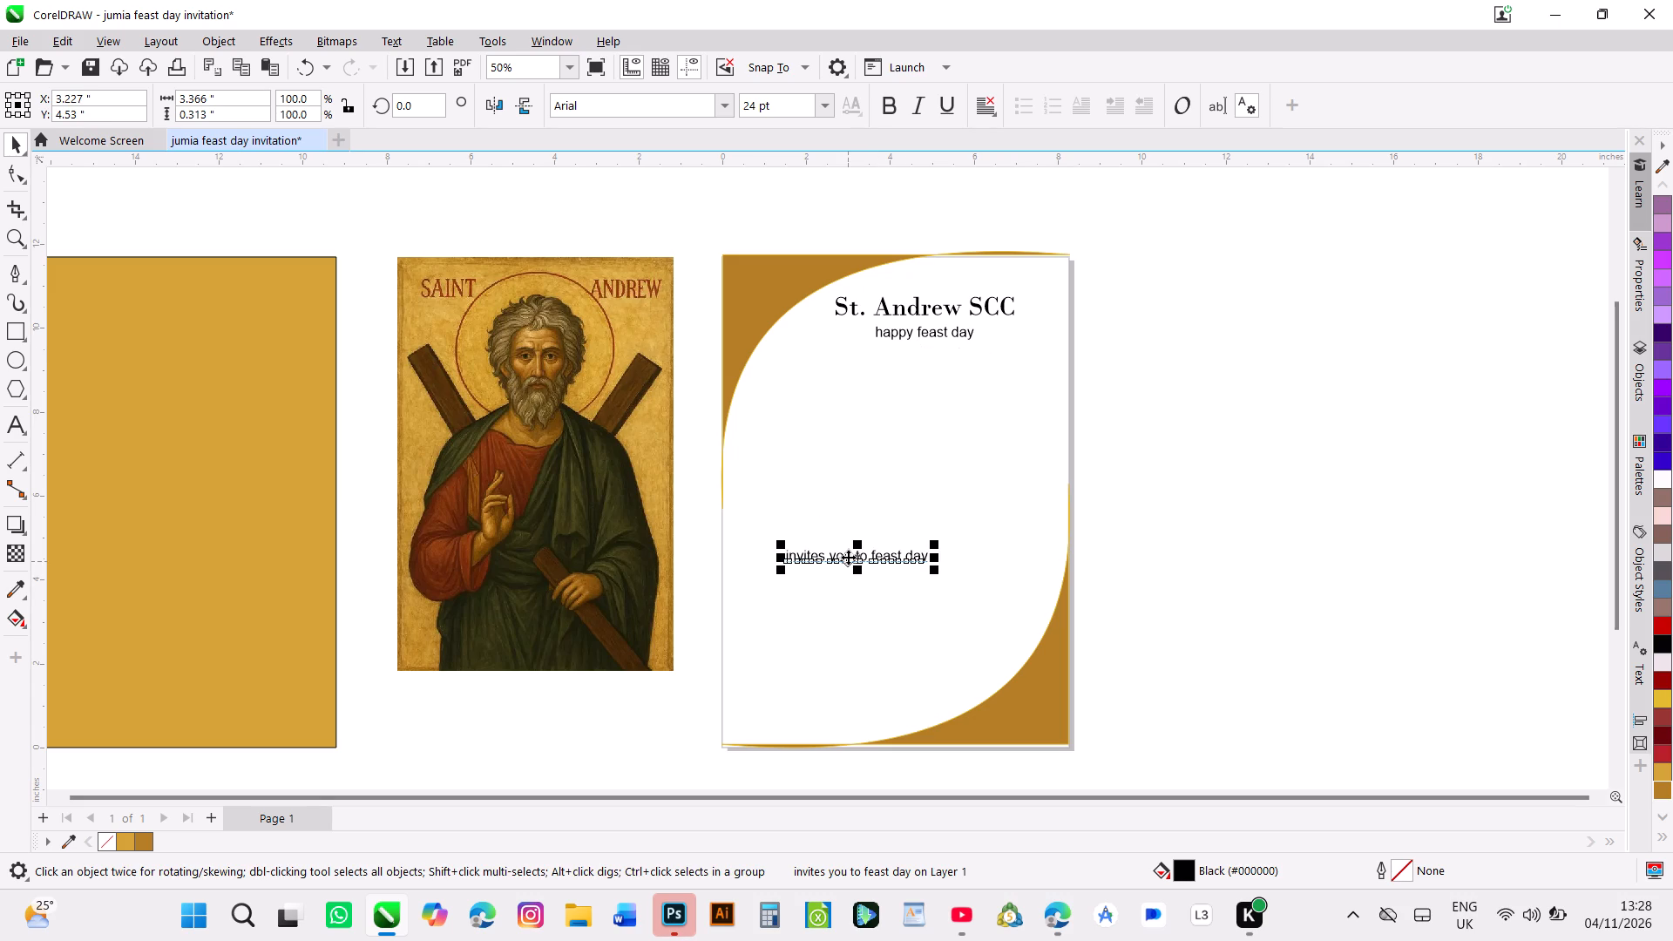
key(ctrl+u)
click(888, 471)
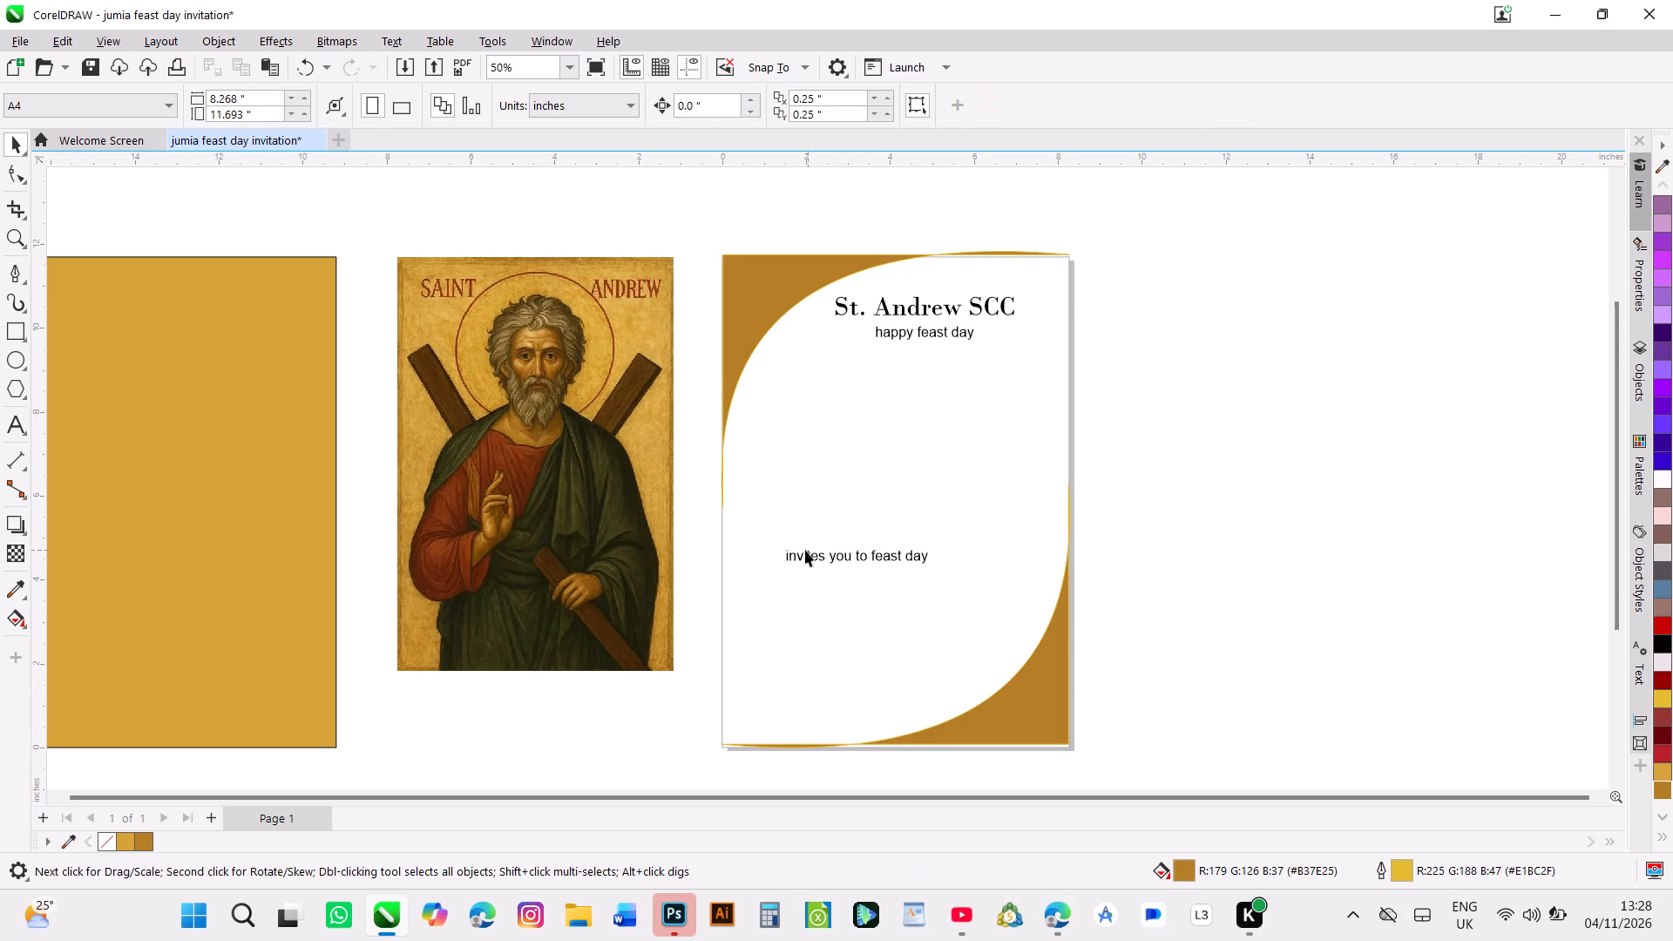
click(803, 550)
click(804, 556)
drag(802, 557, 816, 490)
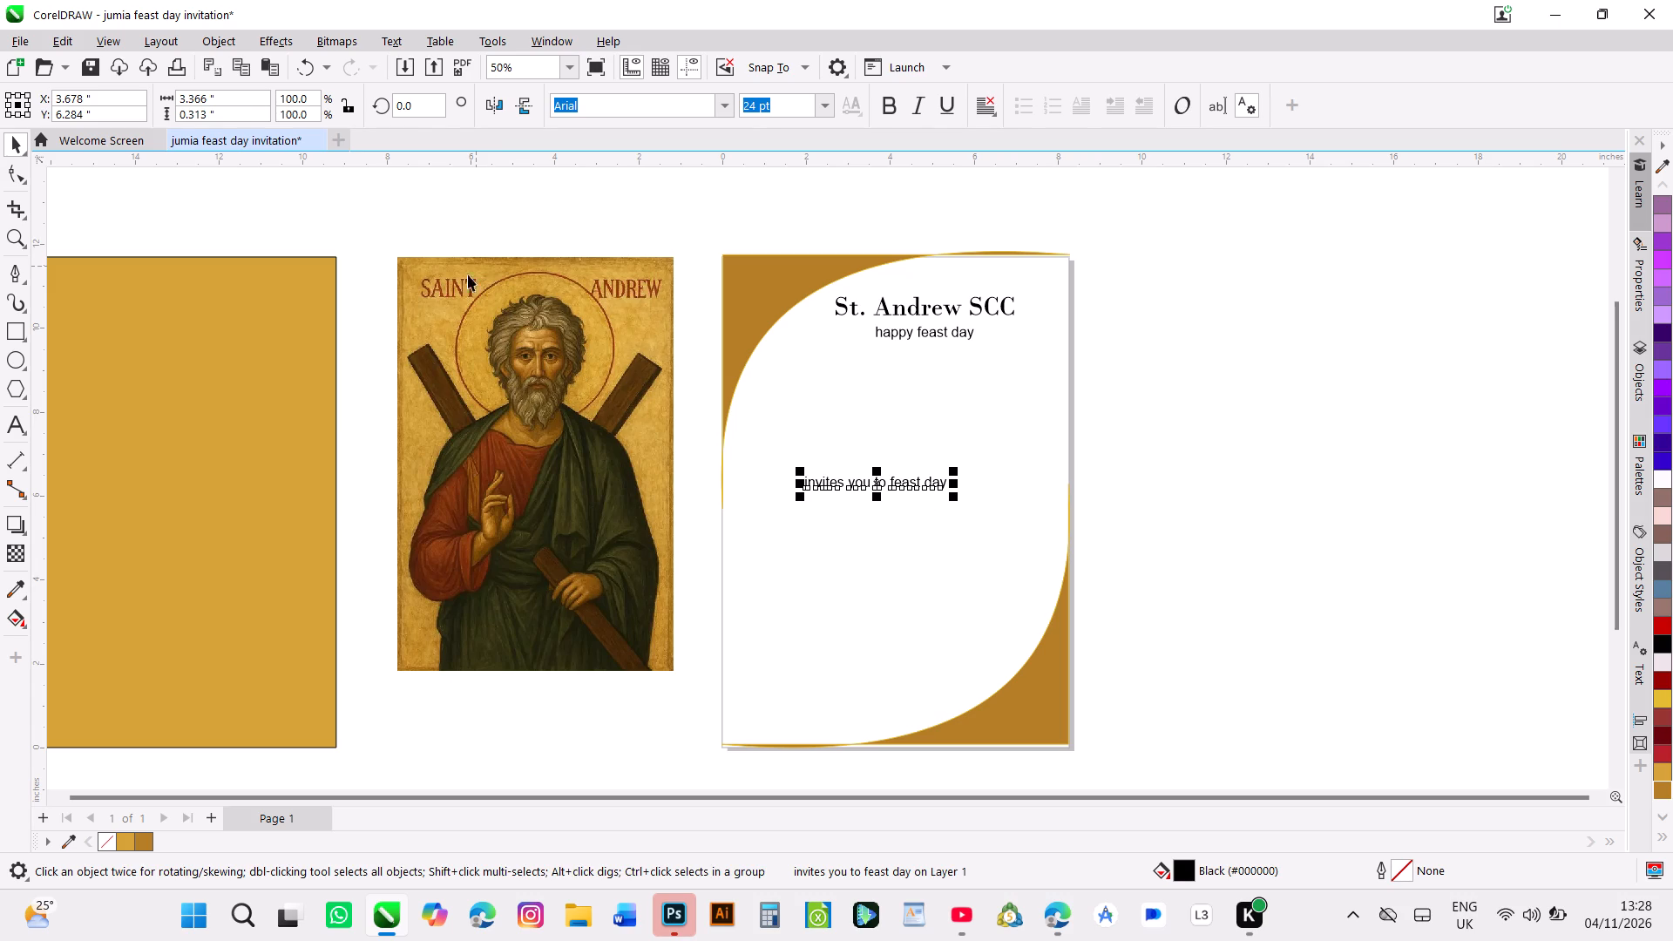
Add an "INVITES" text line in the white area below "happy feast day", near the page's left side.
click(11, 429)
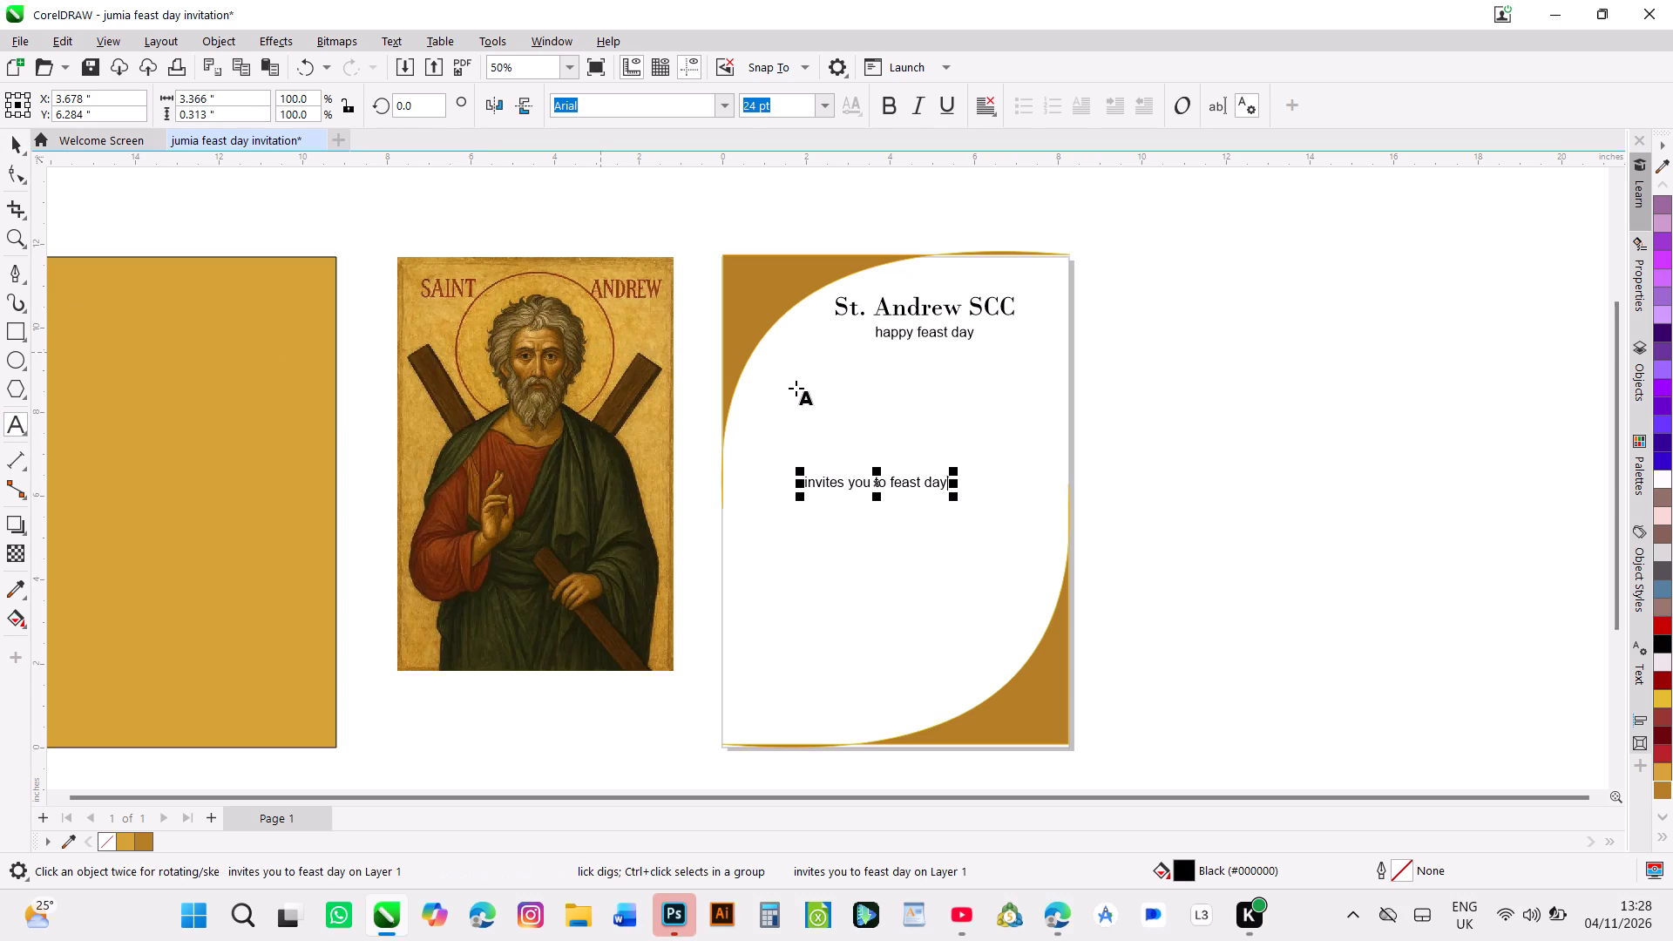
click(772, 396)
text(IVIT)
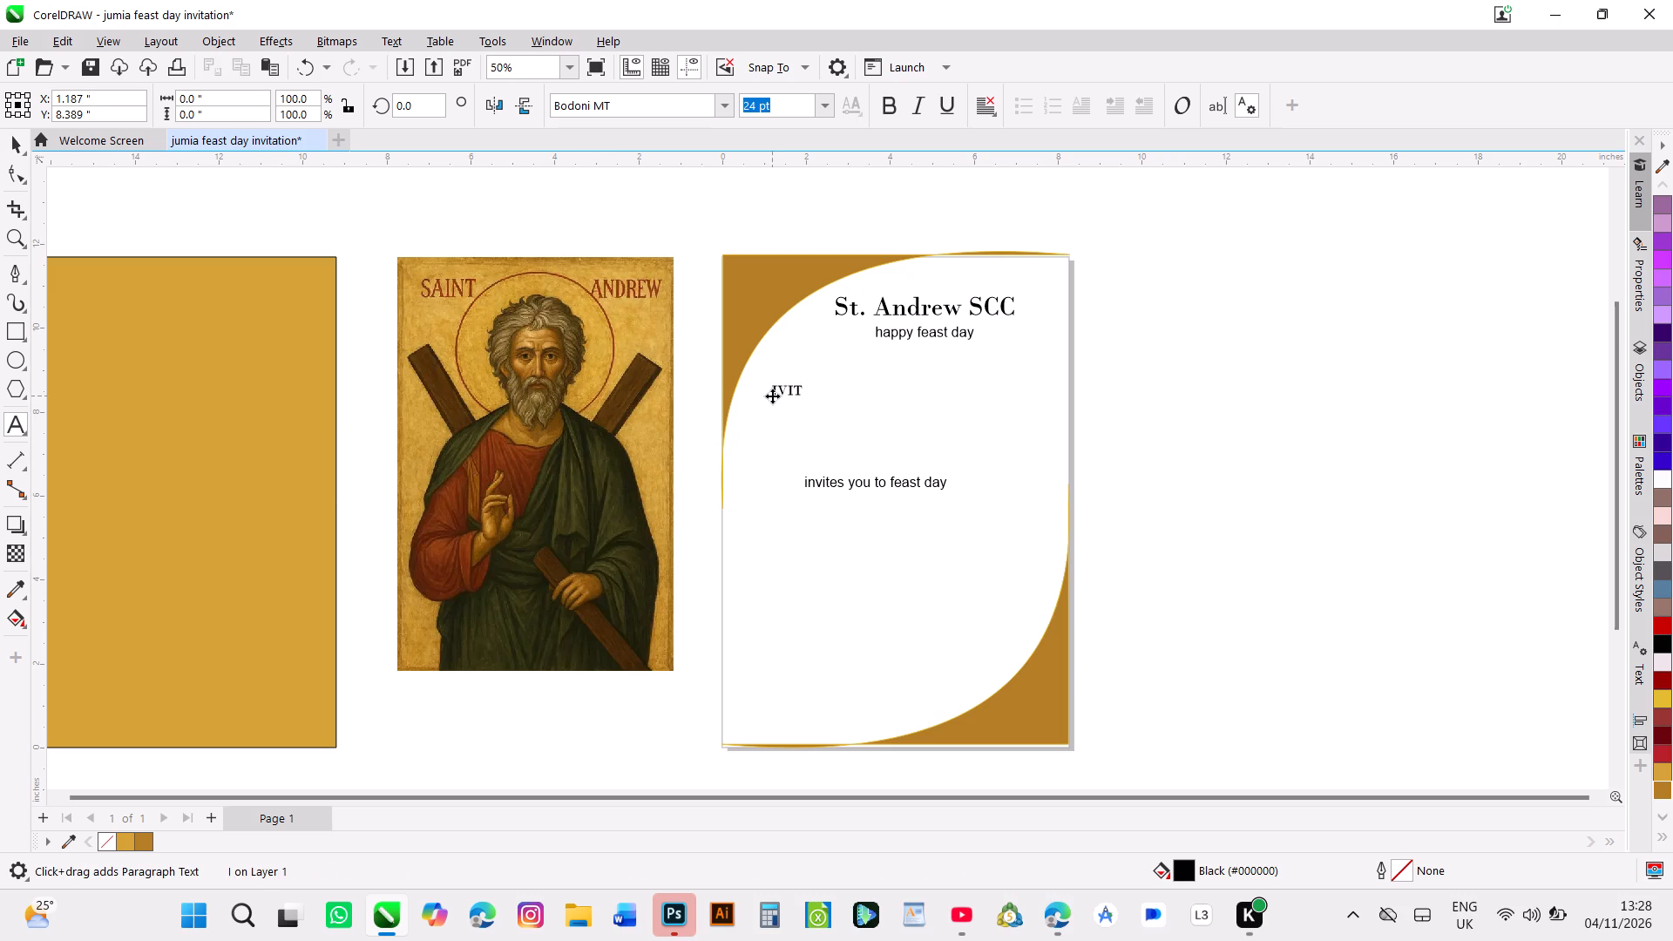
text(ES)
key(space)
key(Left)
key(Left)
key(Left)
key(Left)
key(Left)
key(Left)
key(n)
key(Right)
key(Right)
key(Right)
key(Right)
key(Right)
key(Right)
key(Right)
key(Right)
key(Right)
key(Right)
key(Right)
key(Right)
key(Right)
key(Right)
key(Right)
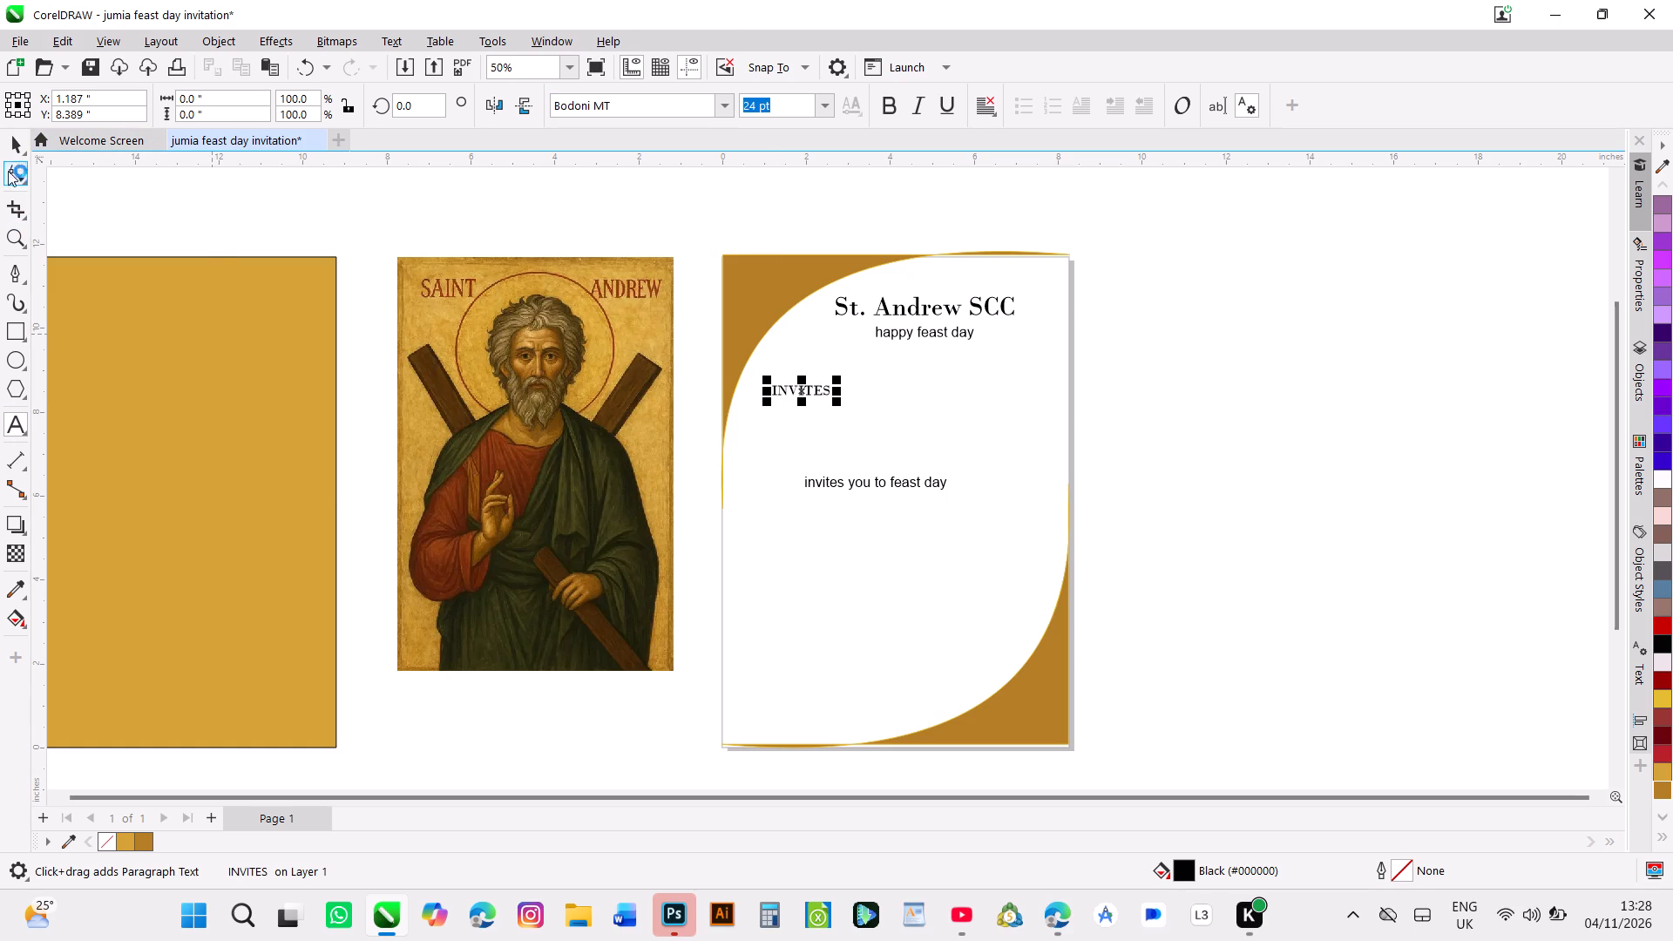
click(17, 140)
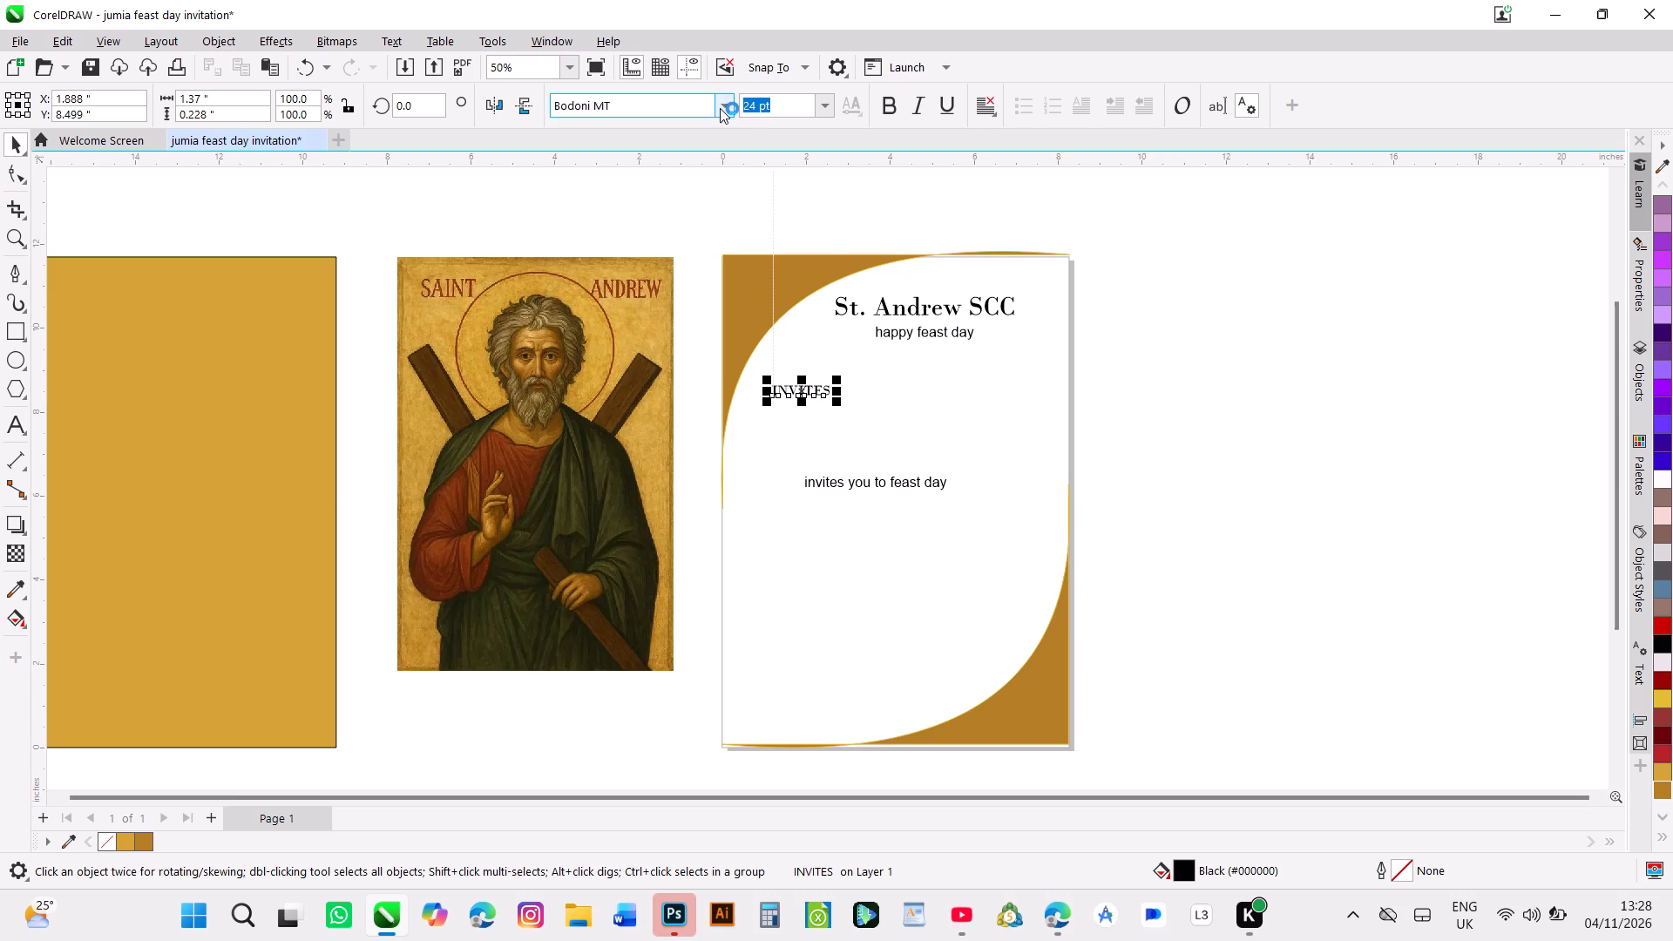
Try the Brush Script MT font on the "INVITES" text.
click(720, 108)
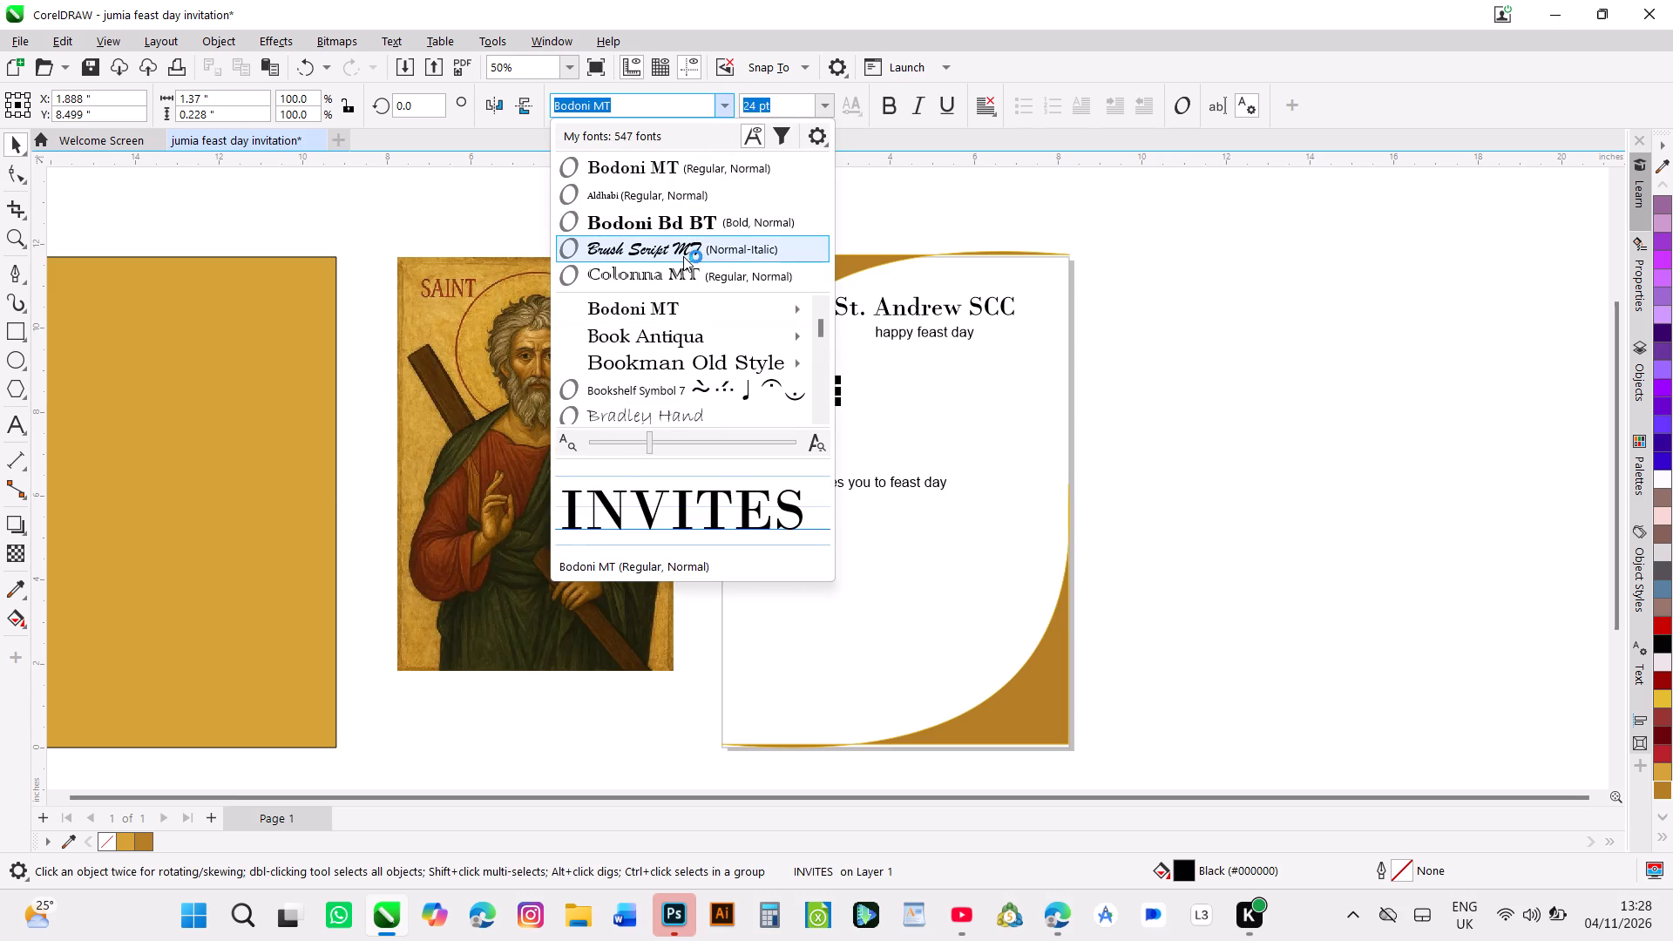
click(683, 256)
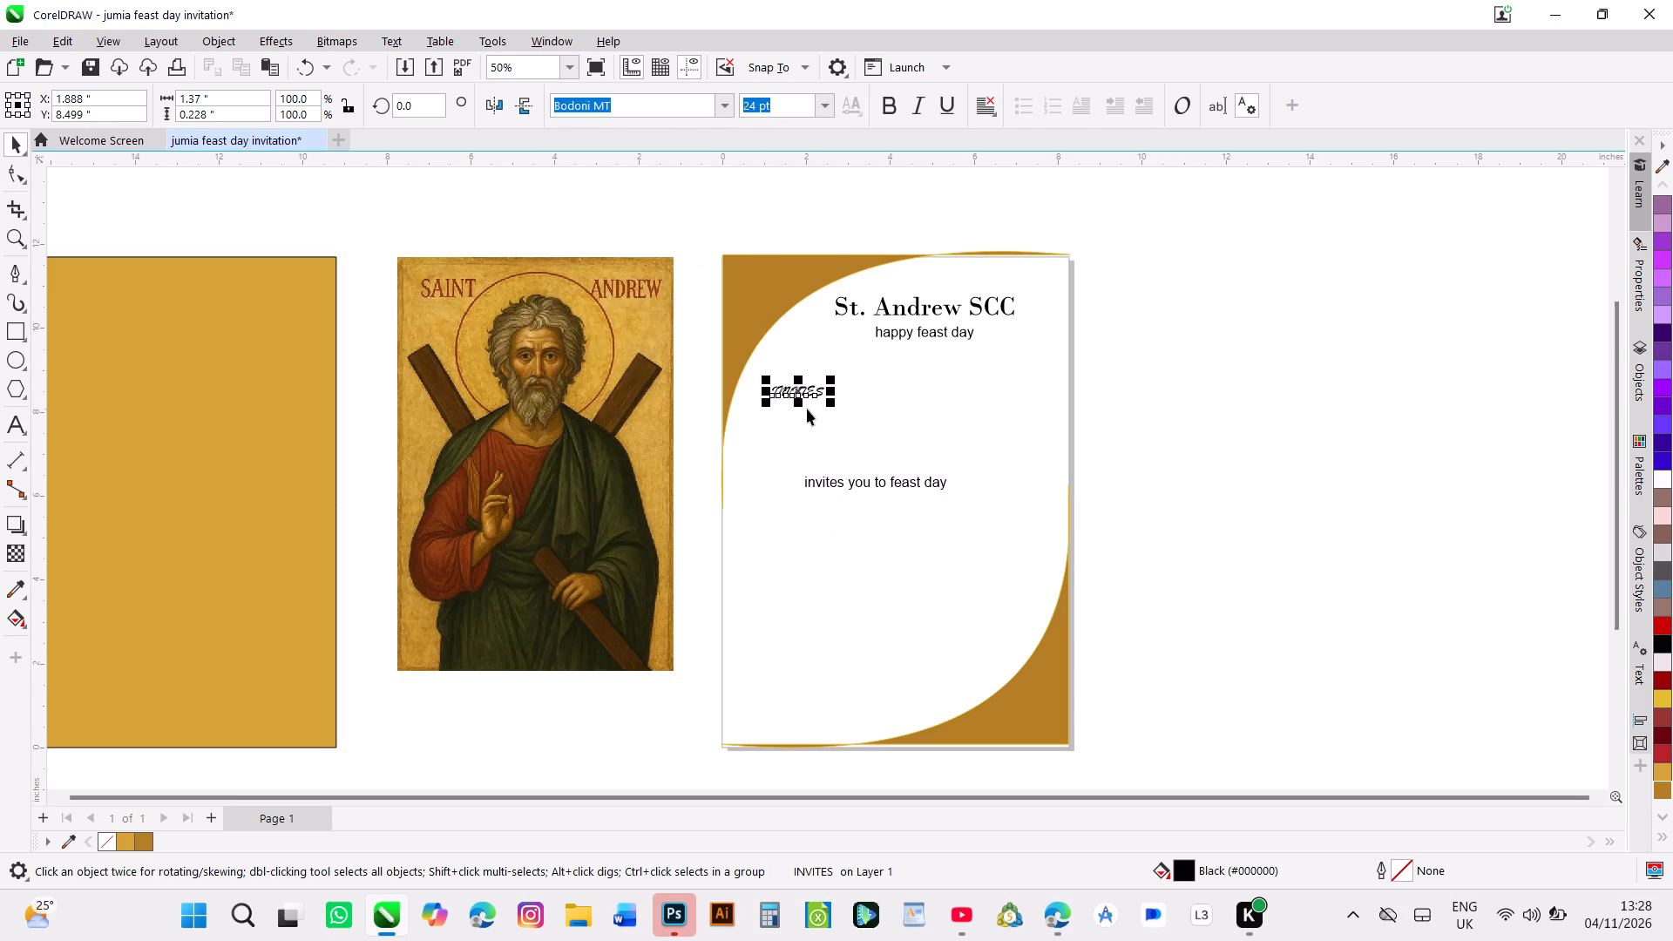
Set the "INVITES" text's font to Pristina.
click(727, 109)
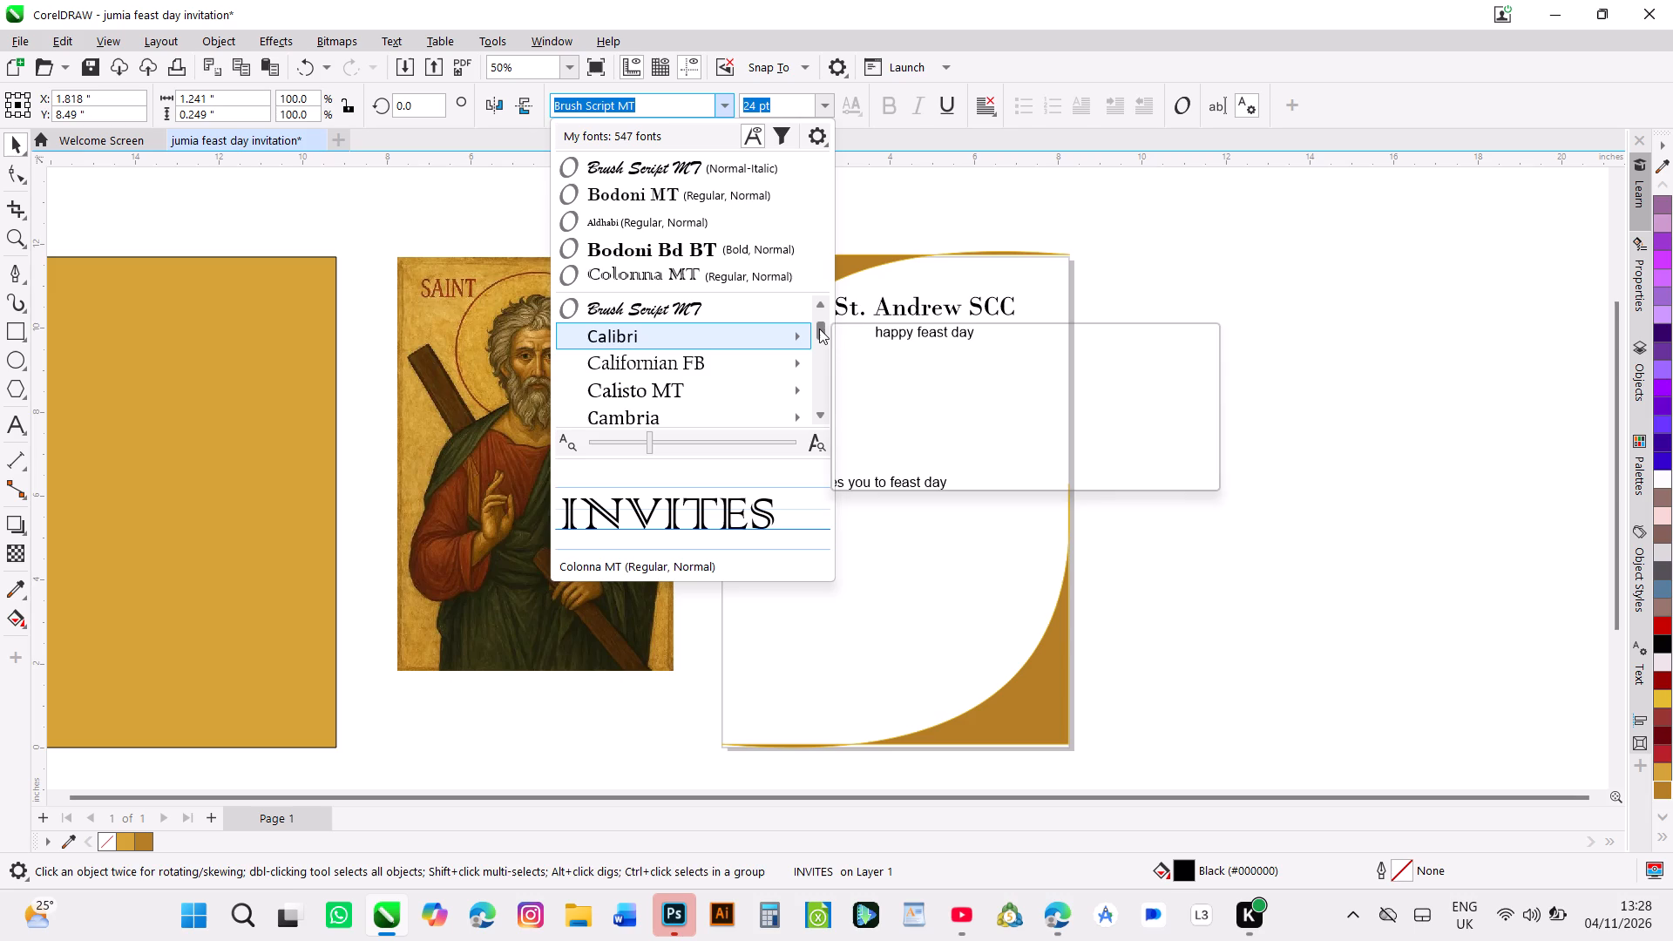
drag(819, 328, 819, 351)
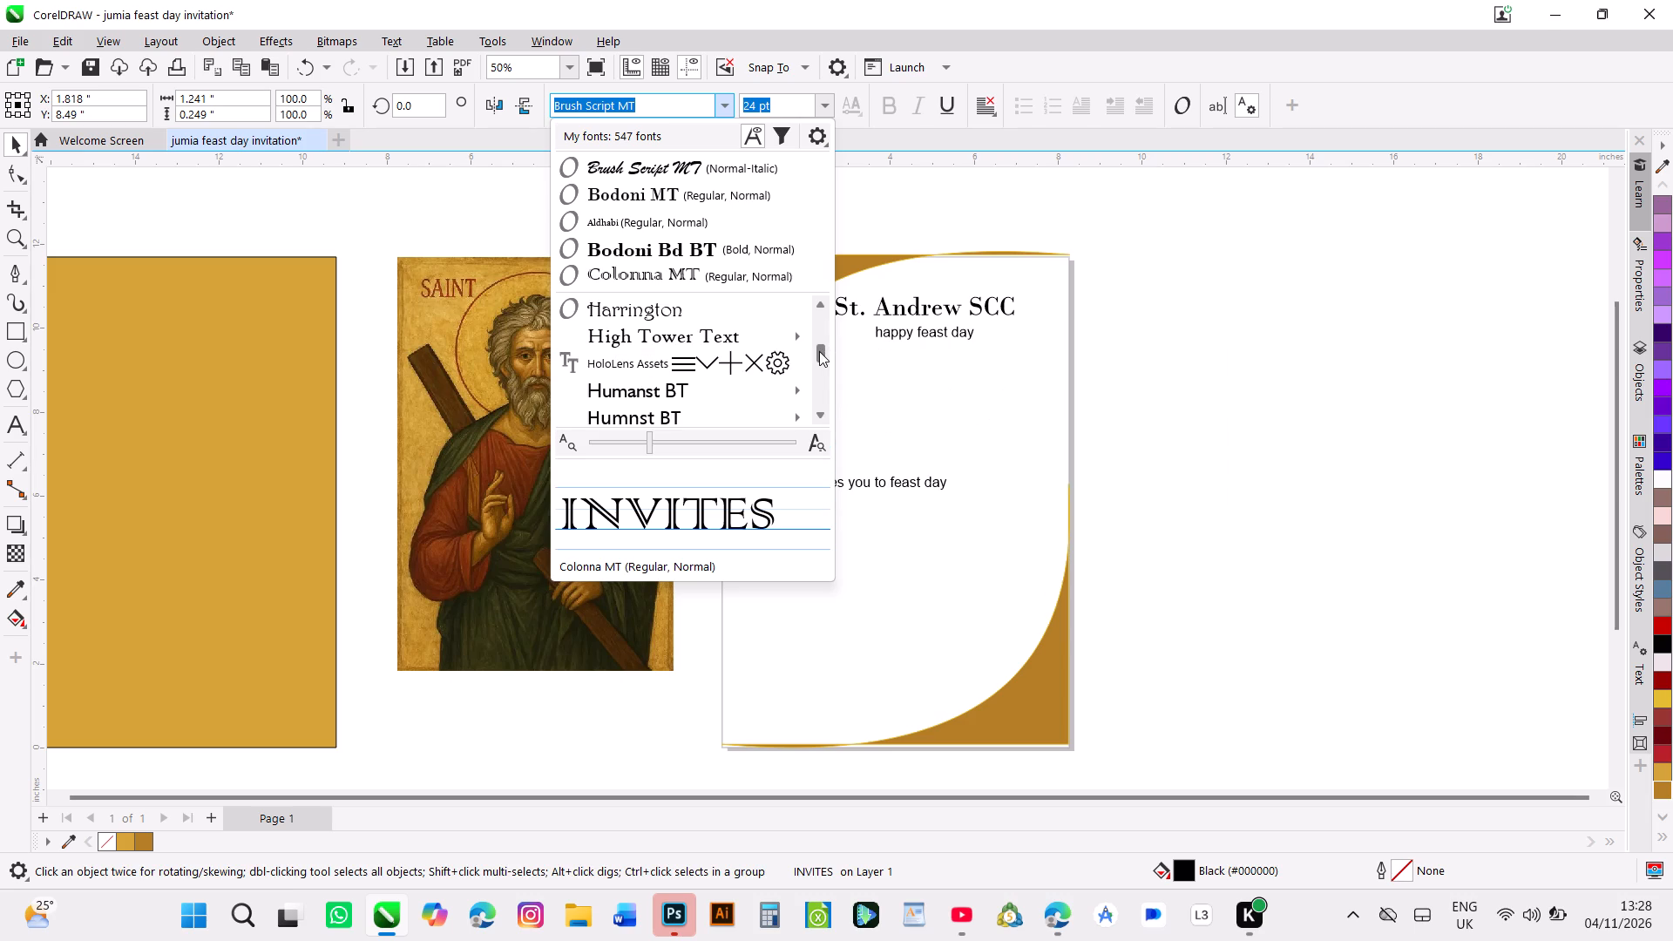
drag(819, 351, 819, 354)
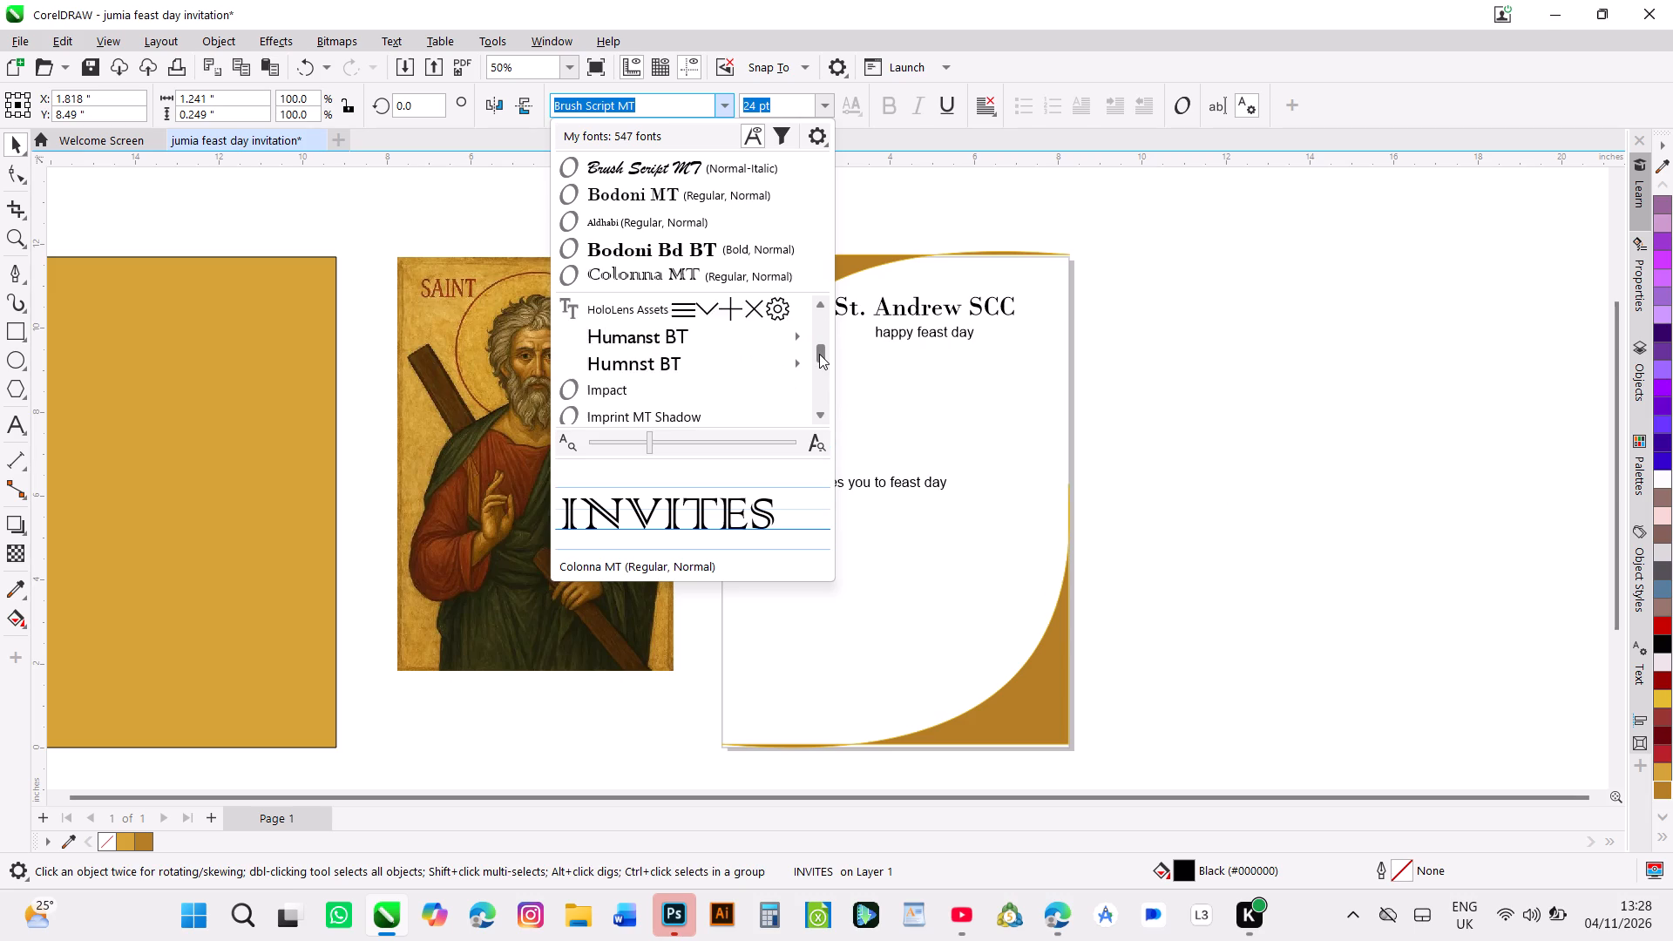
drag(819, 354, 822, 376)
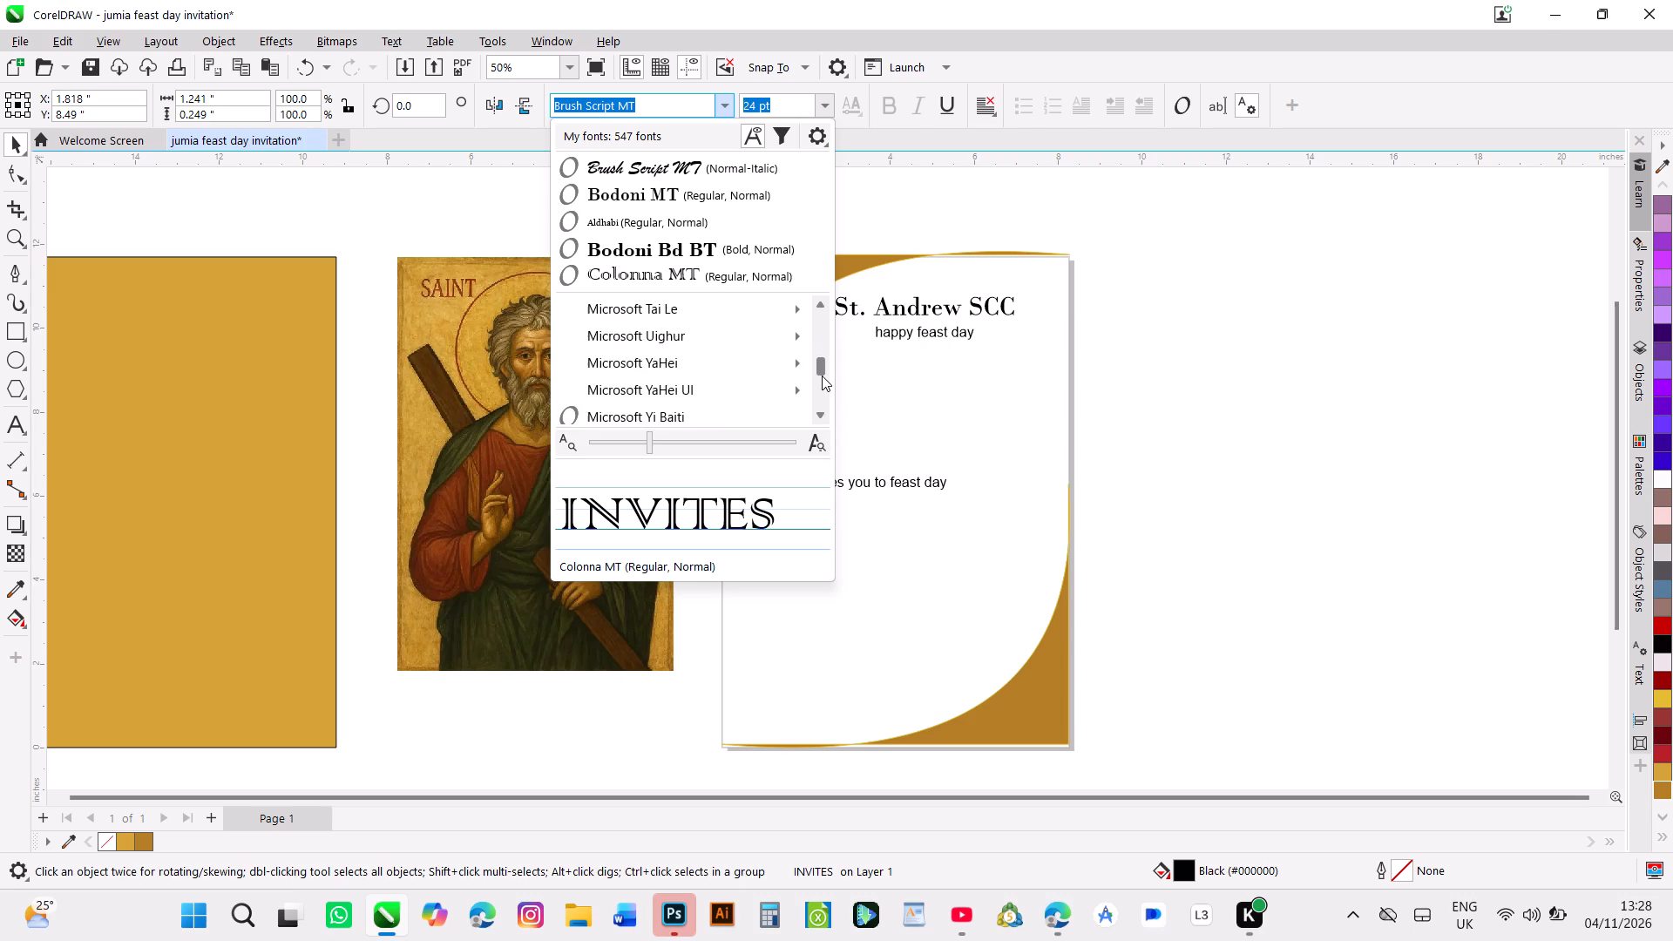
drag(822, 376, 822, 377)
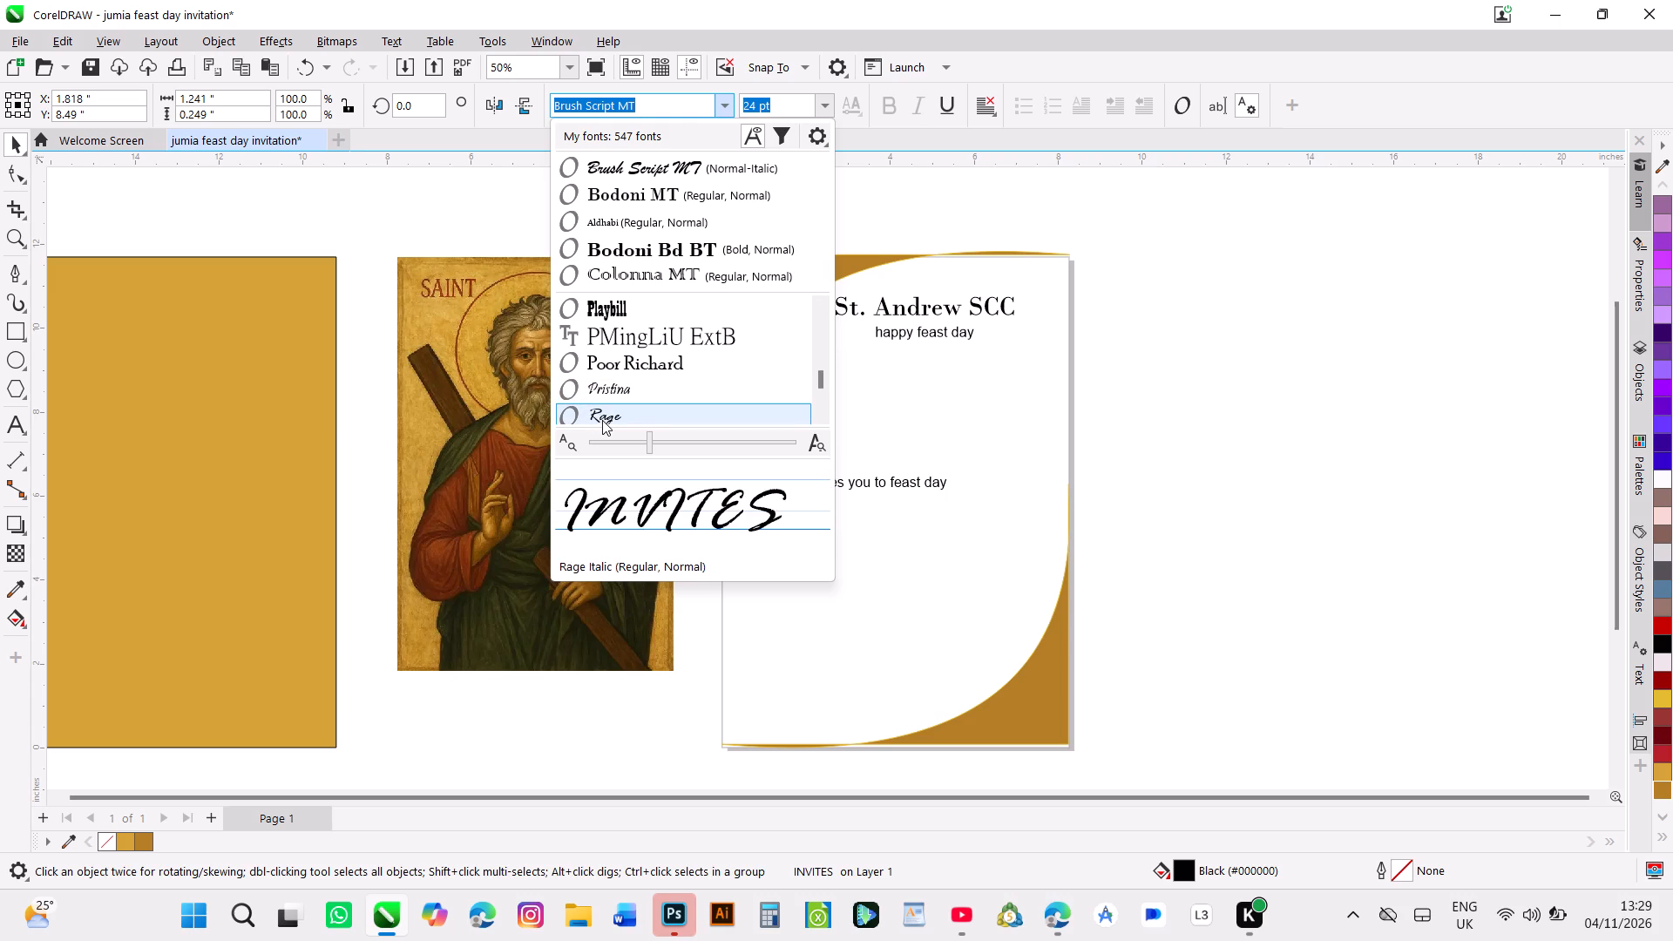
click(610, 389)
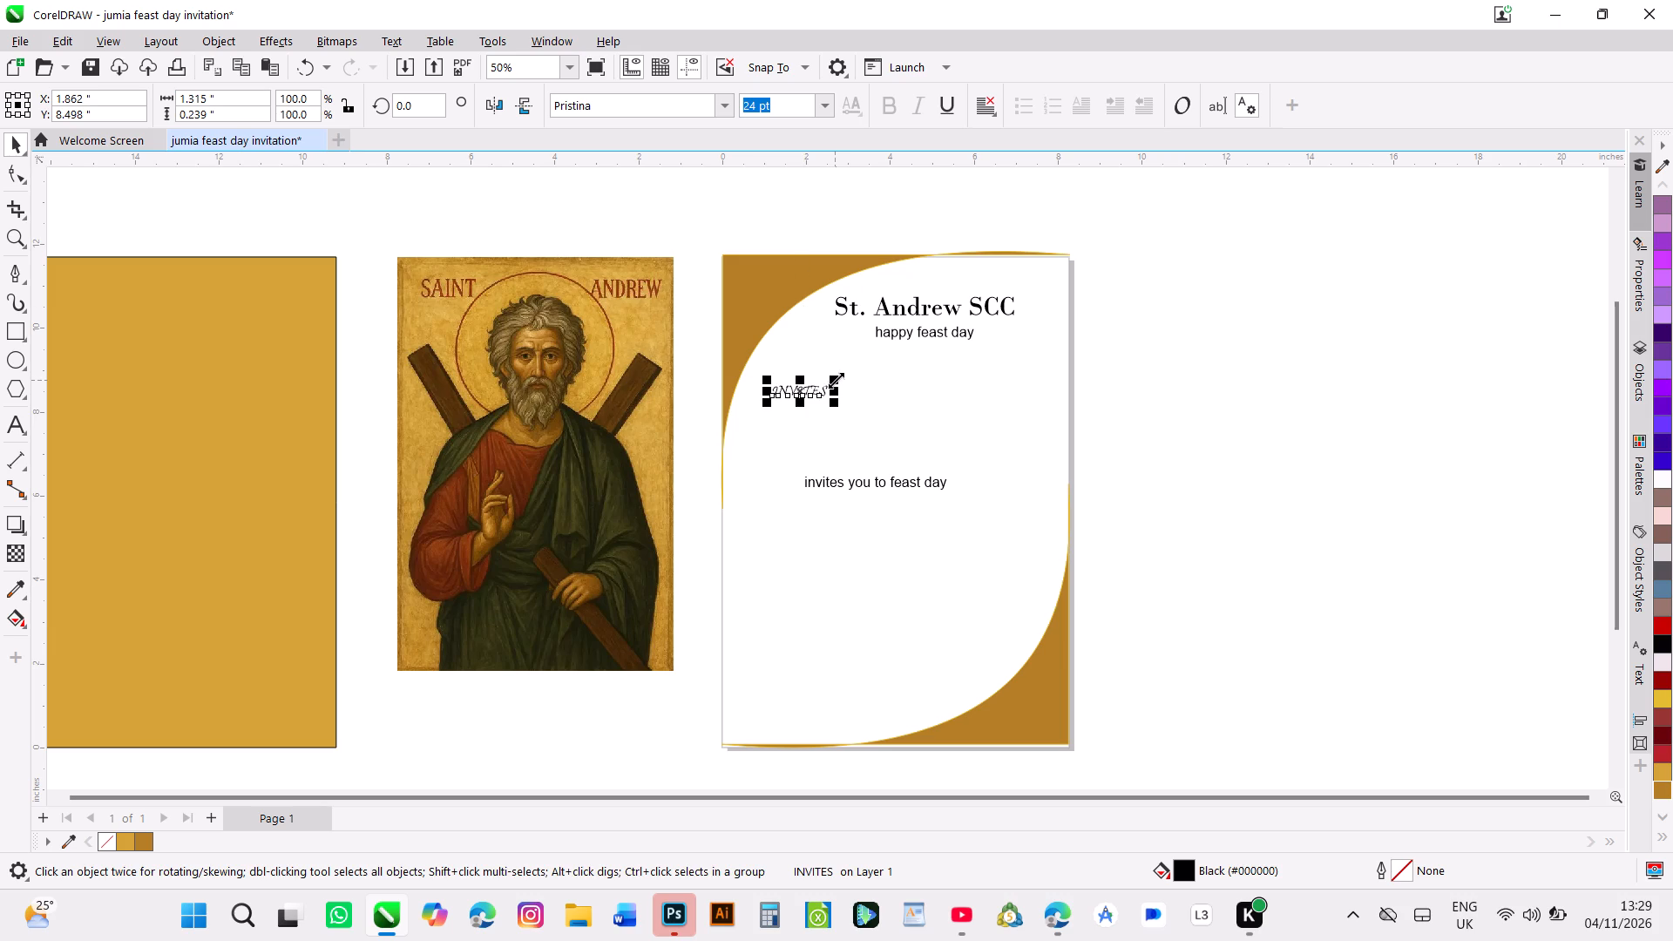
Enlarge the "INVITES" text to about 44.7 pt and move it to about X 1.52, Y 5.70 inches on the page.
drag(836, 380, 880, 331)
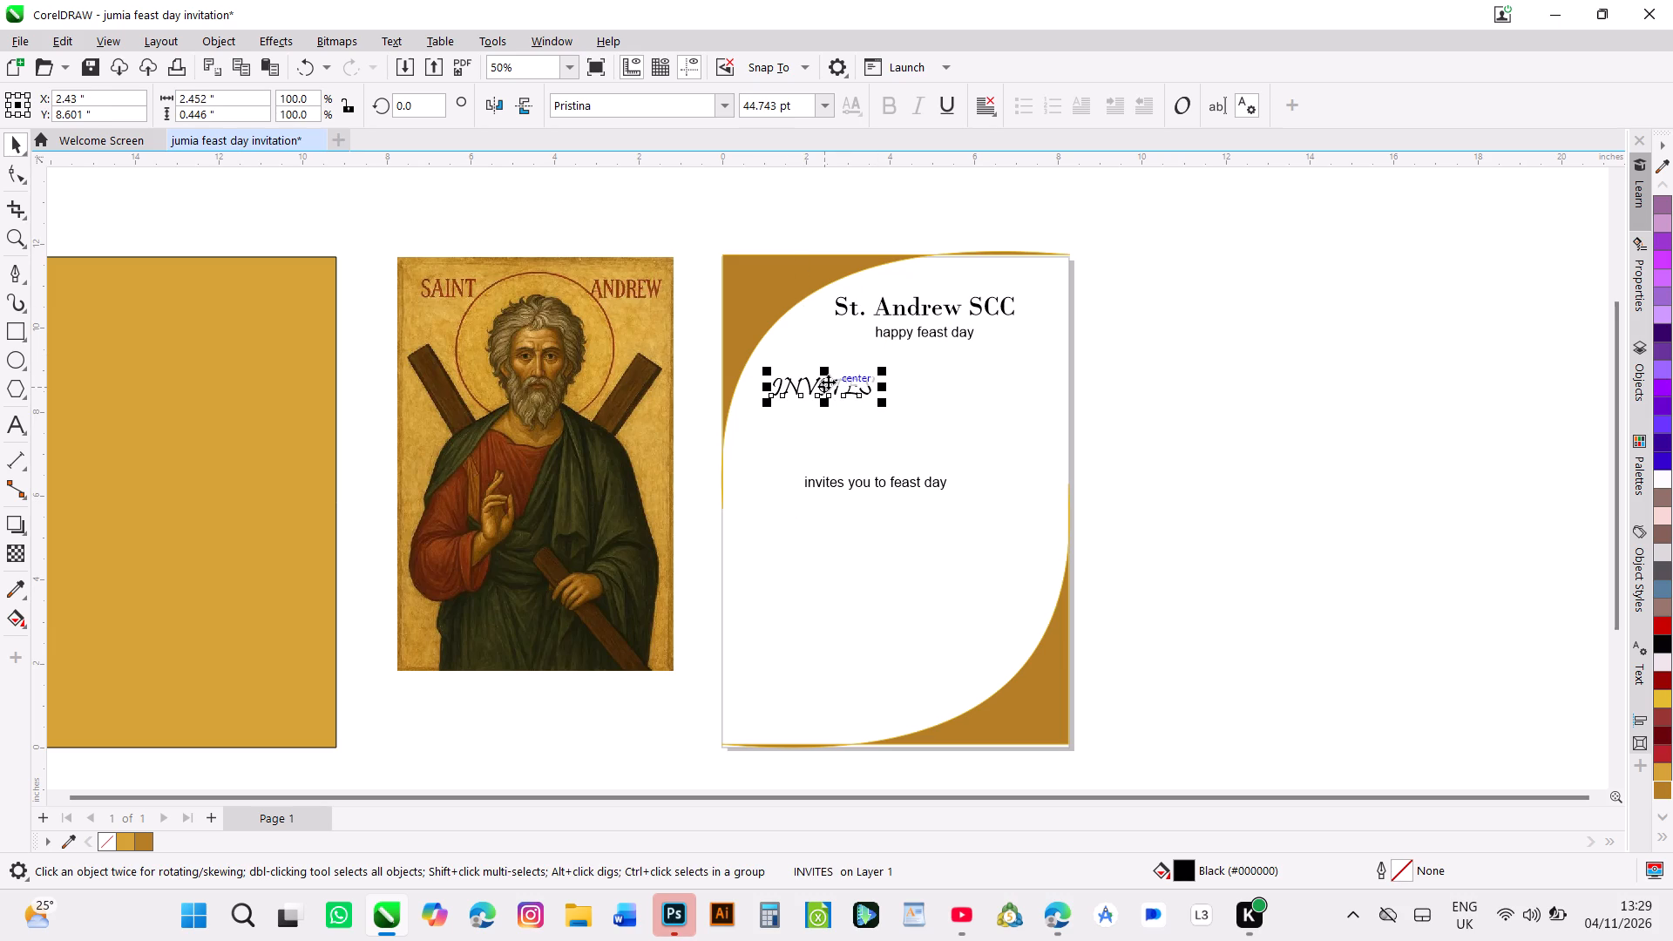
drag(828, 382, 776, 491)
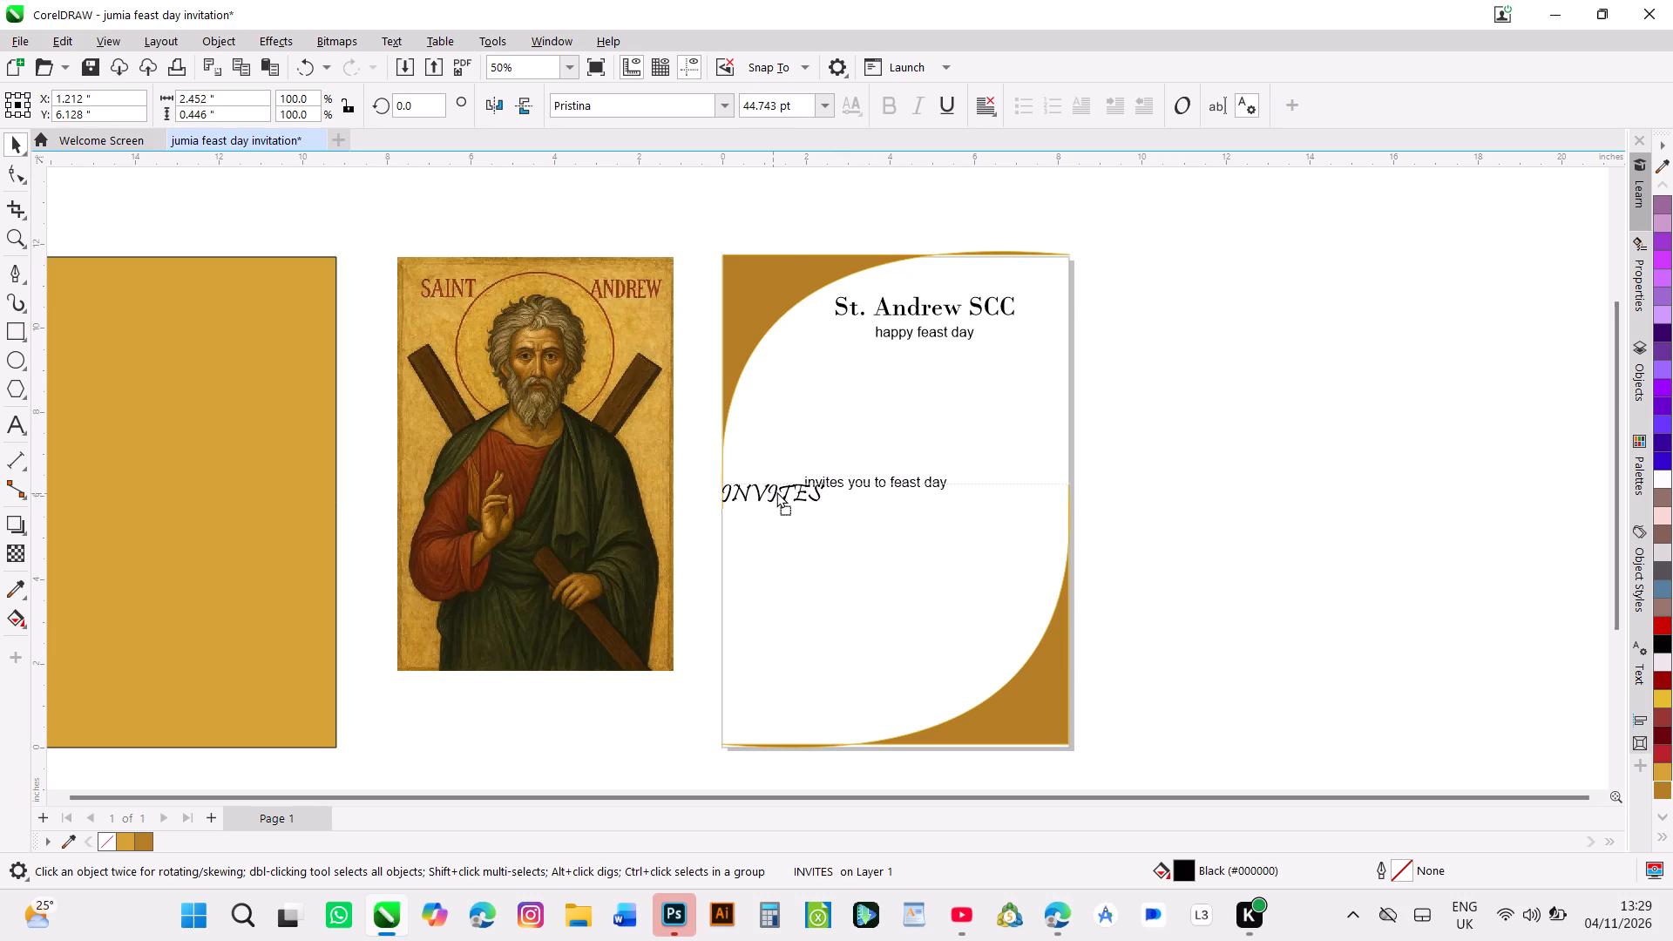
drag(776, 491, 792, 511)
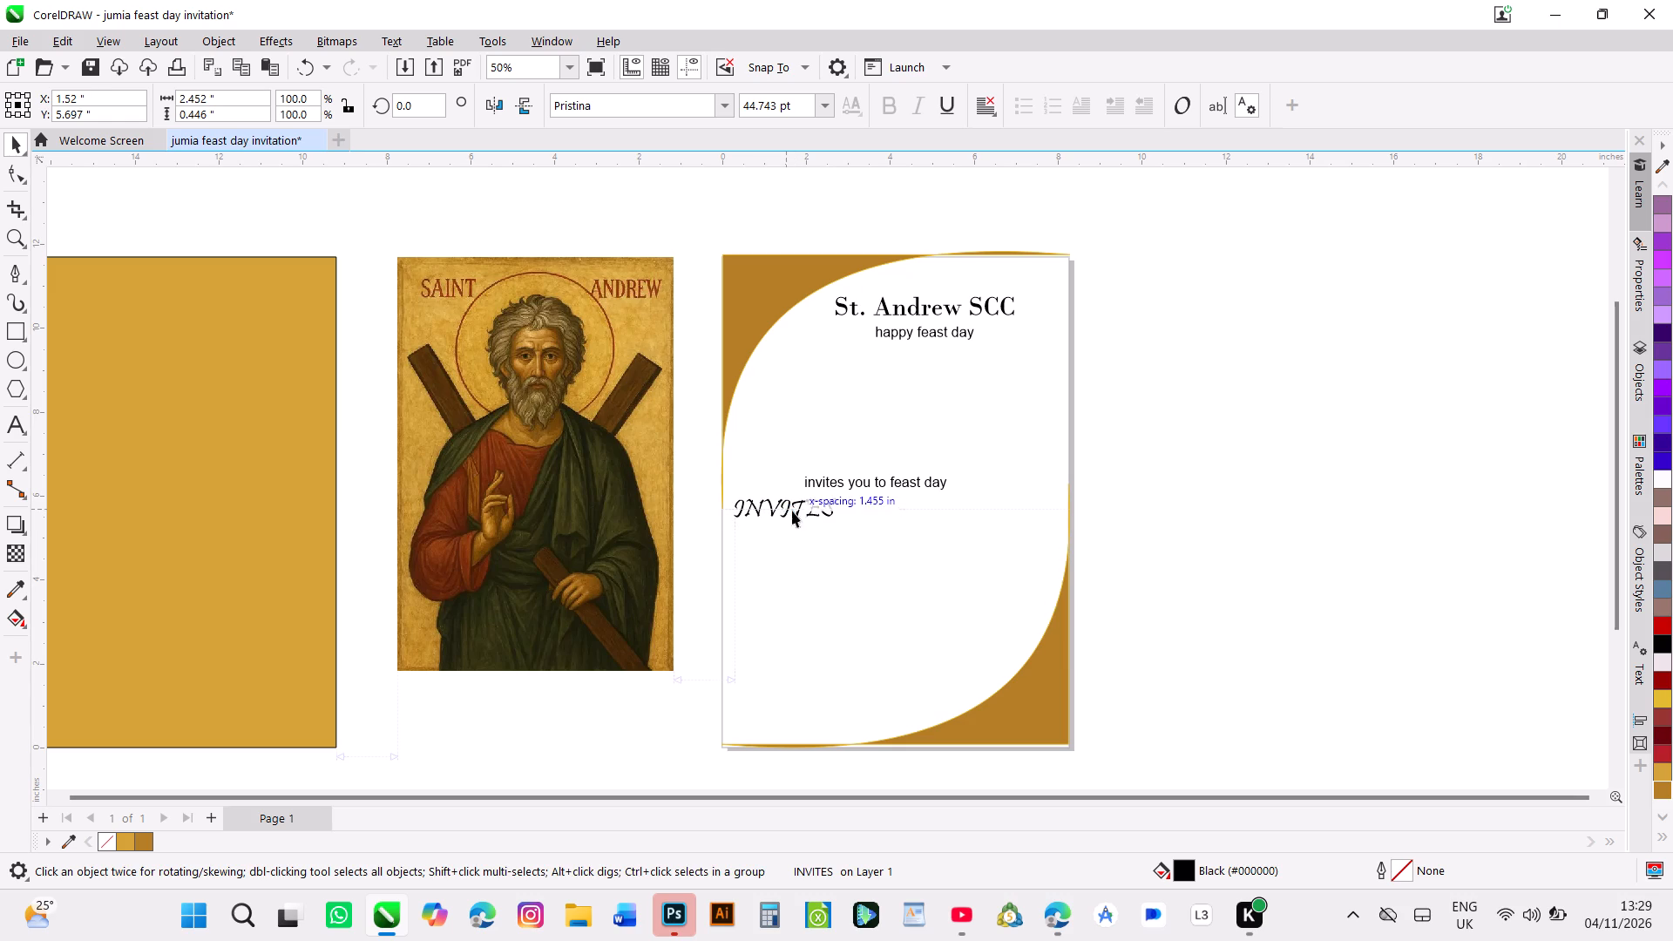
Move the "invites you to feast day" text off the page, to the empty area beyond its upper-right corner.
drag(918, 483, 1211, 404)
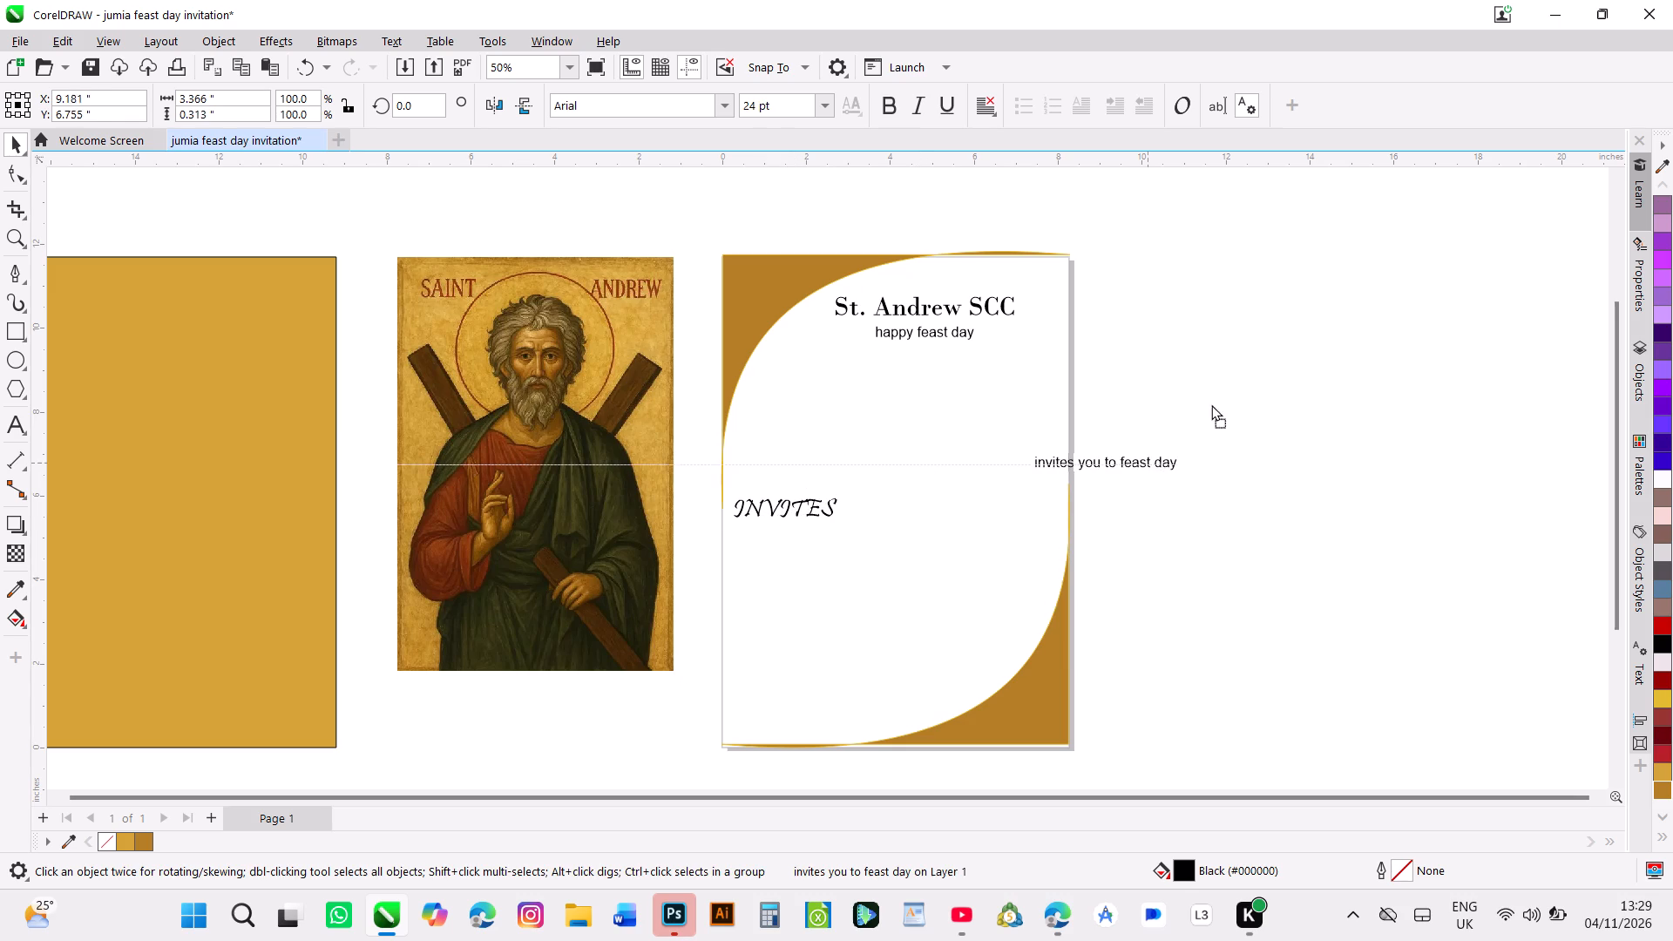
drag(1211, 404, 1399, 211)
Move the large gold rectangle to the other side of the page, at about X 14.98, Y 6.76 inches.
click(218, 556)
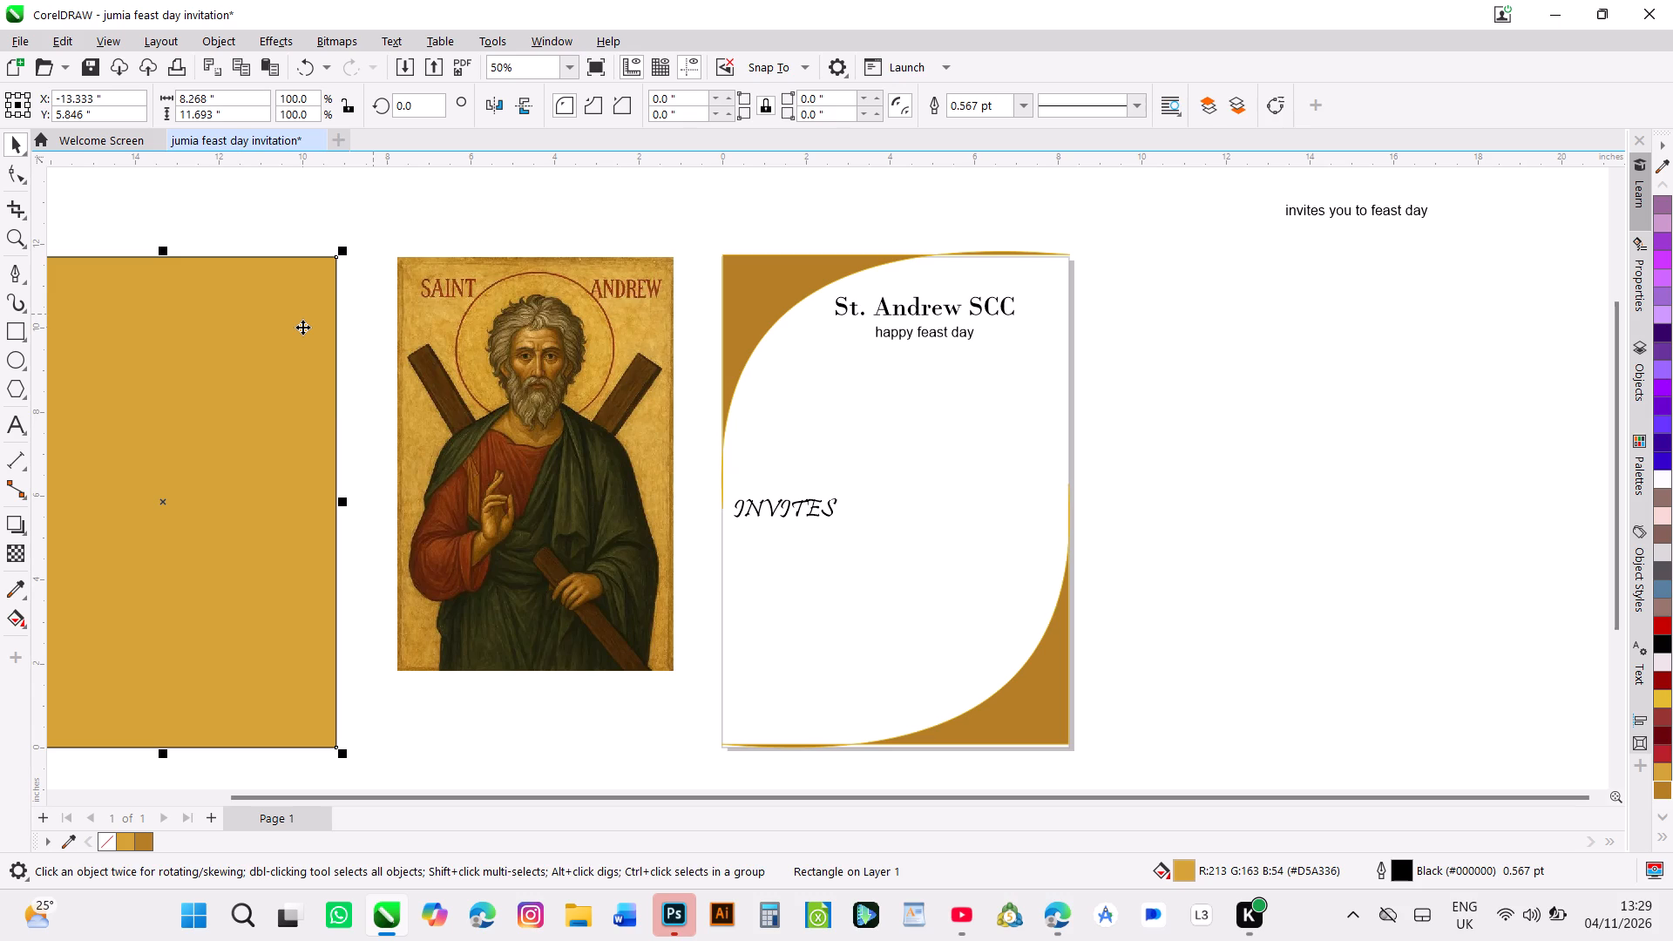
click(571, 65)
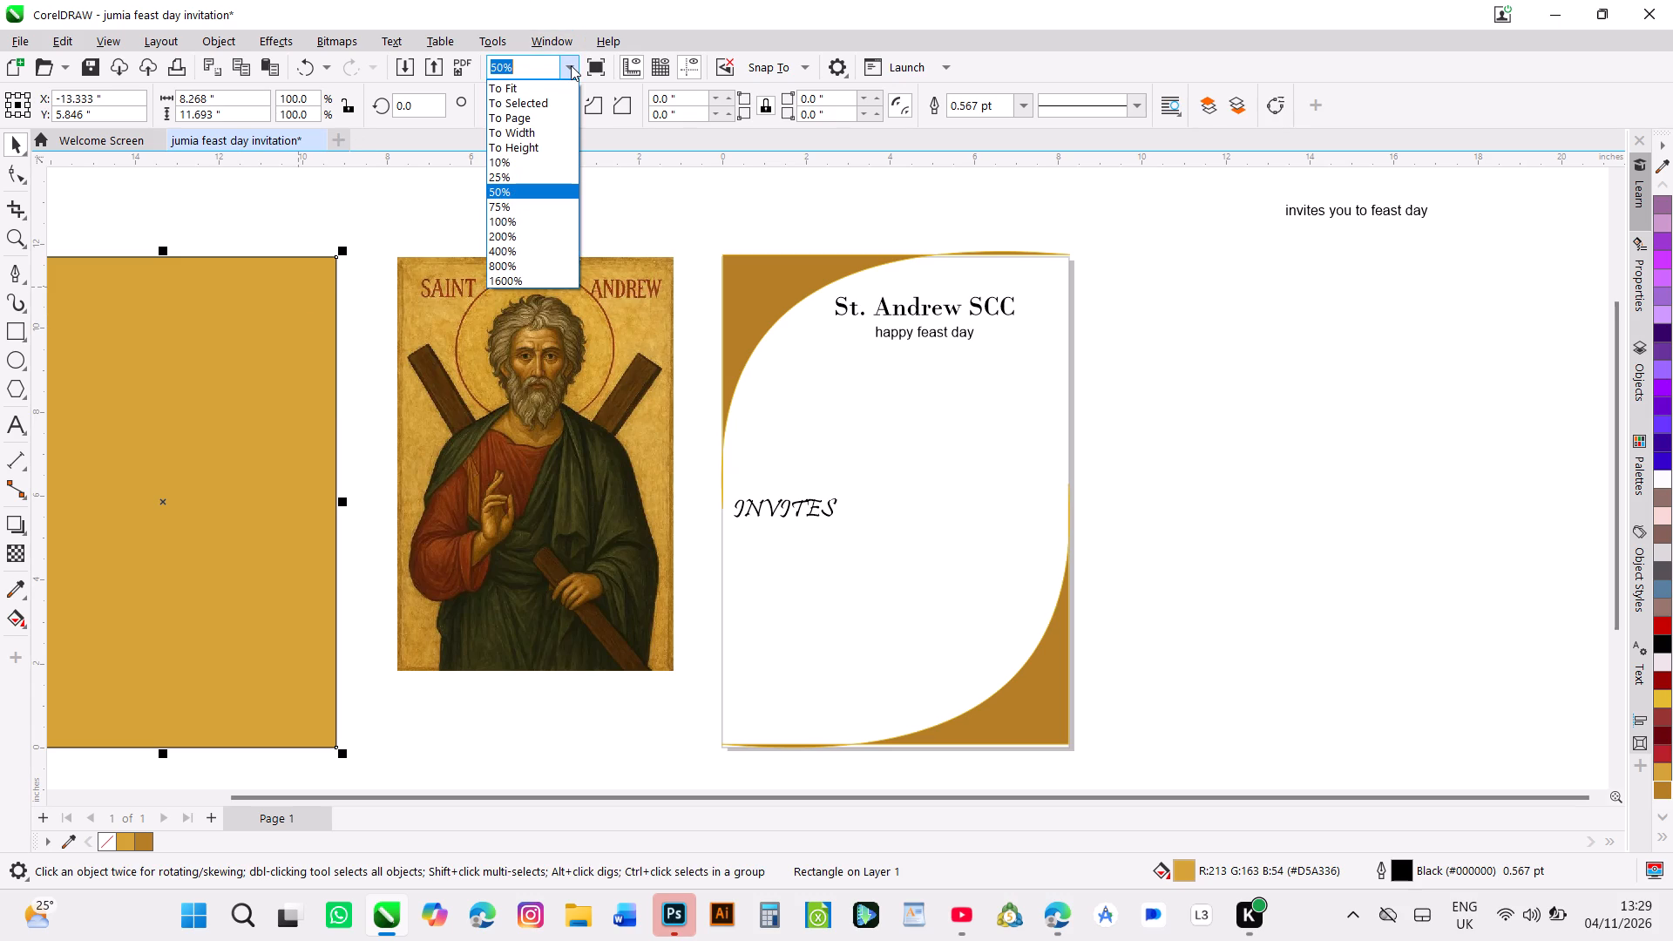
click(261, 333)
drag(261, 333, 940, 320)
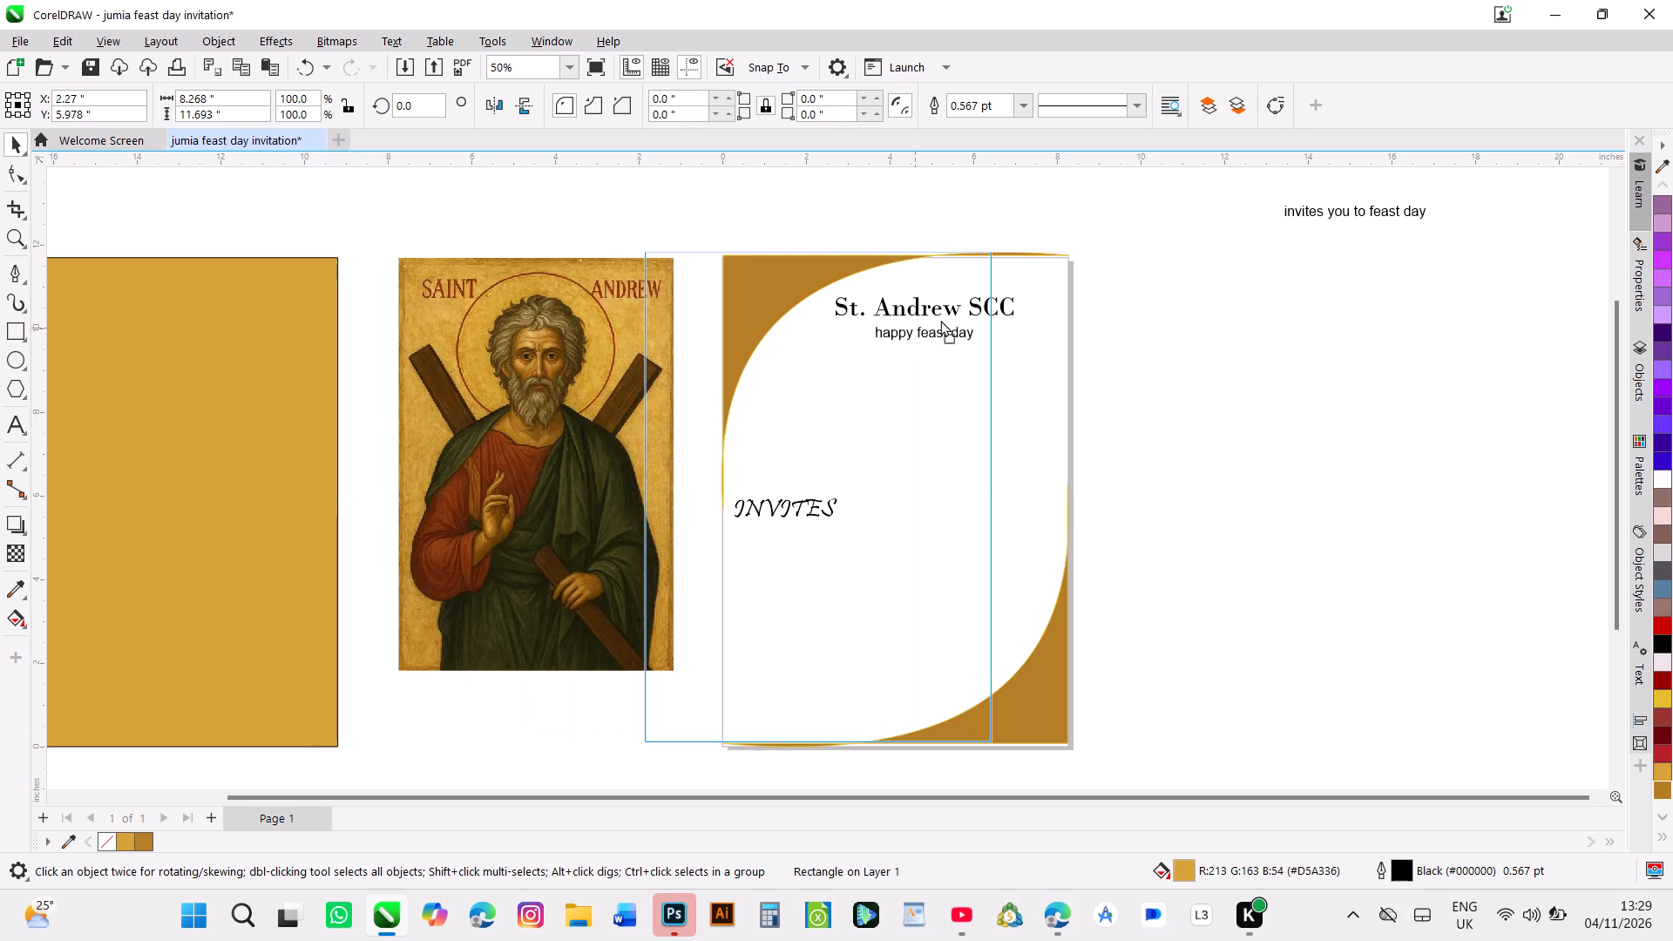
drag(940, 320, 1217, 354)
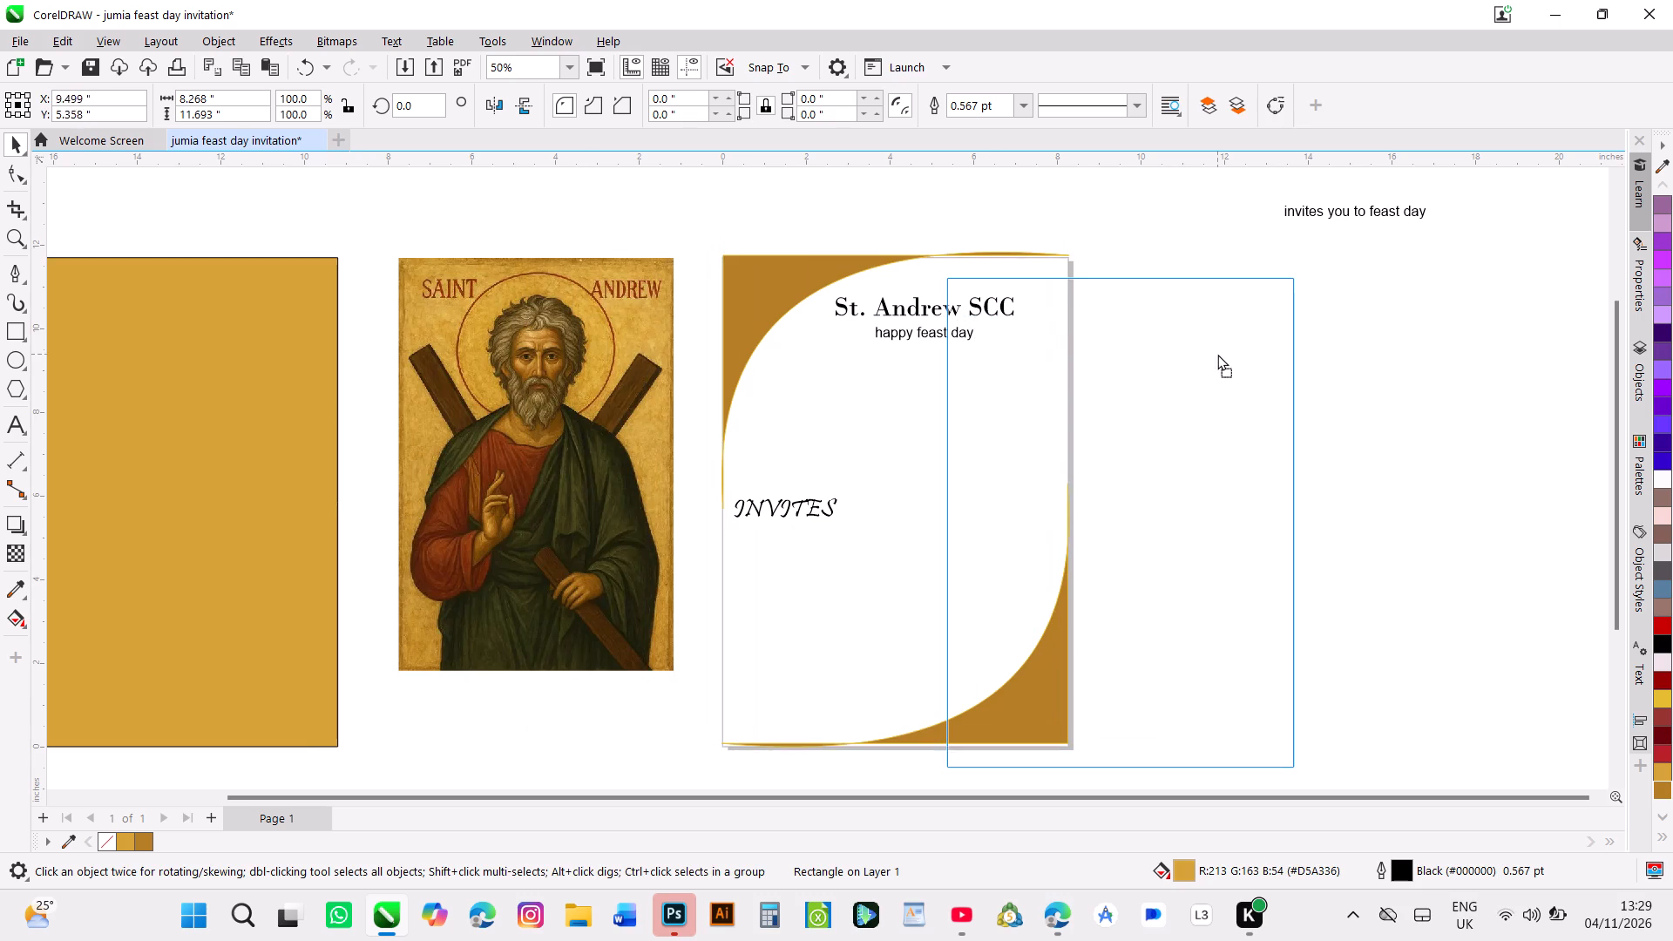
drag(1217, 354, 1445, 302)
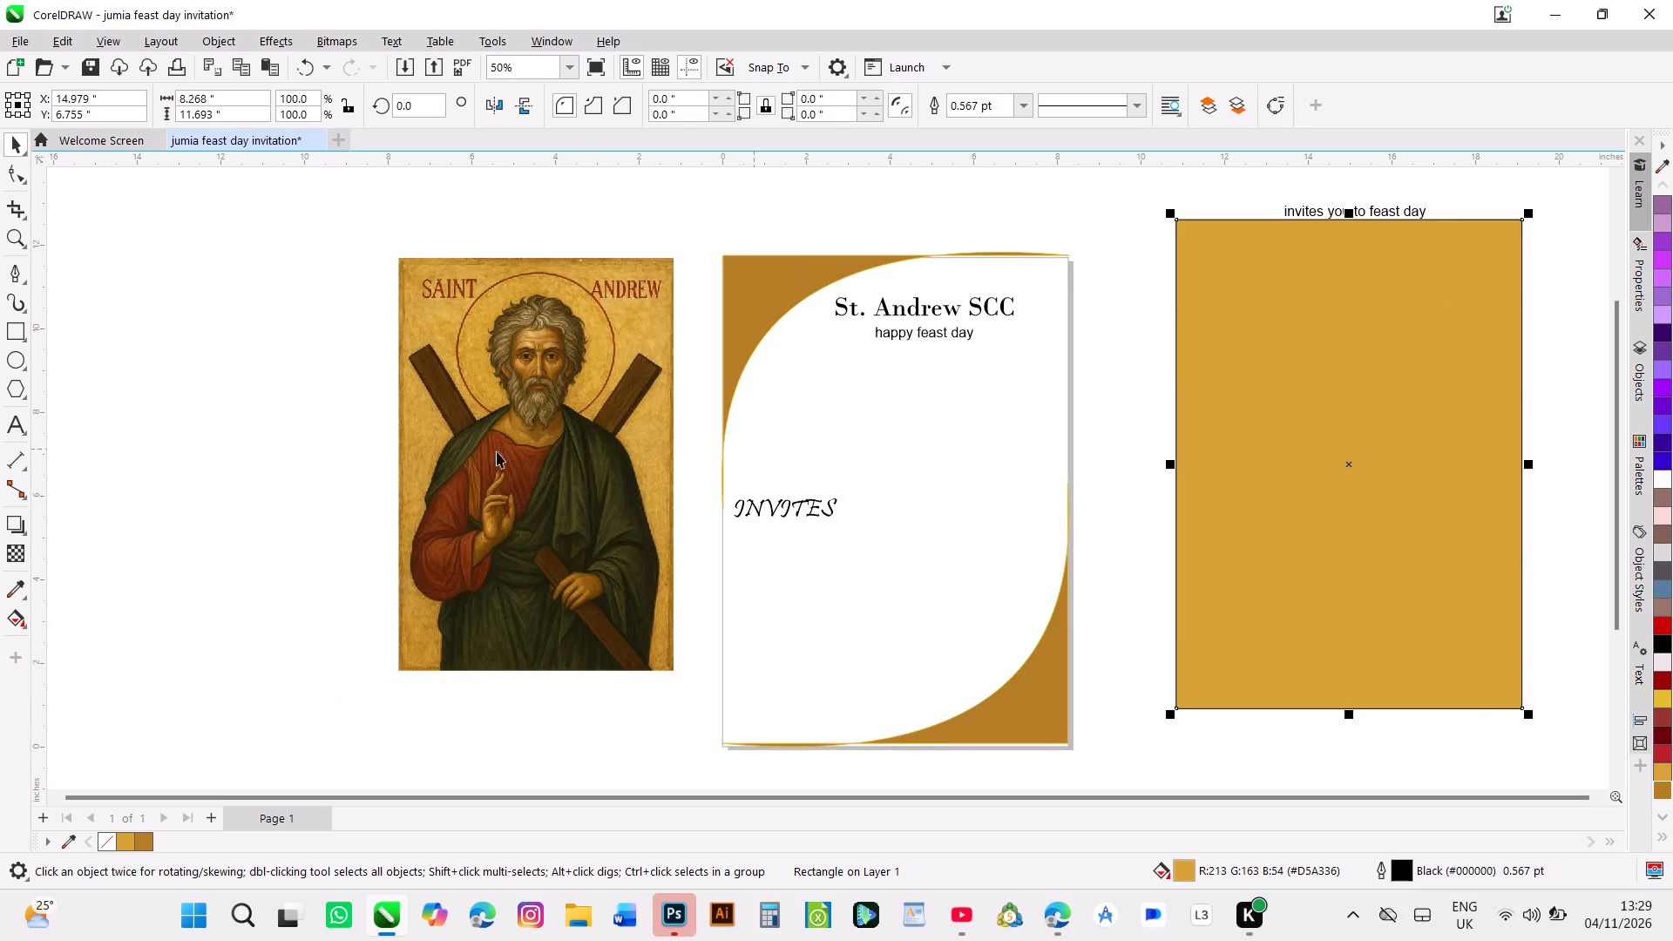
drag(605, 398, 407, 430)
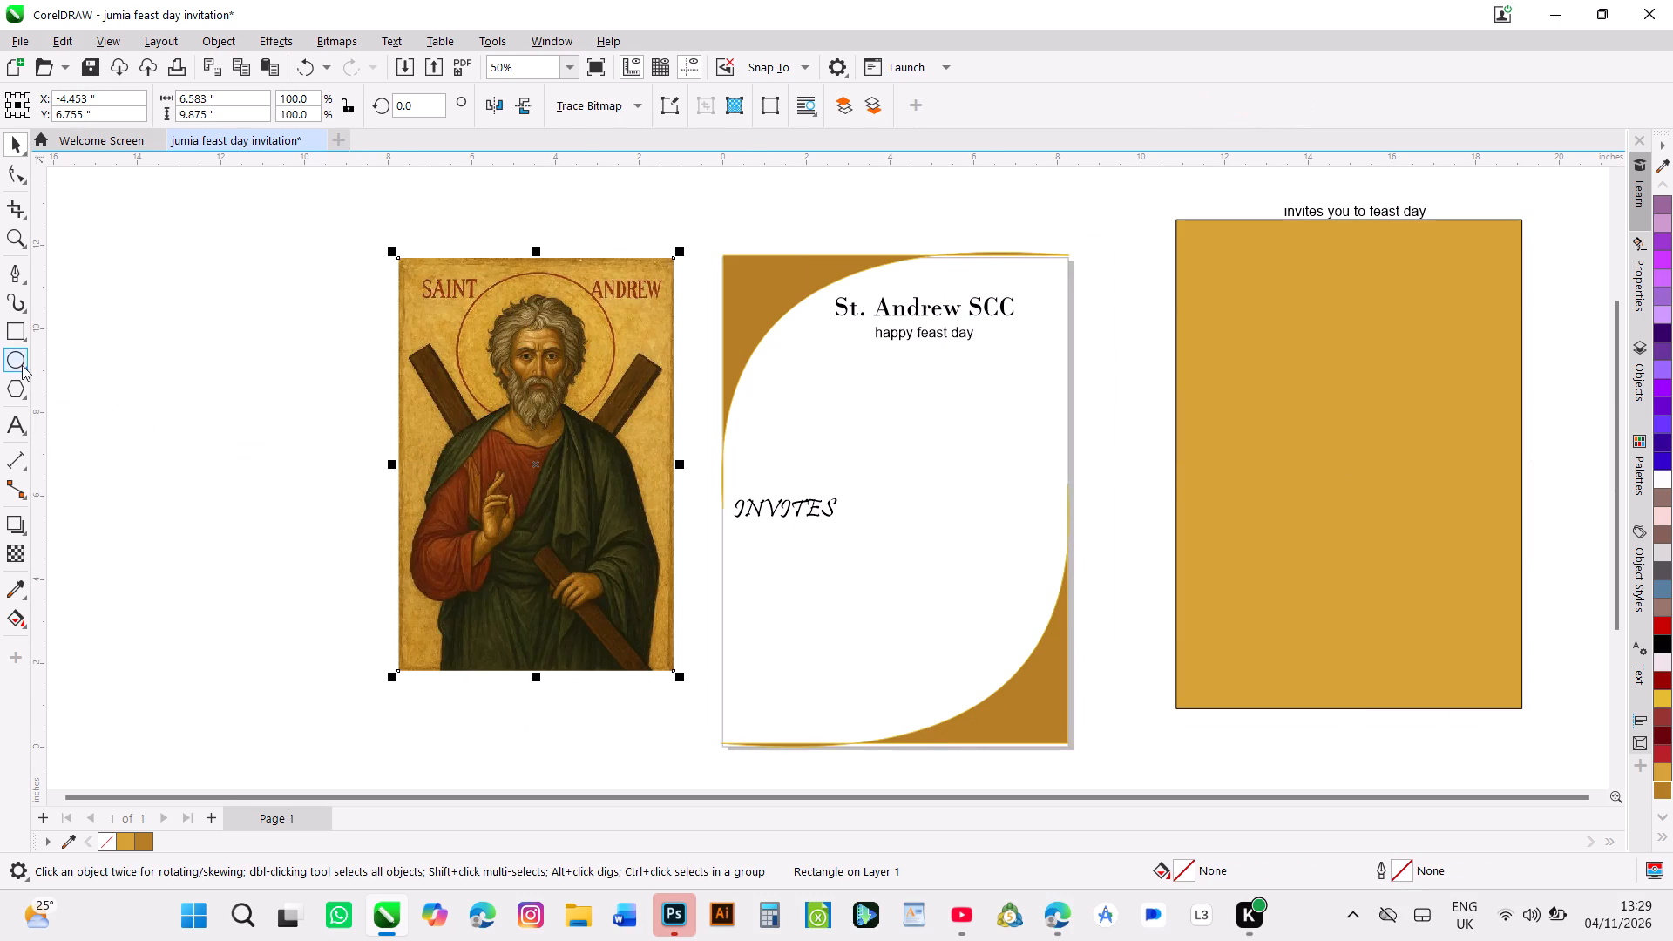
Draw an ellipse about 2.65 by 2.40 inches on the page, just below the "St. Andrew SCC" heading.
click(17, 362)
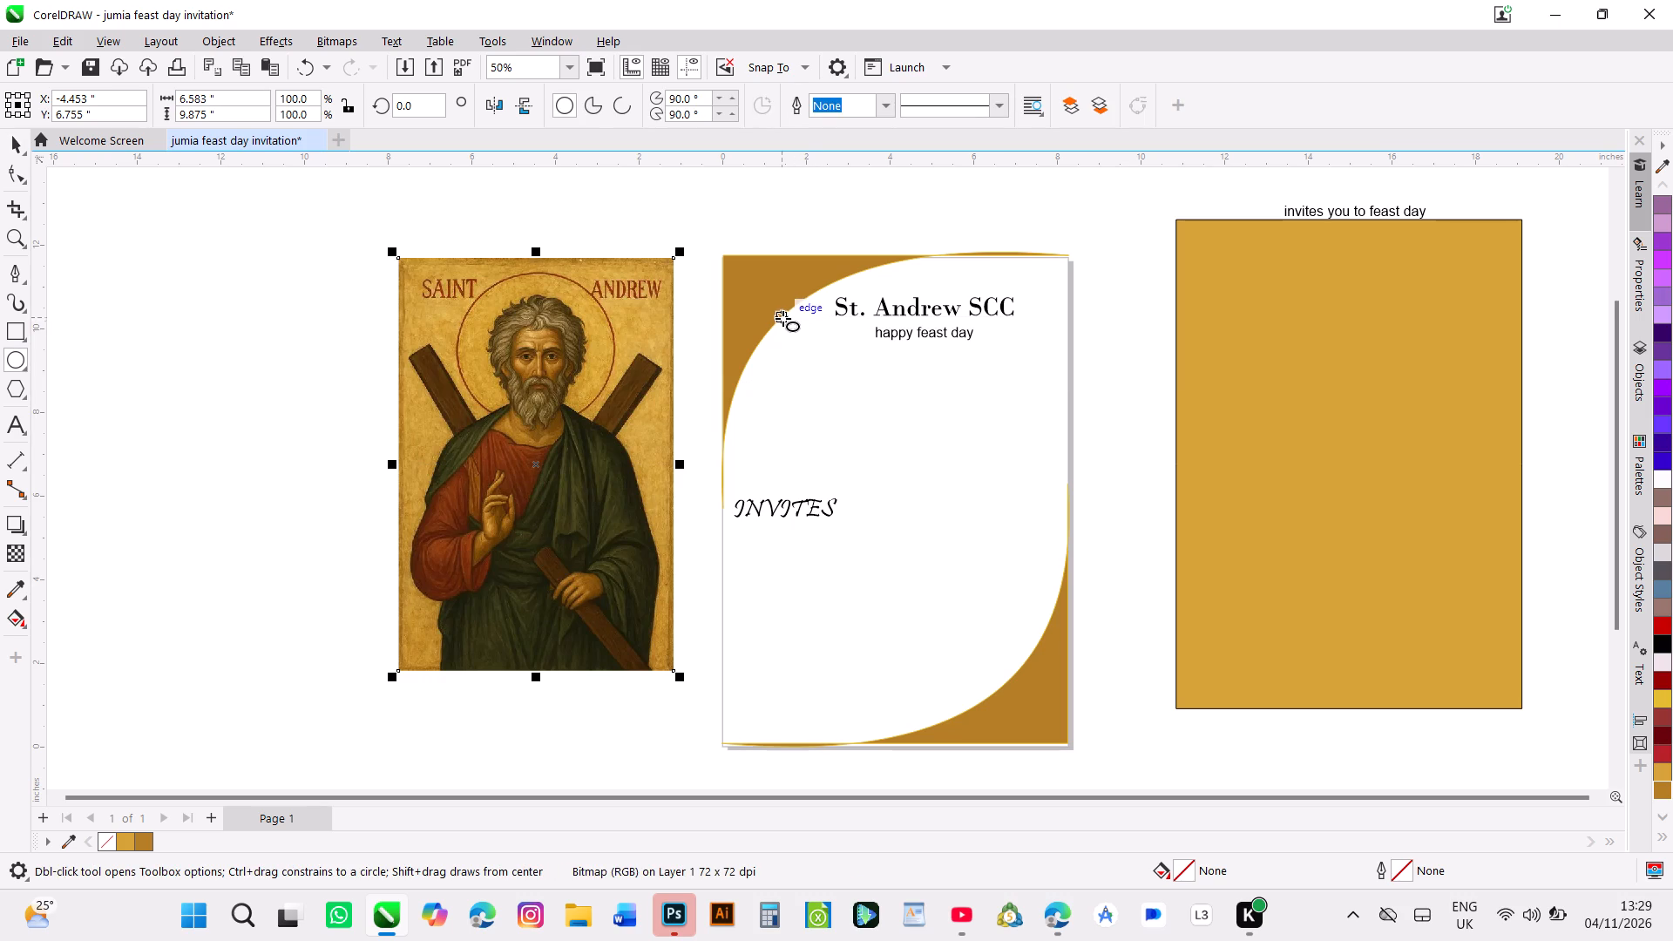
drag(796, 326, 897, 447)
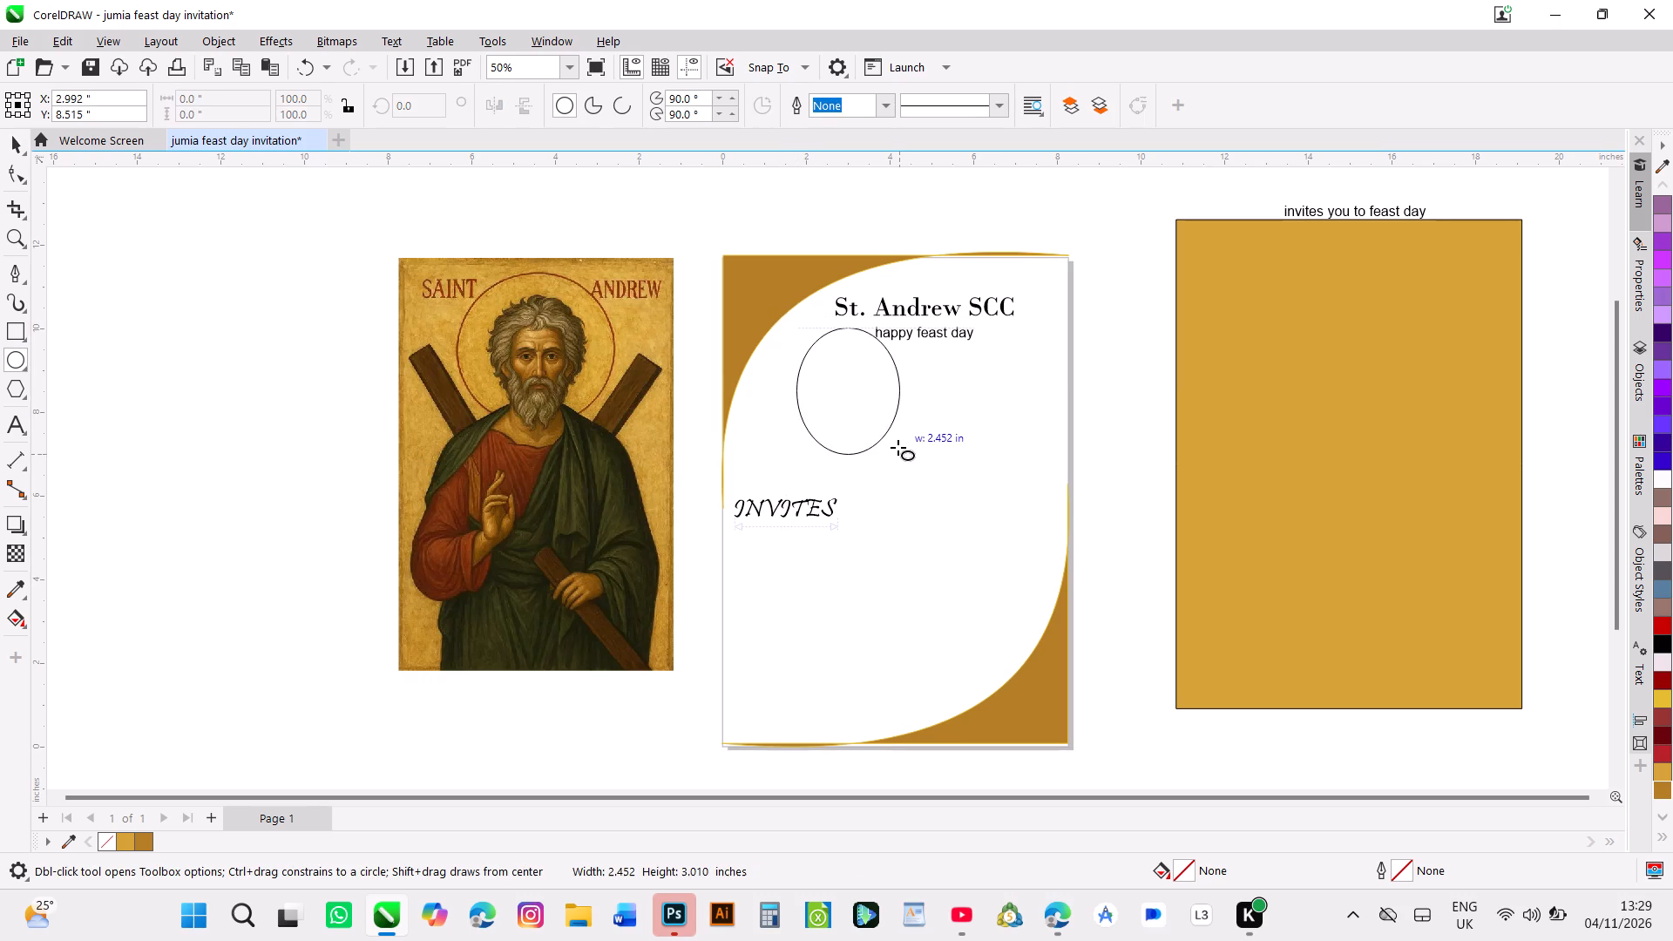
drag(897, 447, 907, 428)
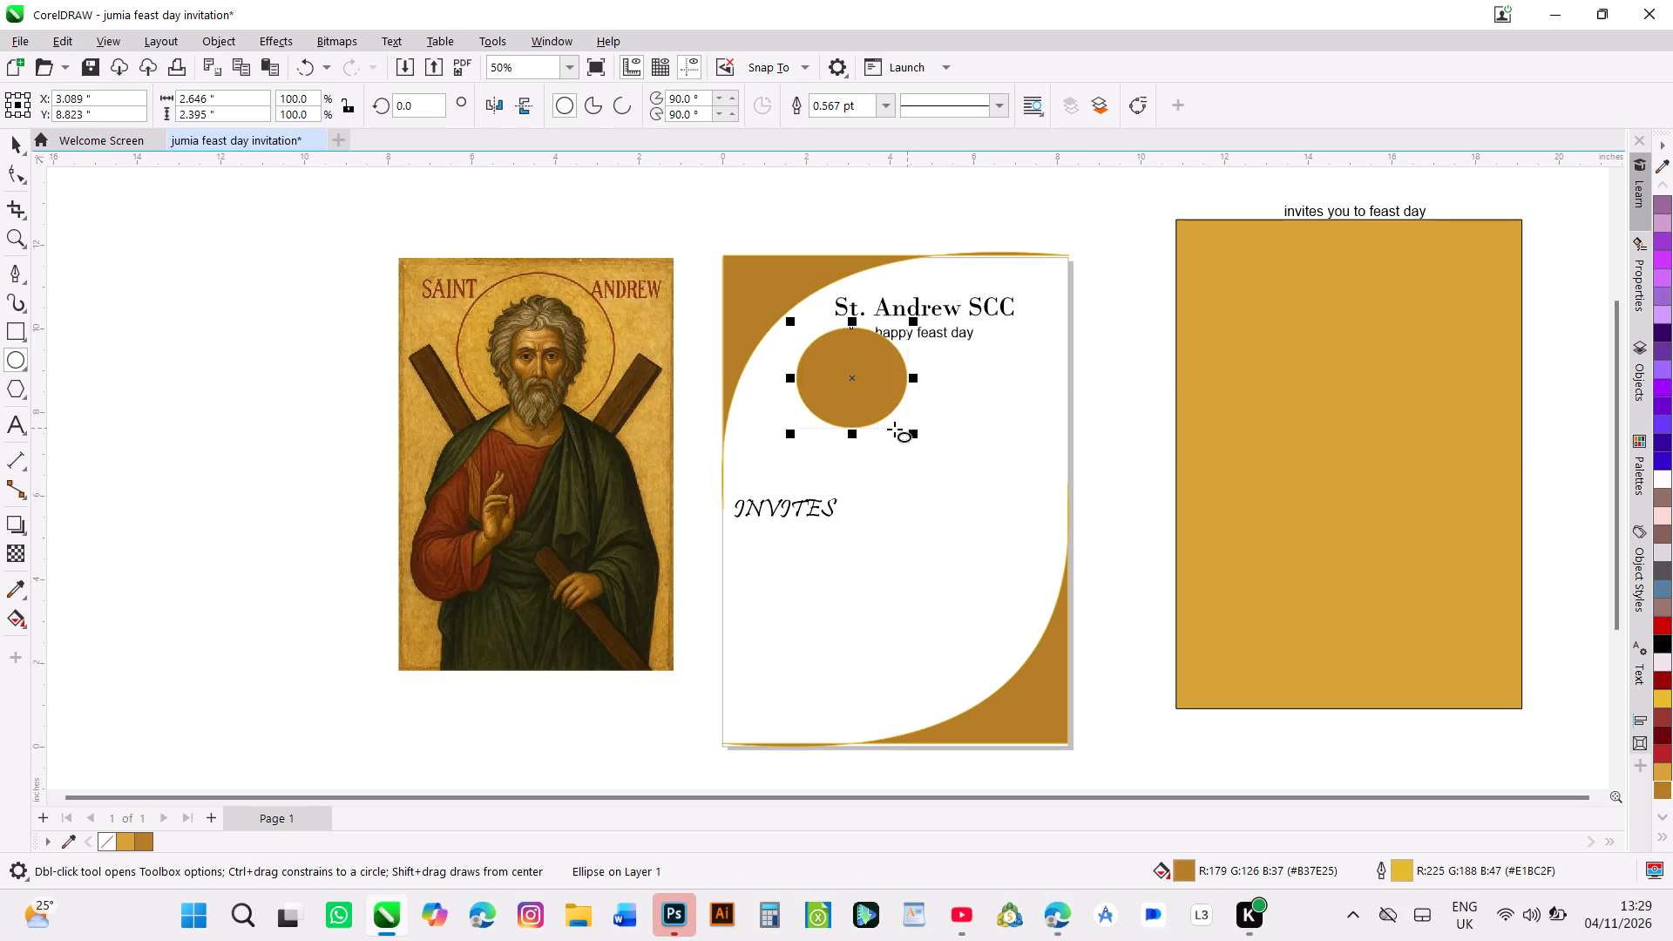
Move the ellipse onto the saint's head in the picture, at about X -4.45, Y 10.02 inches.
click(17, 141)
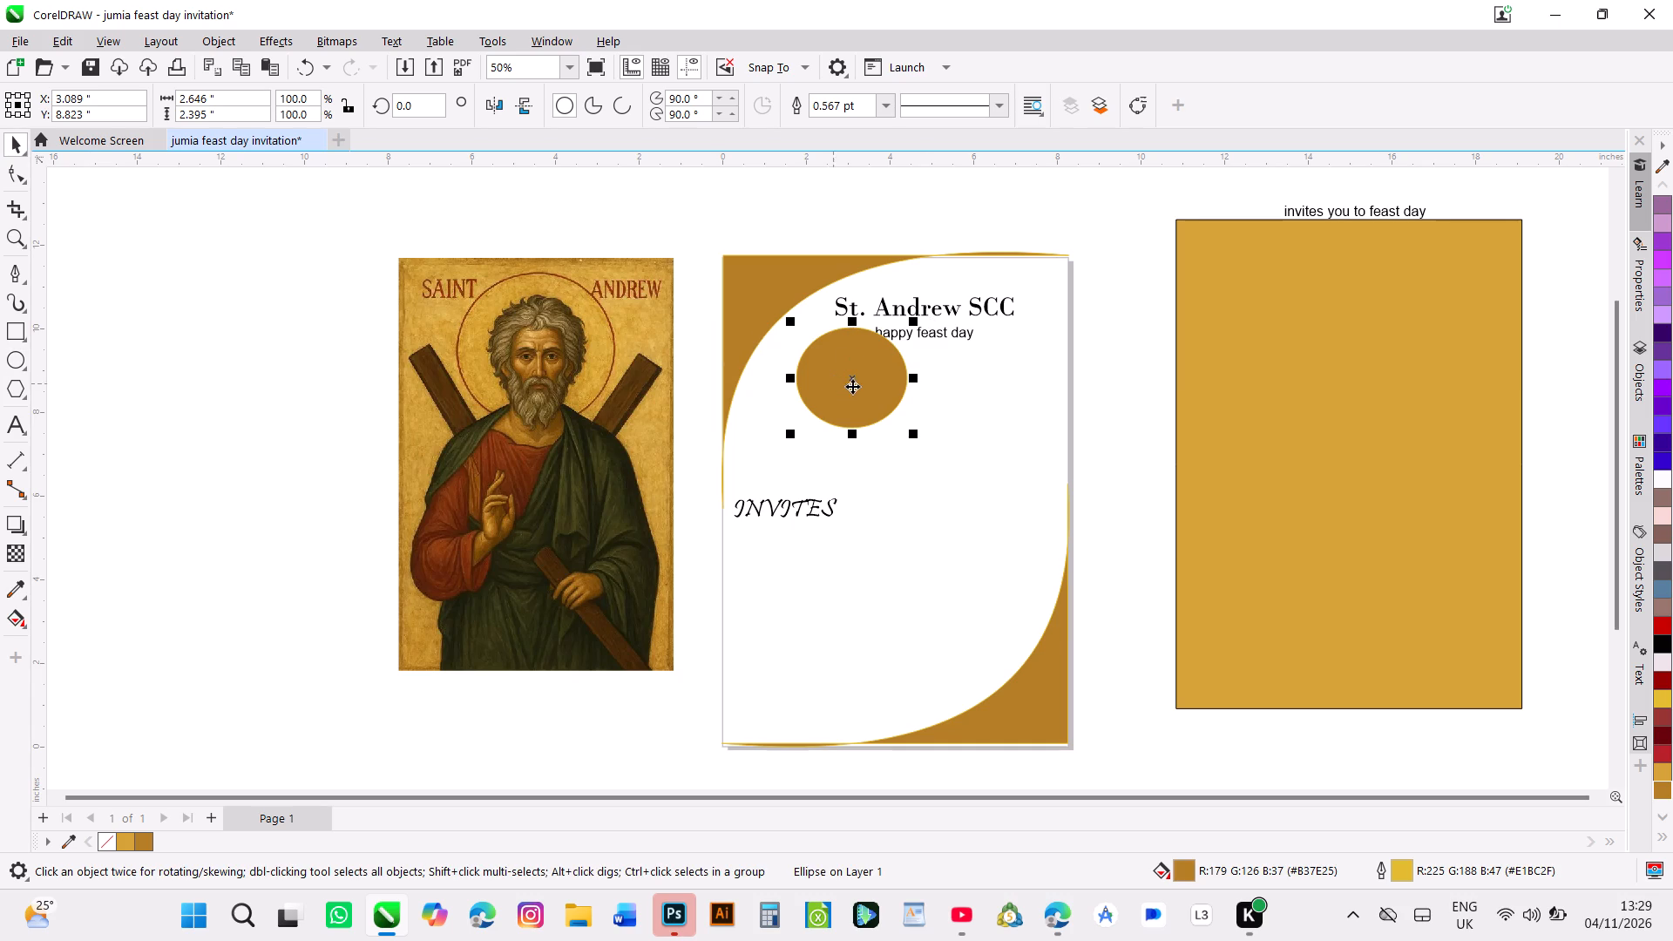
drag(854, 386, 338, 357)
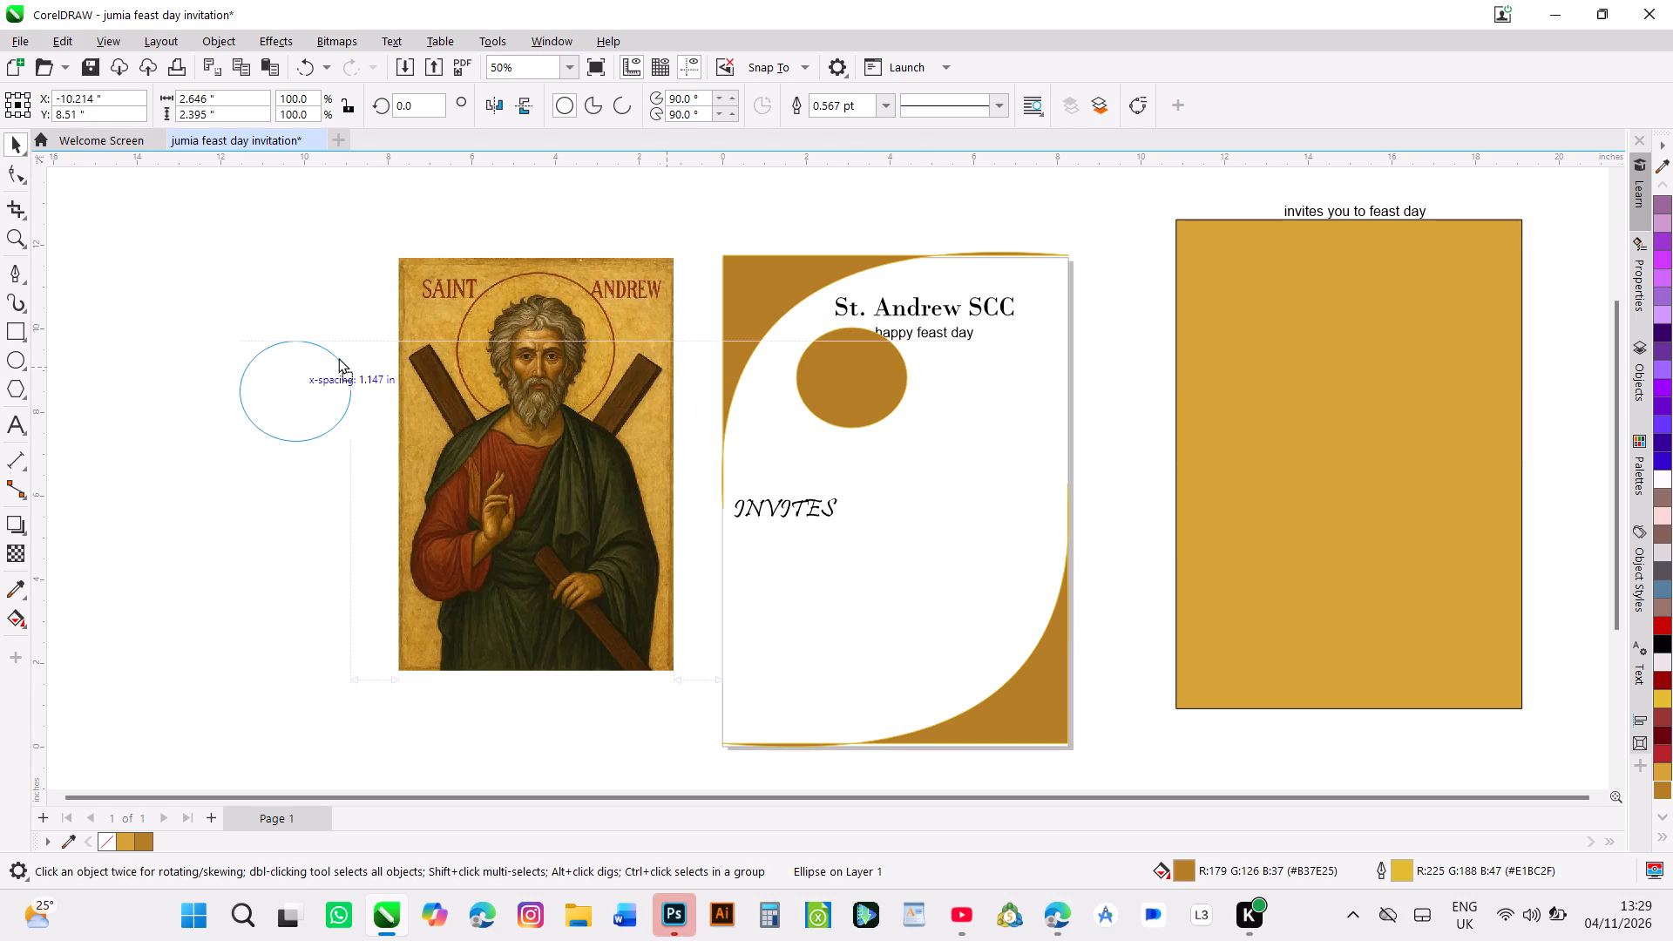
drag(338, 357, 537, 327)
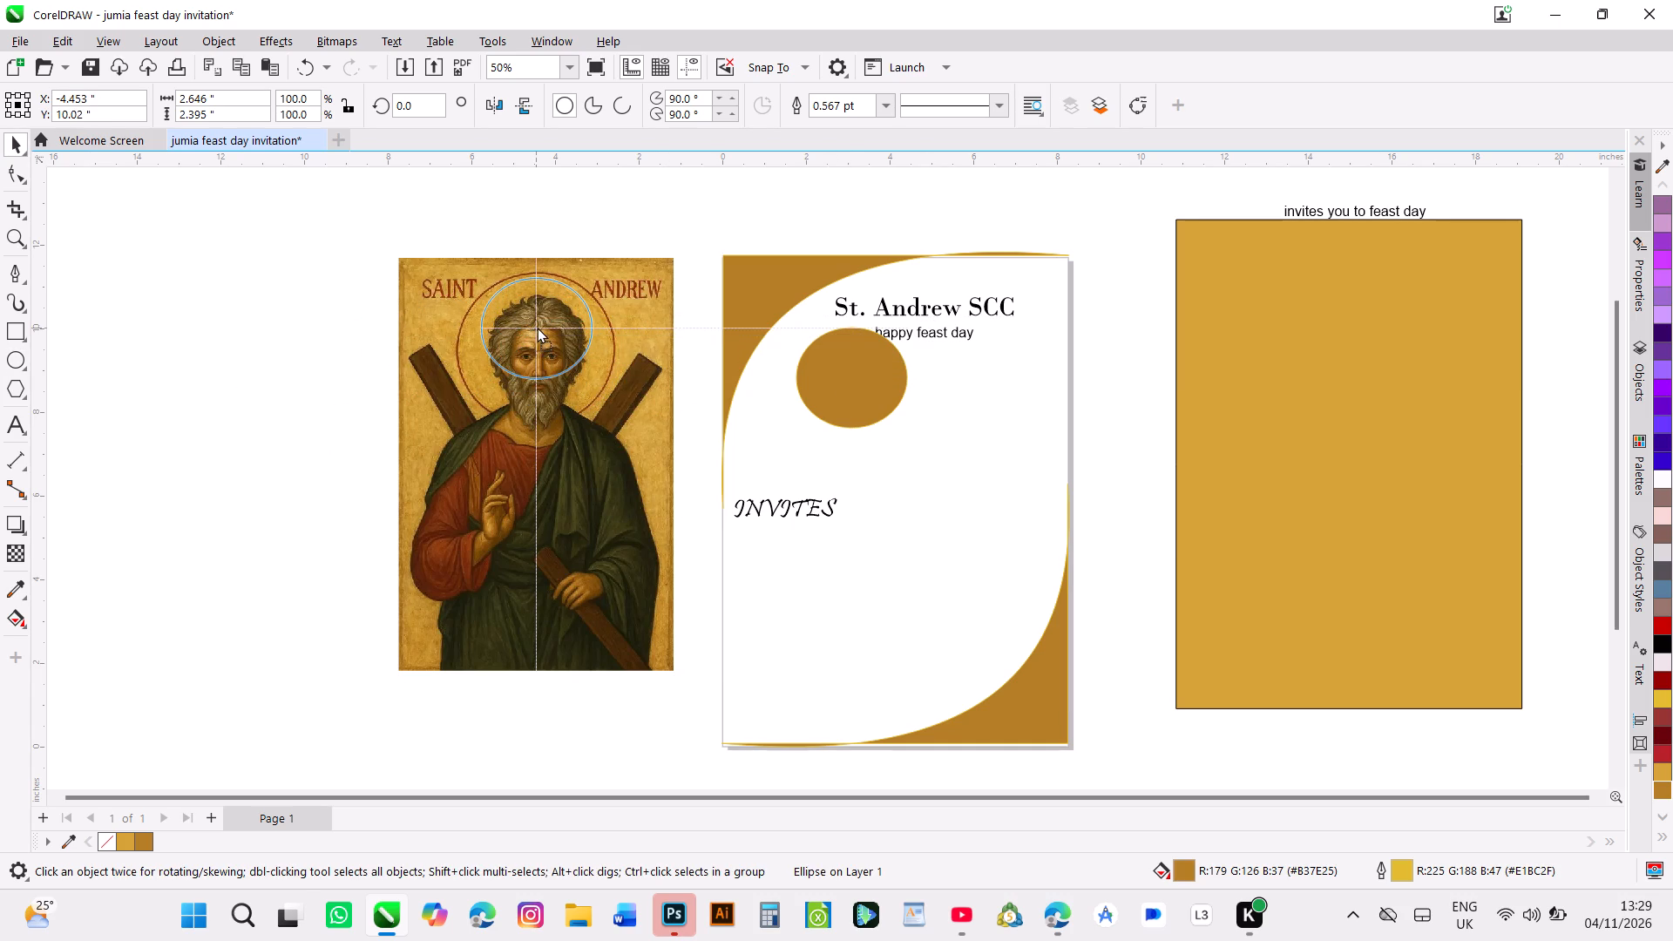
drag(537, 327, 533, 321)
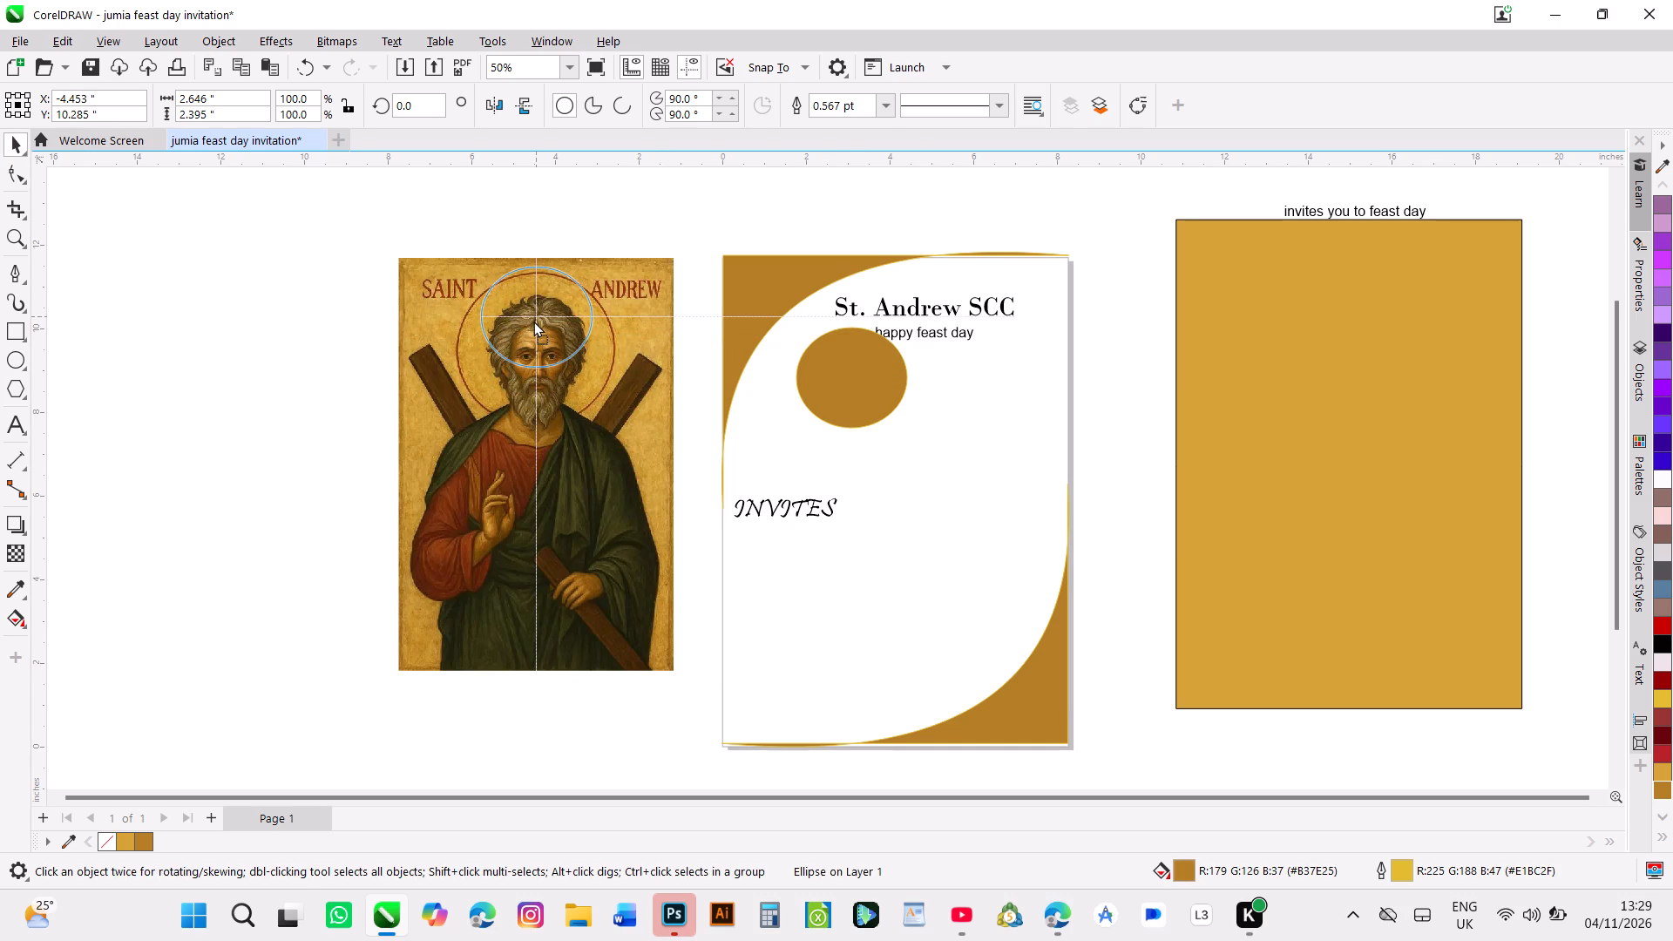
drag(533, 321, 533, 328)
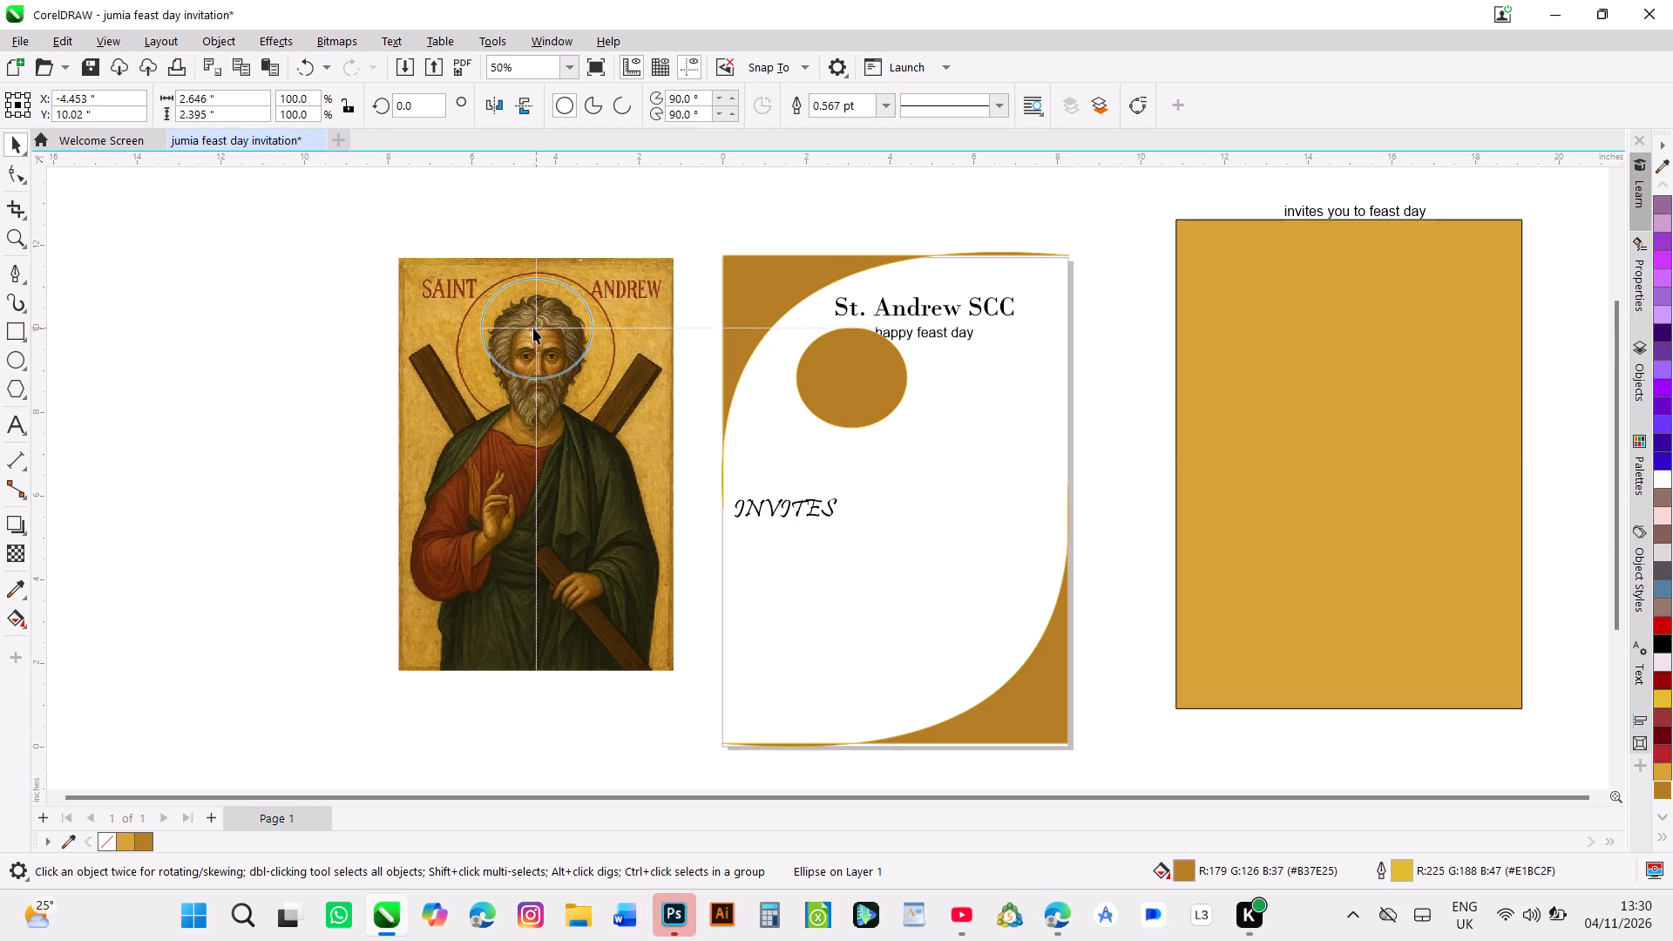
Enlarge the ellipse to about 3.68 by 3.33 inches so it fills the halo circle around the saint's head.
drag(472, 384, 467, 413)
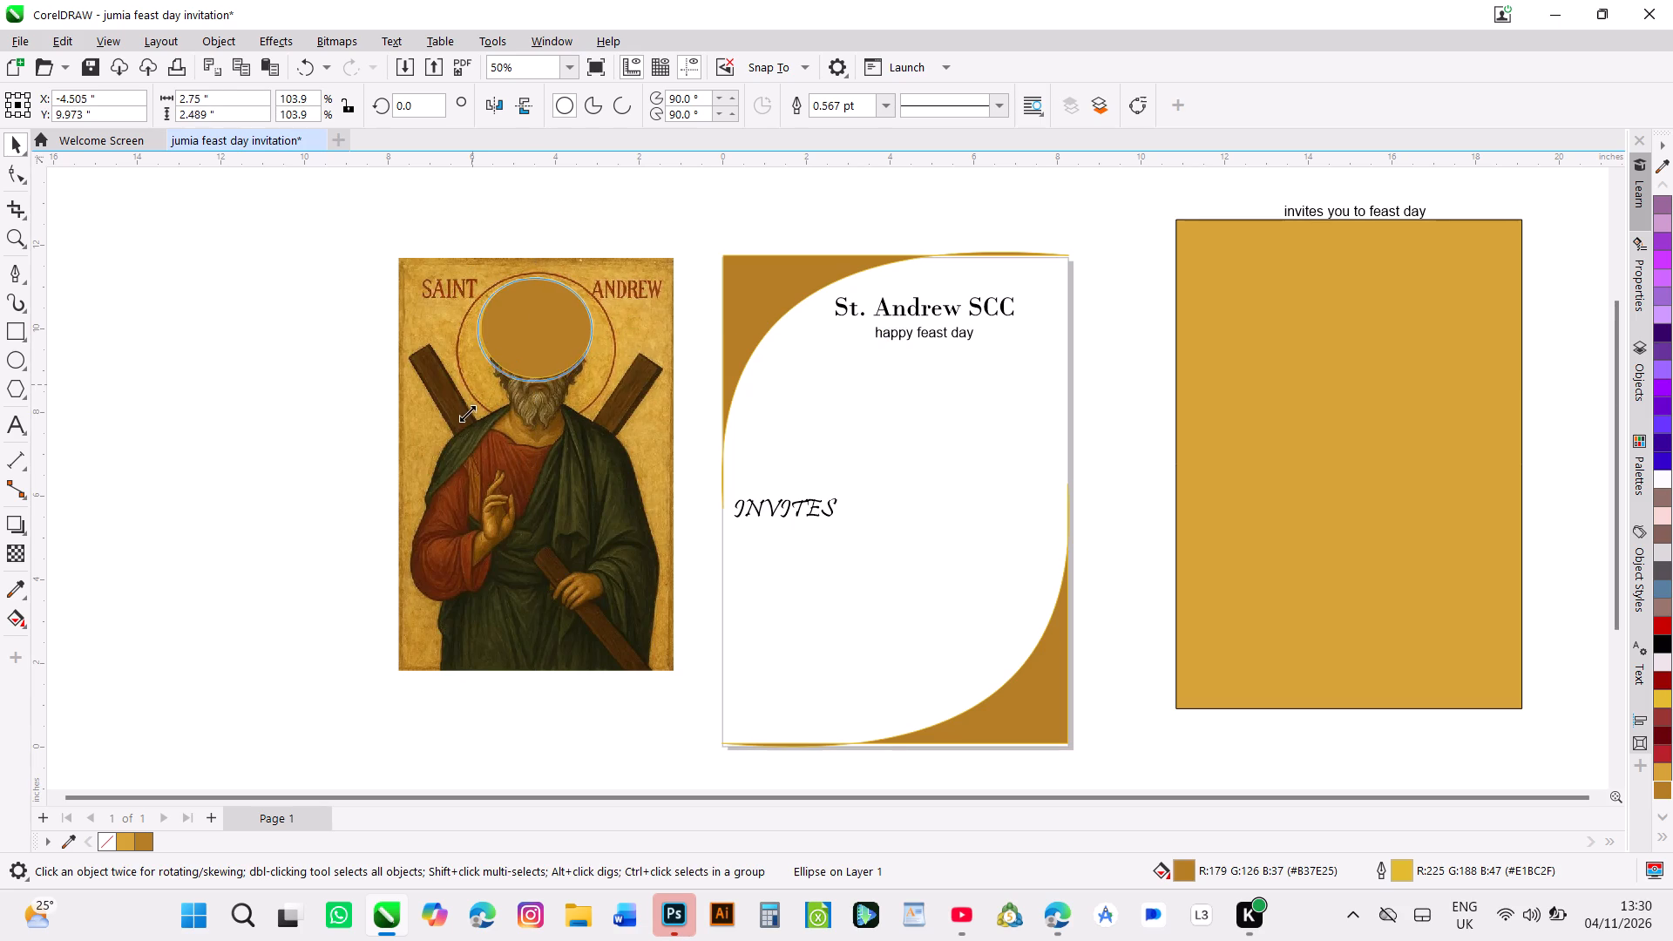
drag(467, 413, 452, 448)
drag(594, 404, 620, 416)
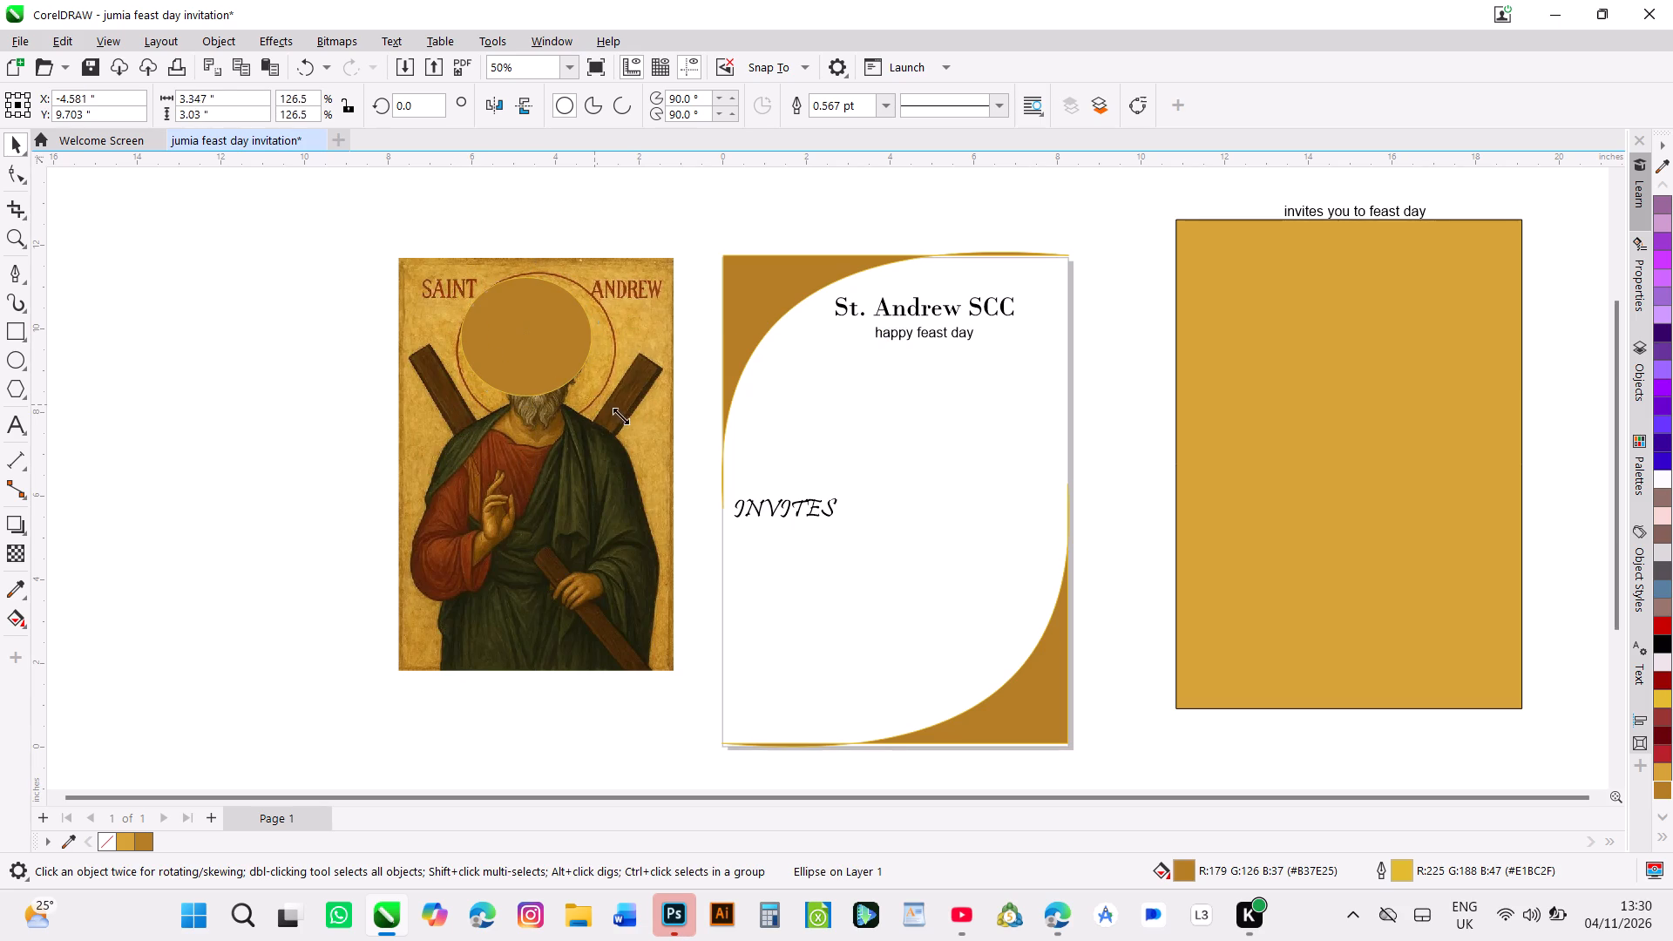
drag(620, 416, 616, 427)
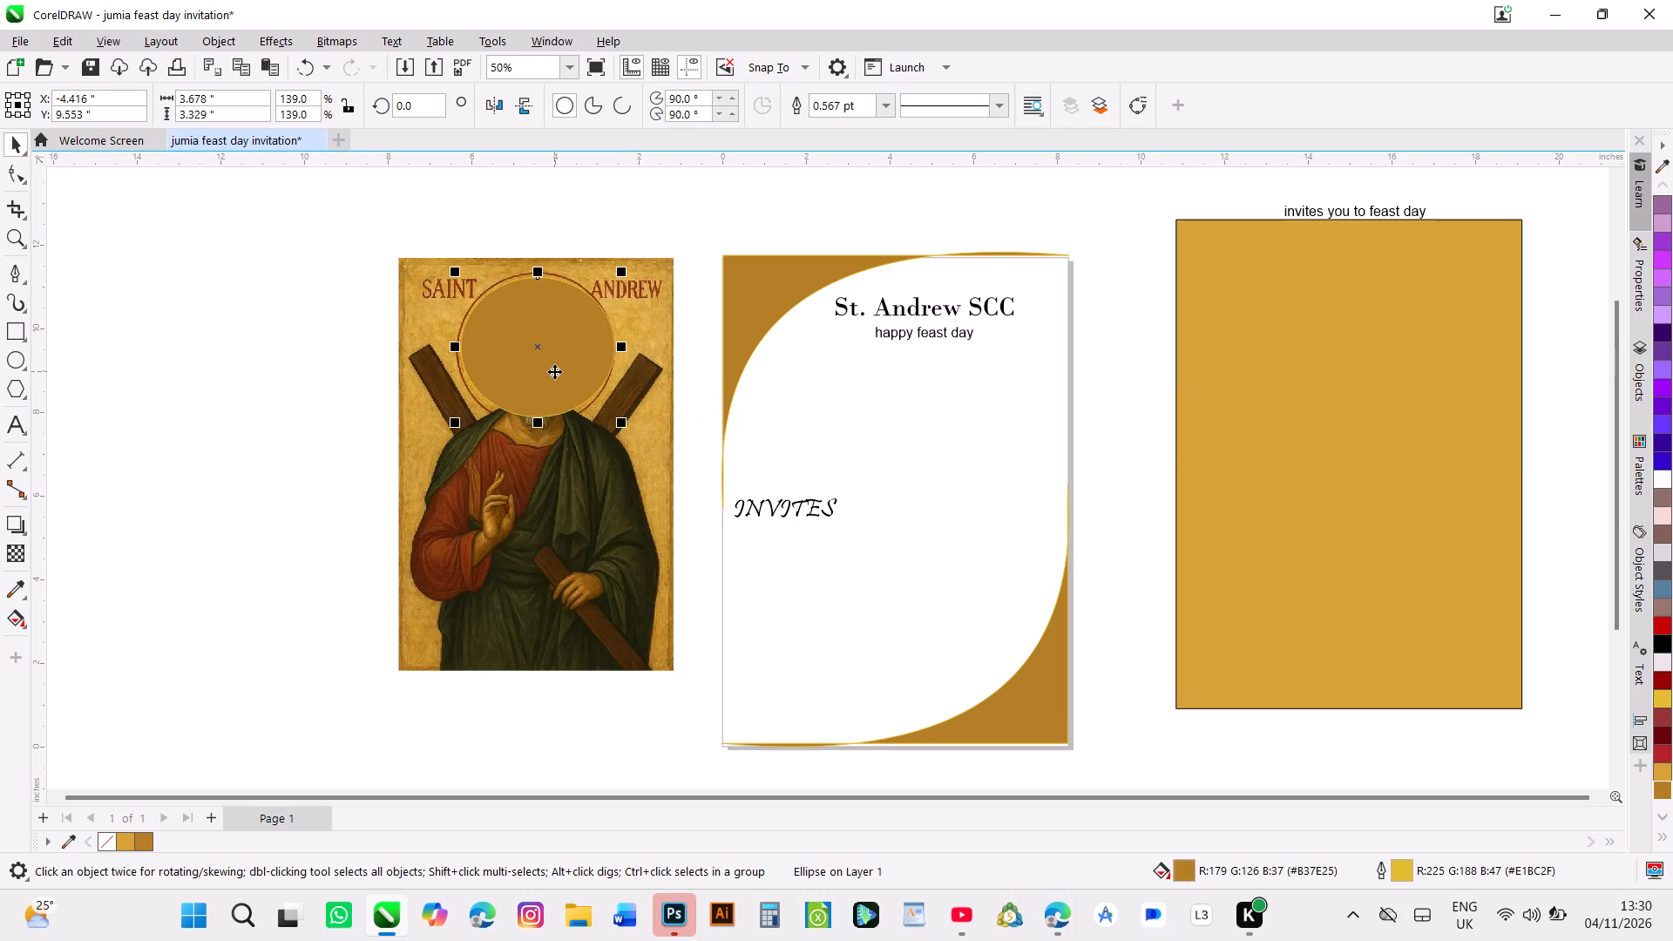
Stretch the ellipse vertically in both directions to about 3.81 inches tall so it covers the halo, keeping its width.
drag(536, 423, 532, 430)
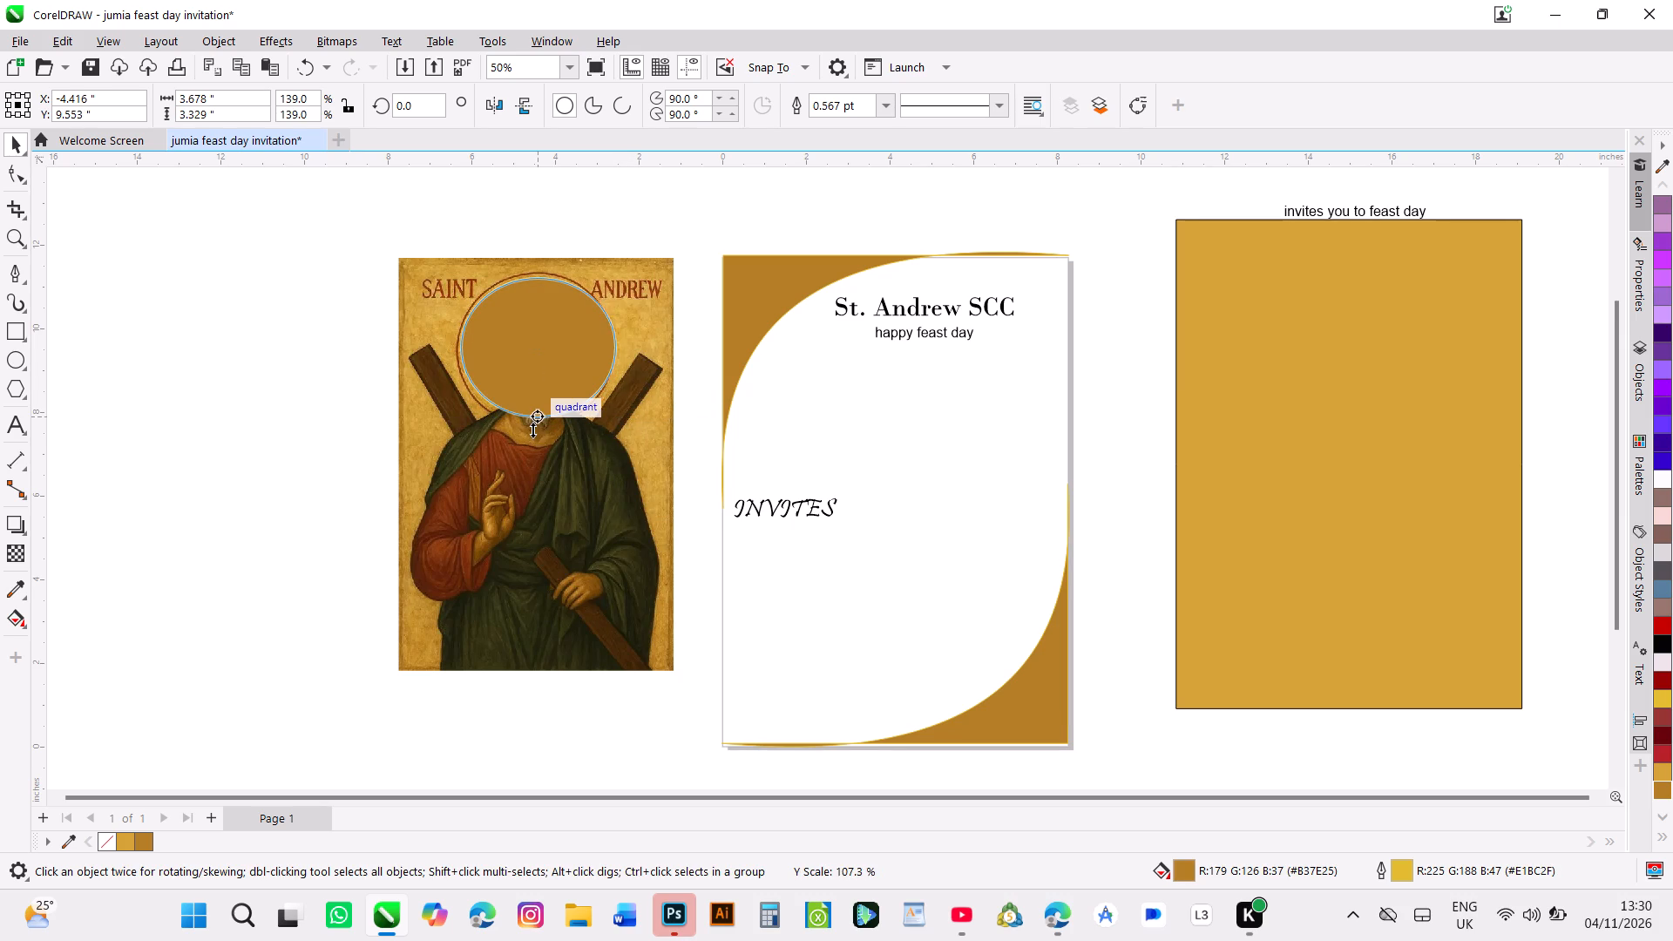
drag(532, 430, 532, 433)
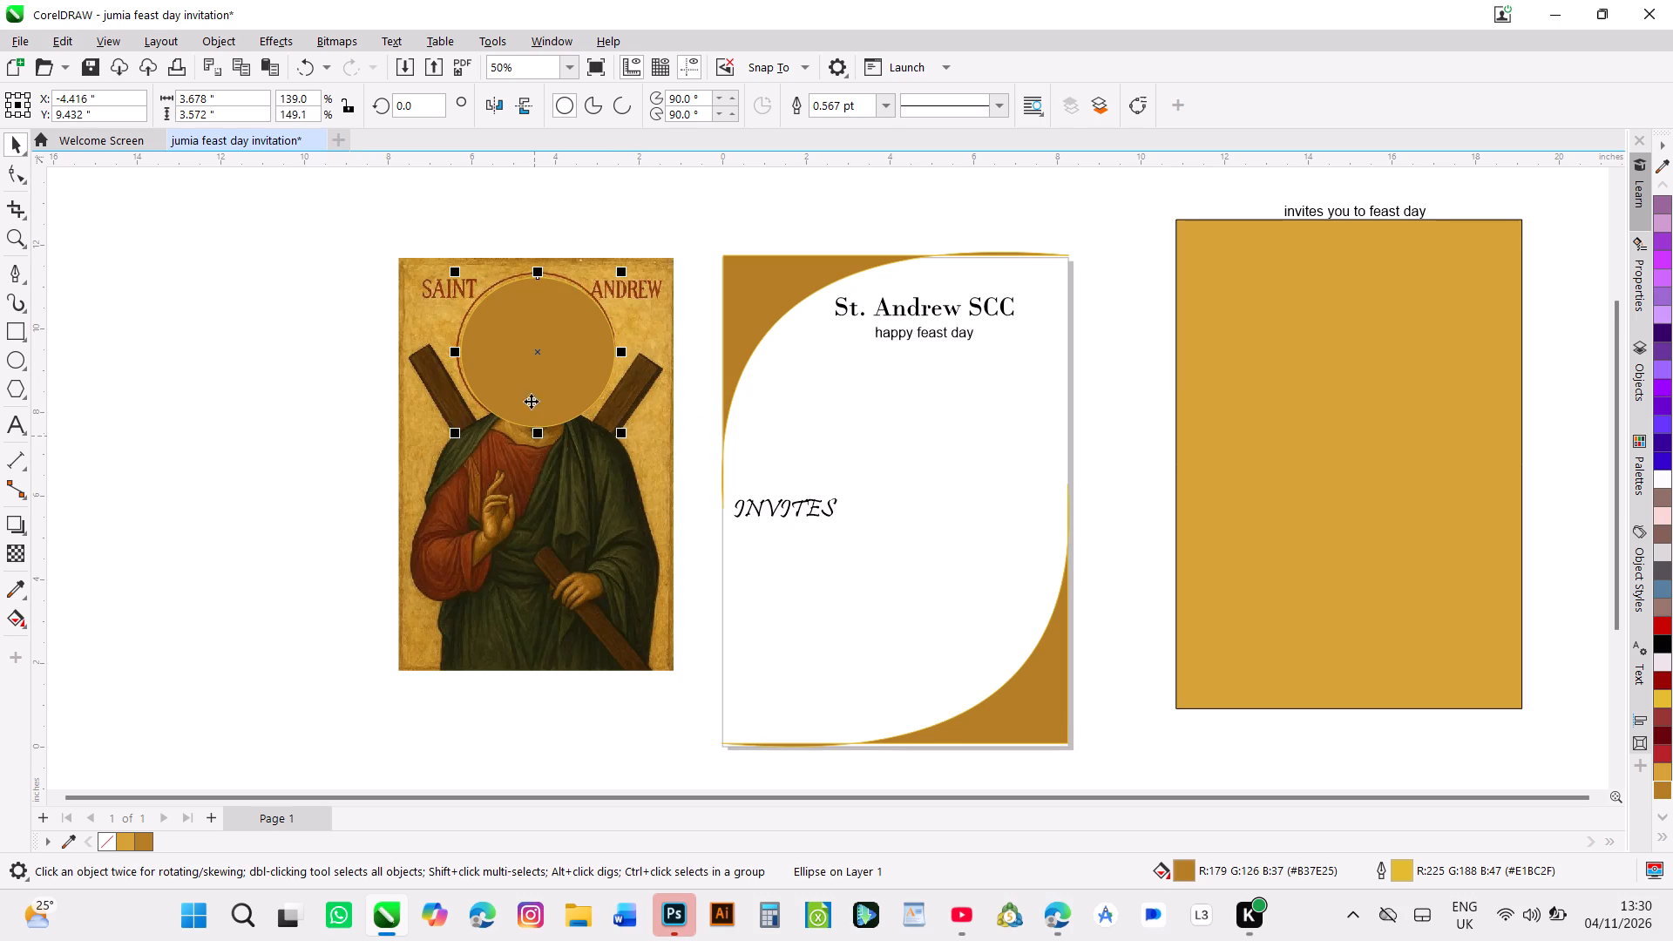
drag(537, 268, 537, 265)
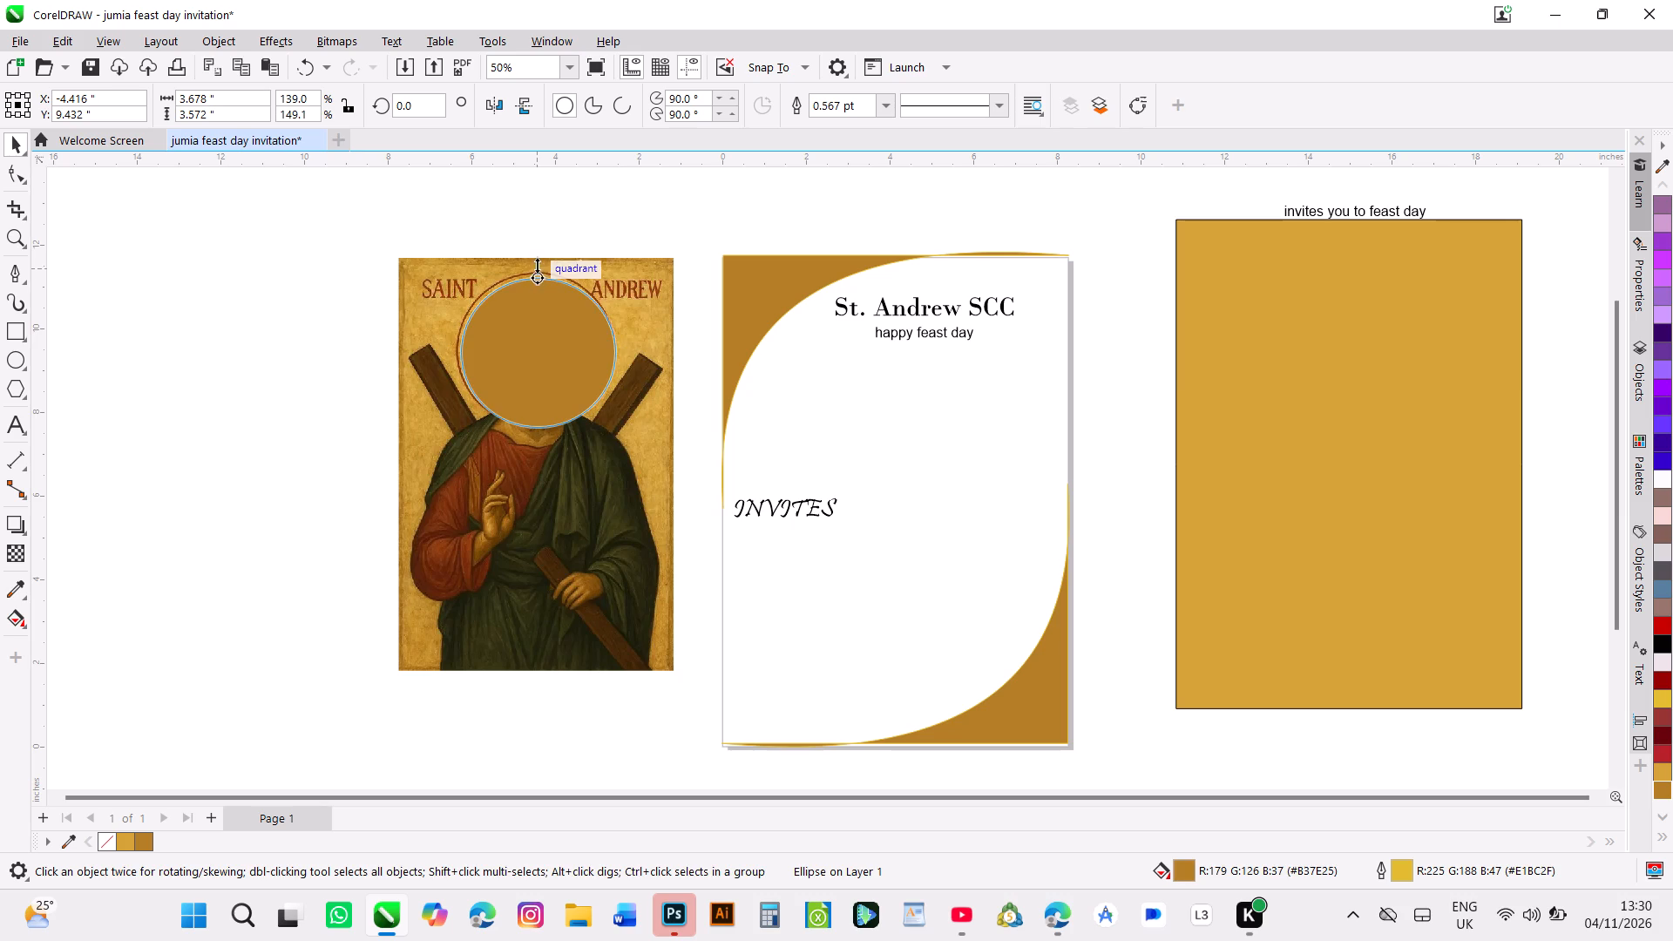
drag(537, 265, 537, 261)
drag(537, 261, 535, 261)
drag(535, 261, 534, 258)
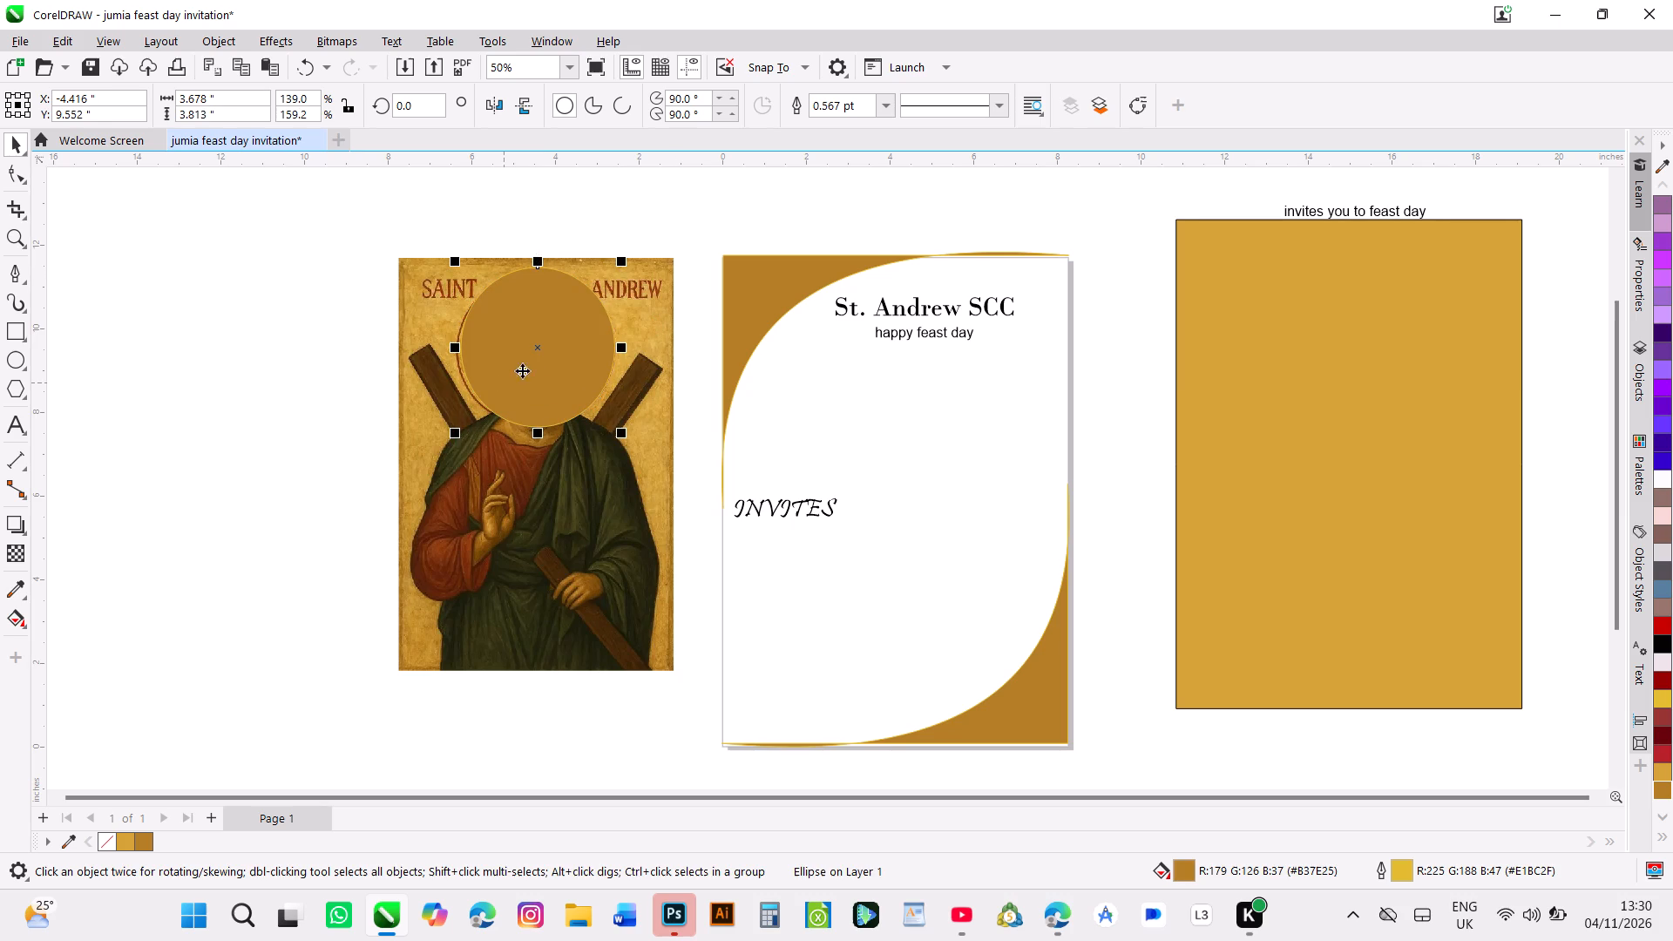
Move the ellipse off the saint's picture into the empty area beside it, at about X -11.27, Y 9.79 inches.
drag(542, 364, 255, 355)
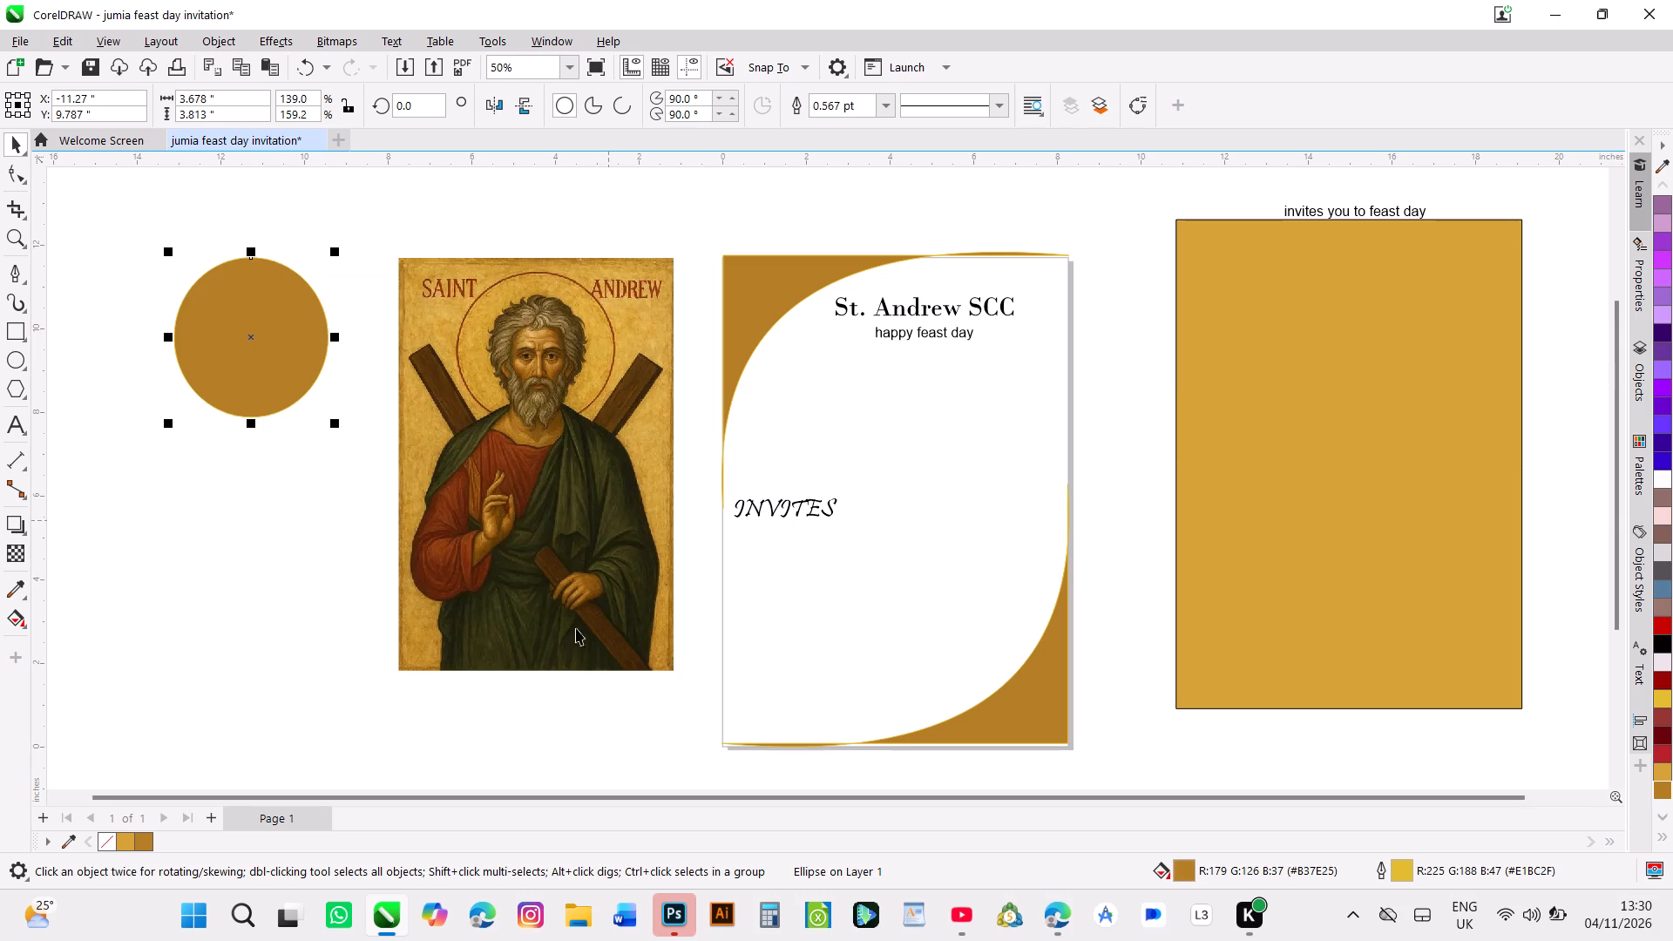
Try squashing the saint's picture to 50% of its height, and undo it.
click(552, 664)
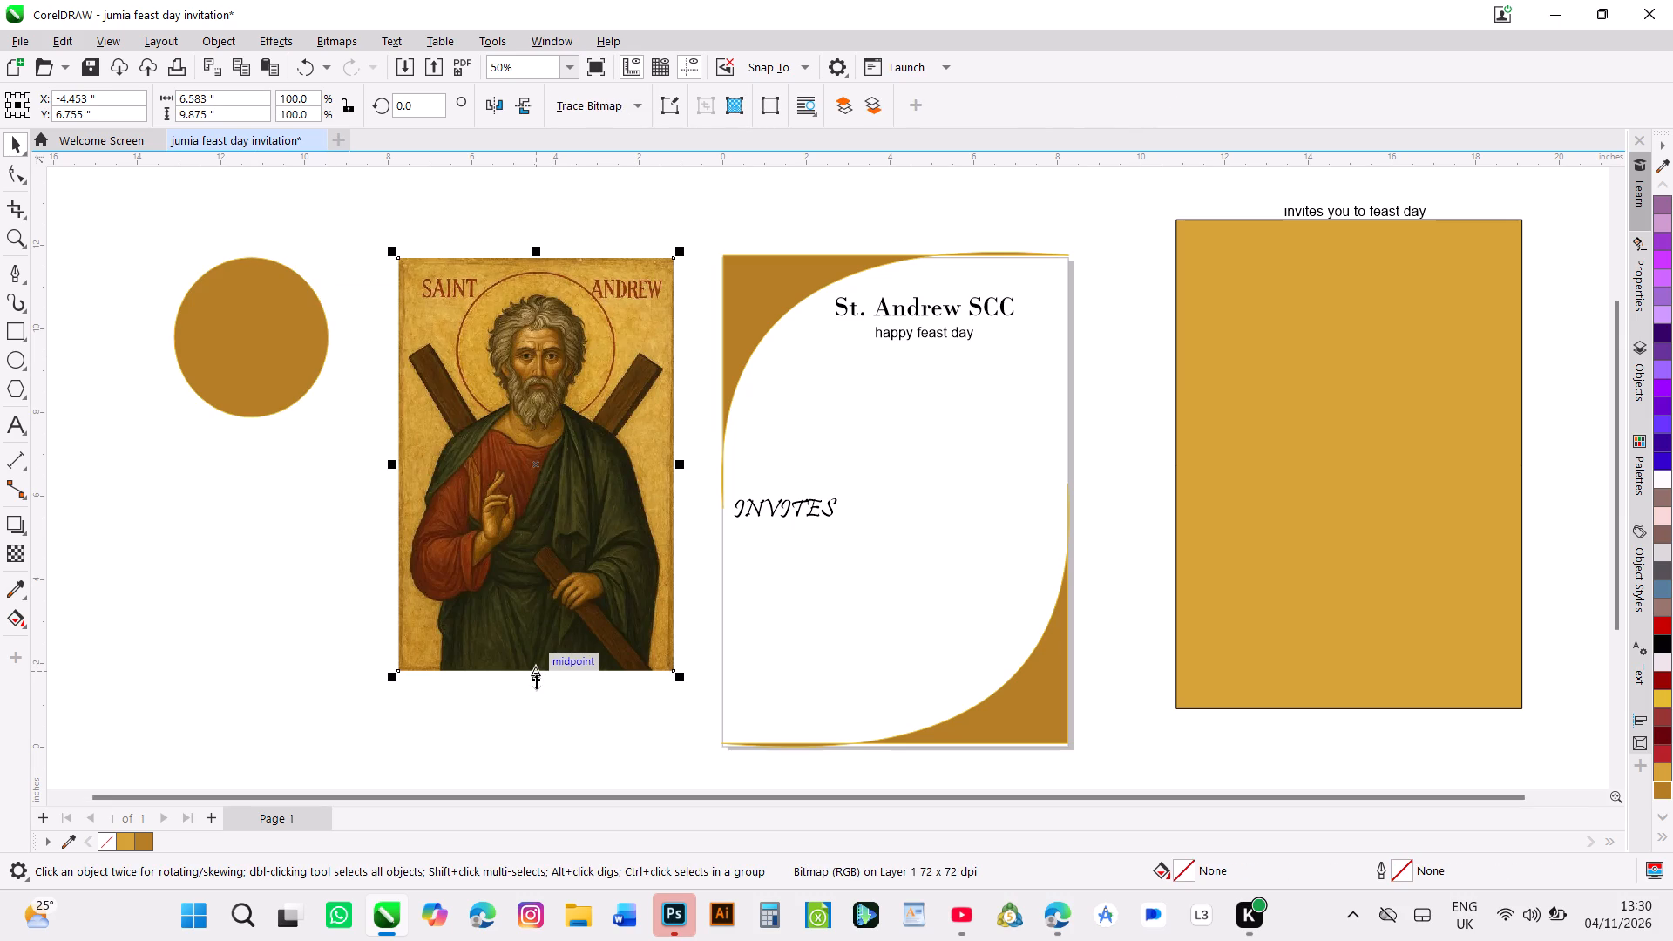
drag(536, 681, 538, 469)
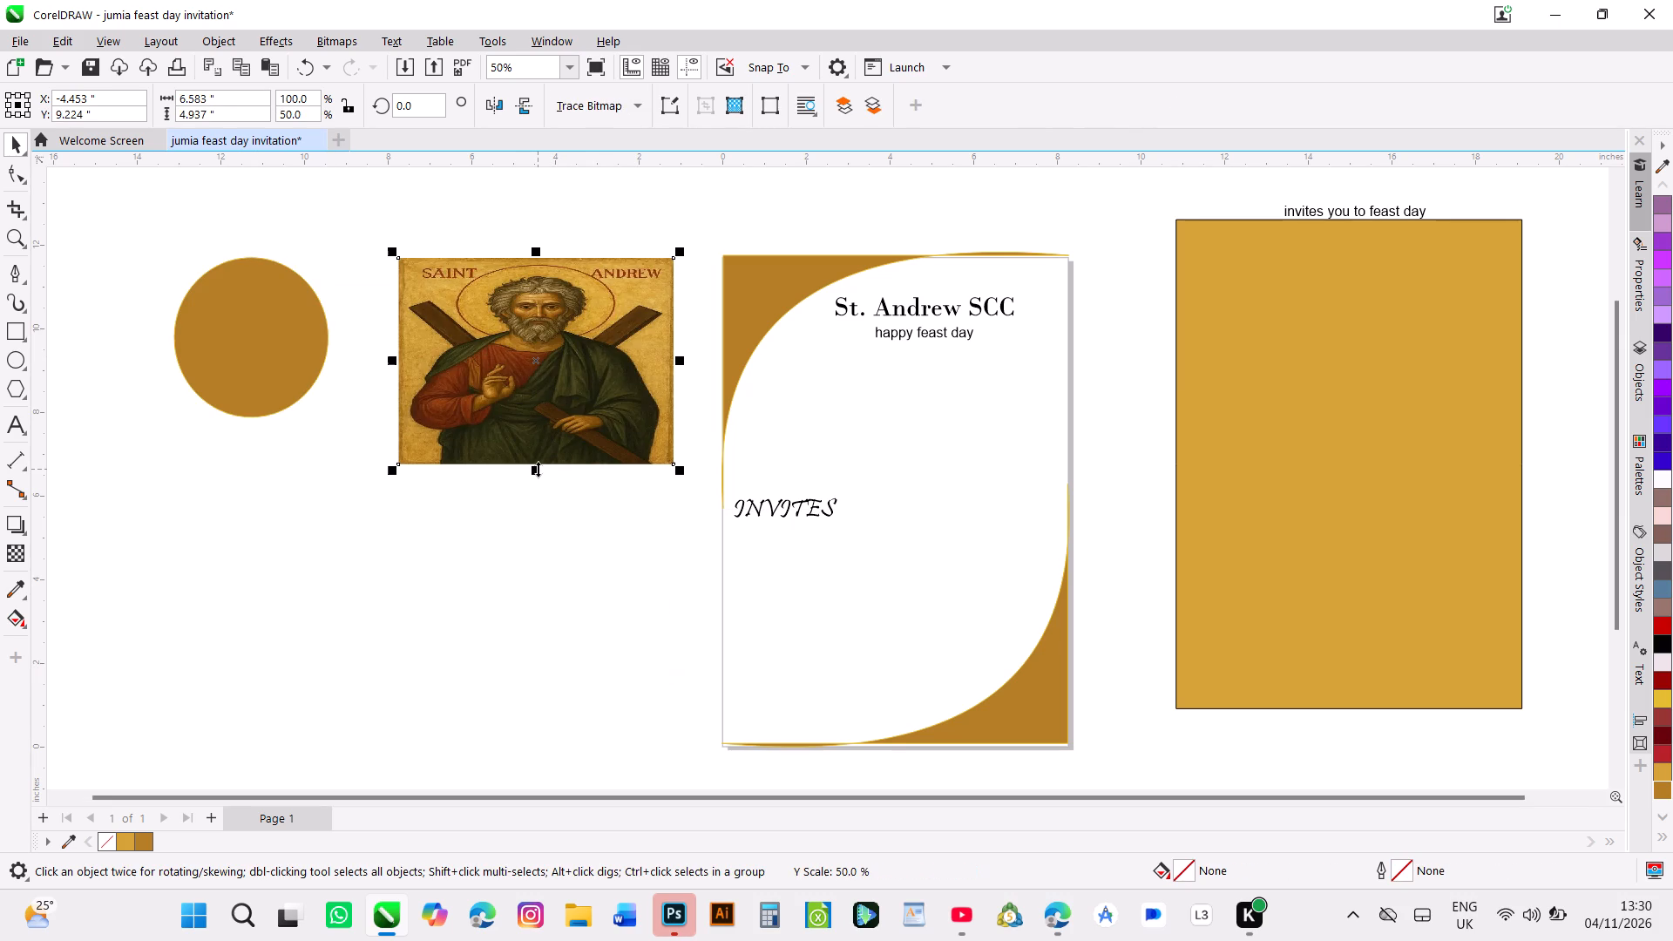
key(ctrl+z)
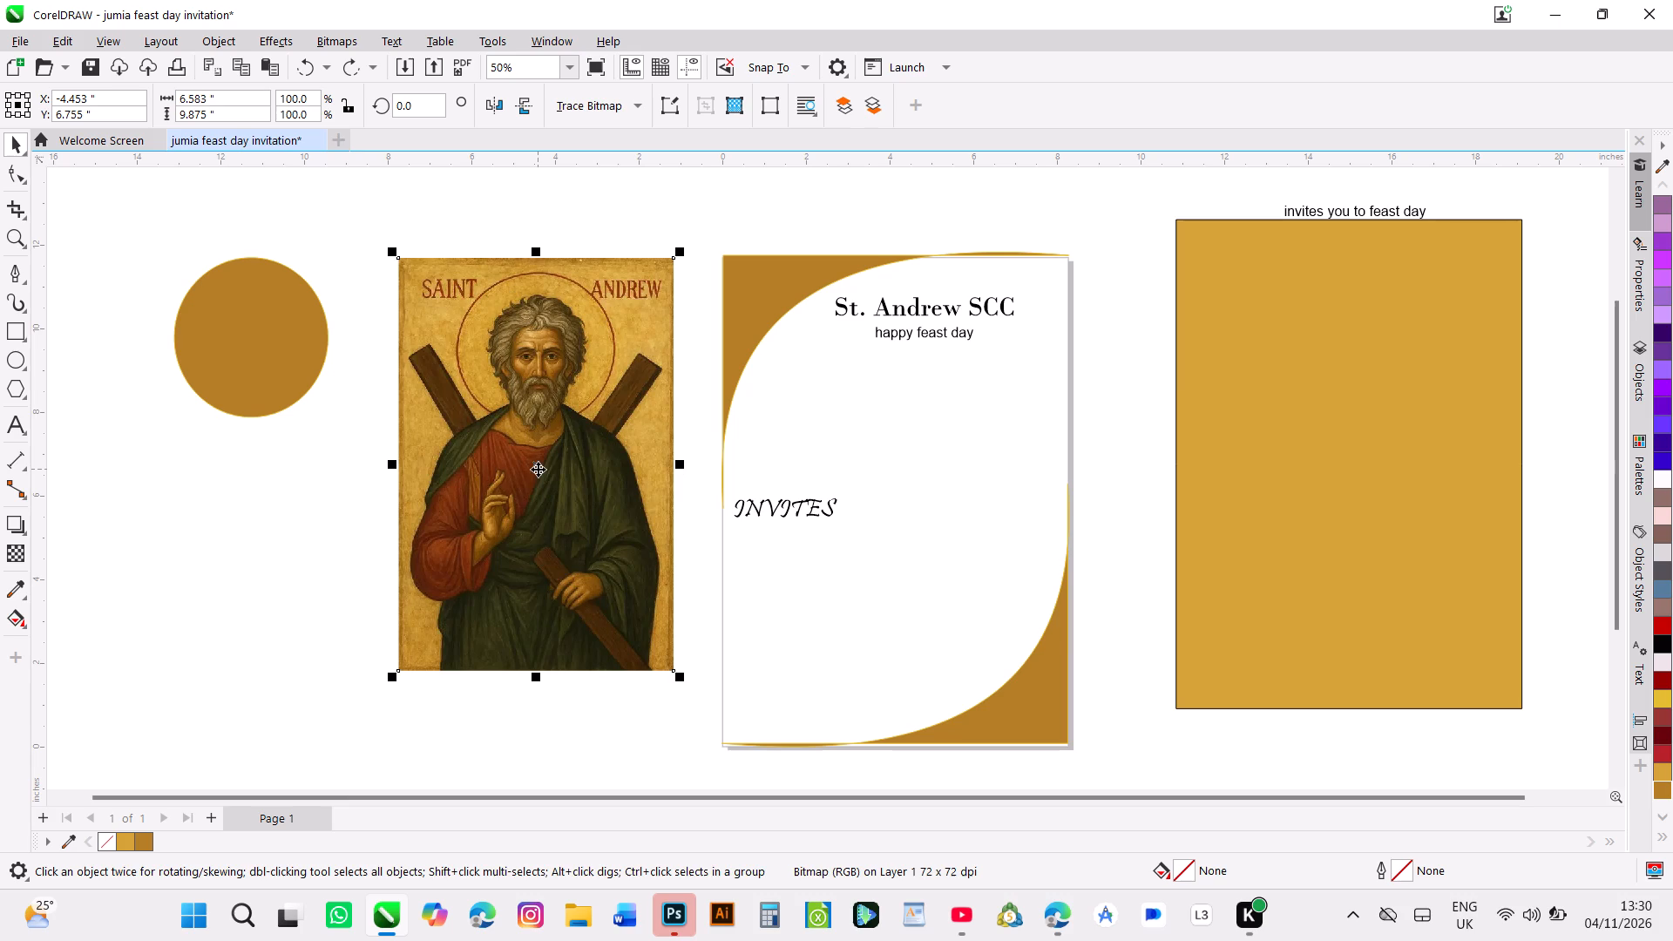
Shrink the saint's picture proportionally to about 3.85 by 5.77 inches and place it behind the ellipse, at about X -11.27, Y 8.94.
drag(391, 677, 439, 599)
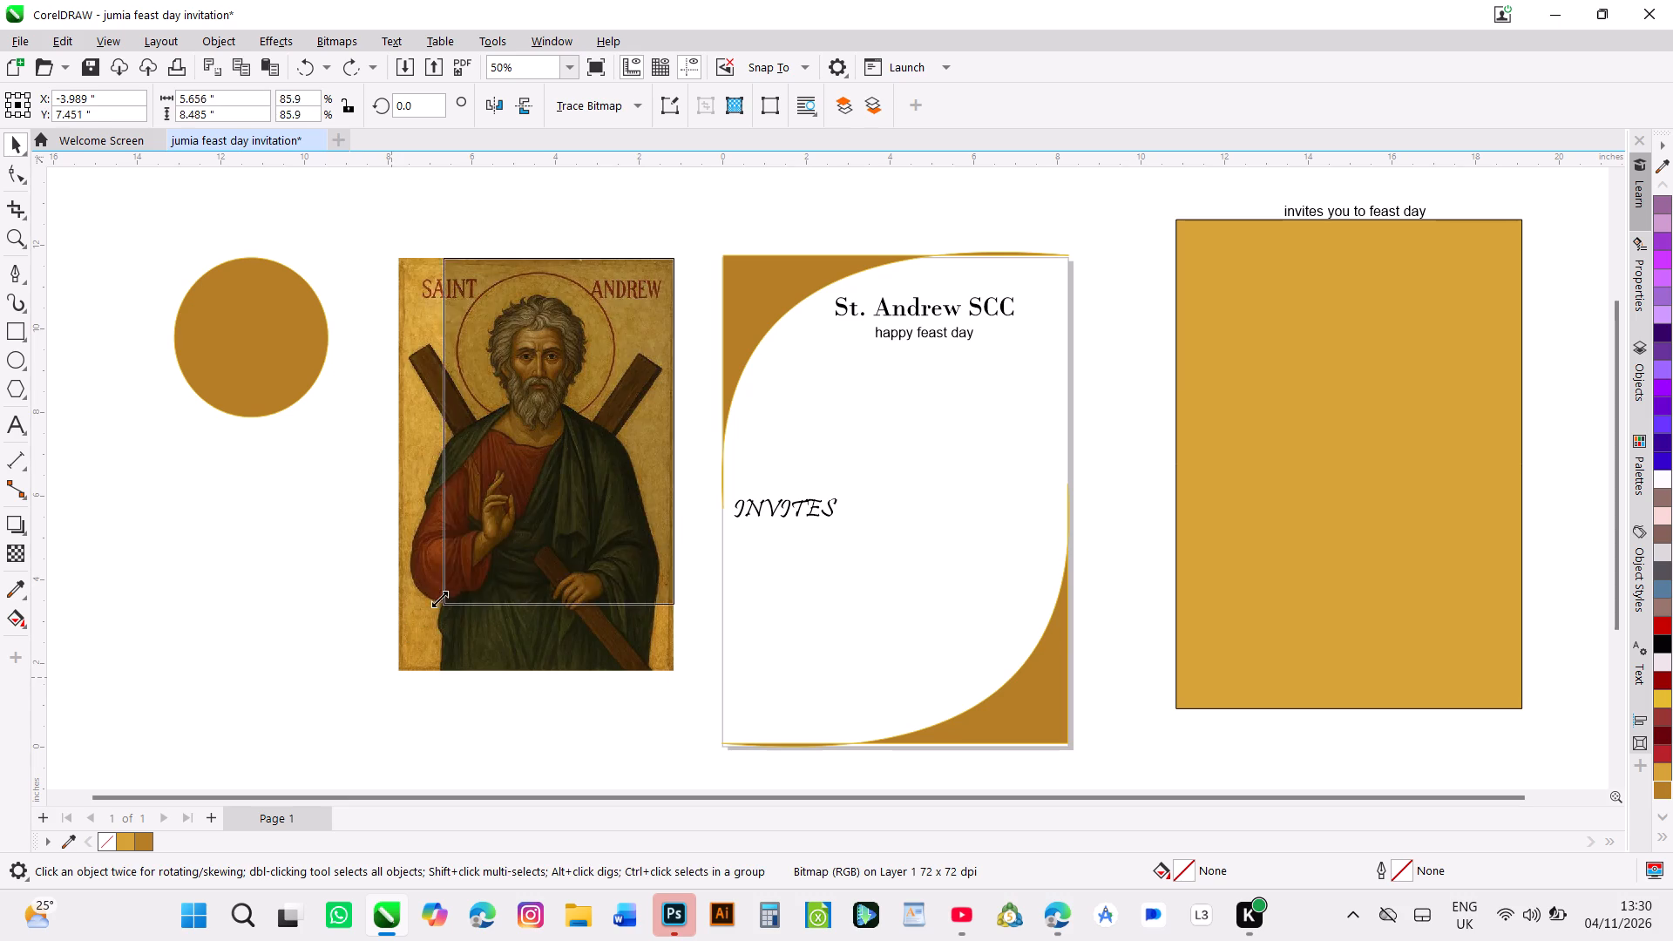
drag(439, 599, 495, 506)
drag(623, 375, 491, 385)
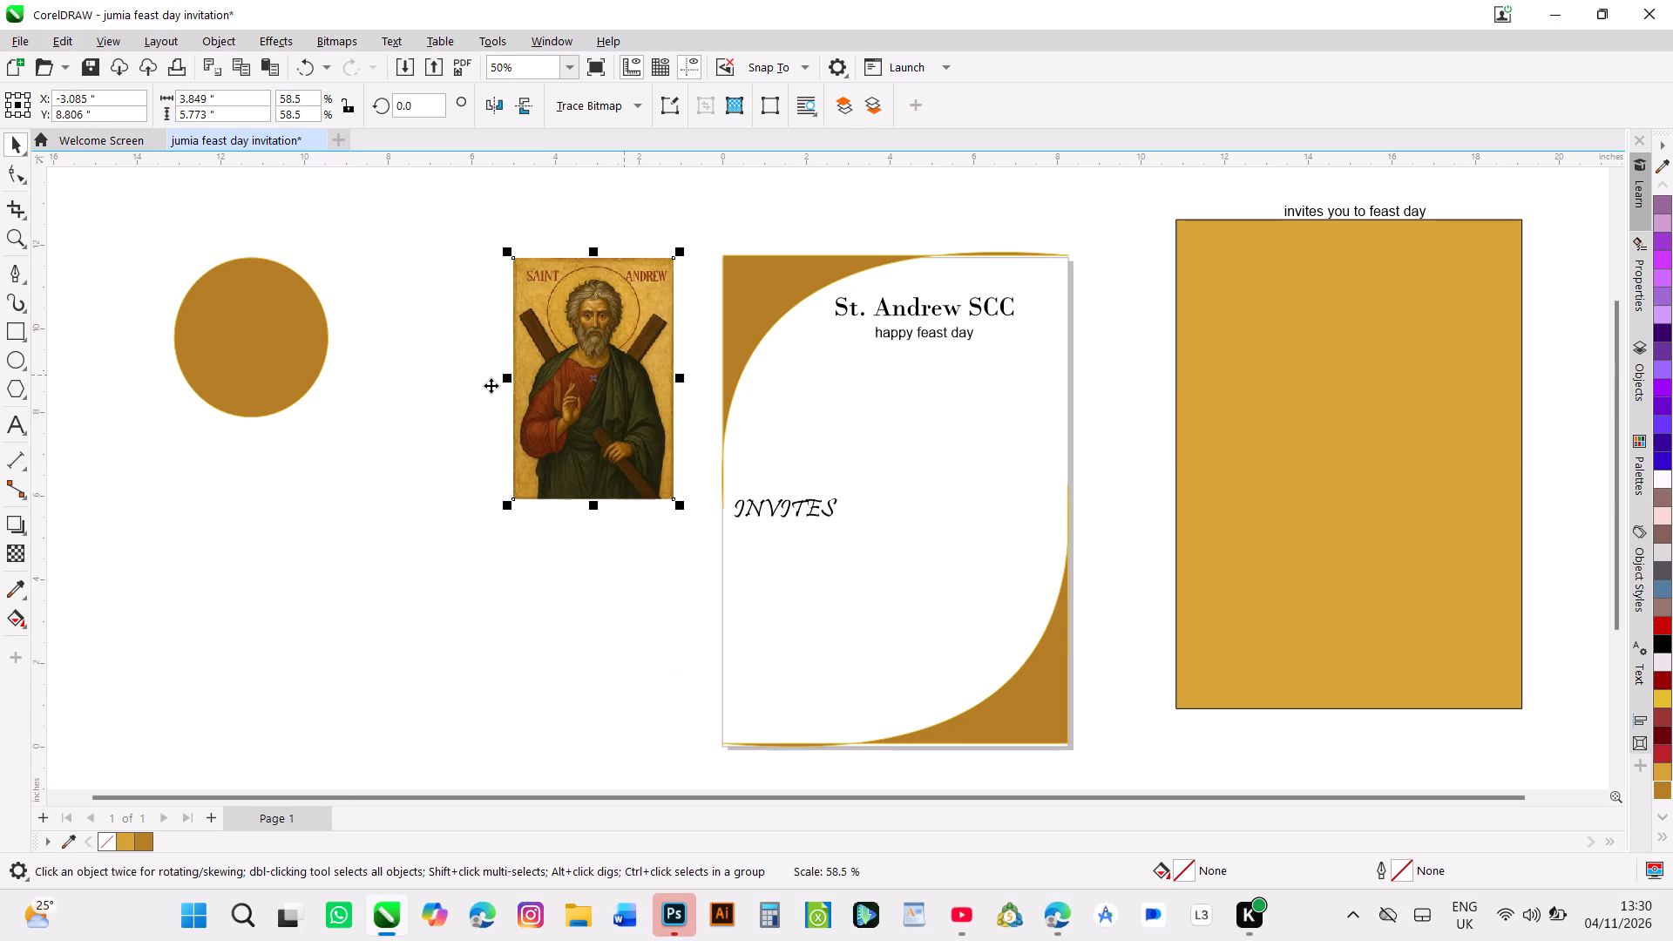
drag(491, 385, 284, 365)
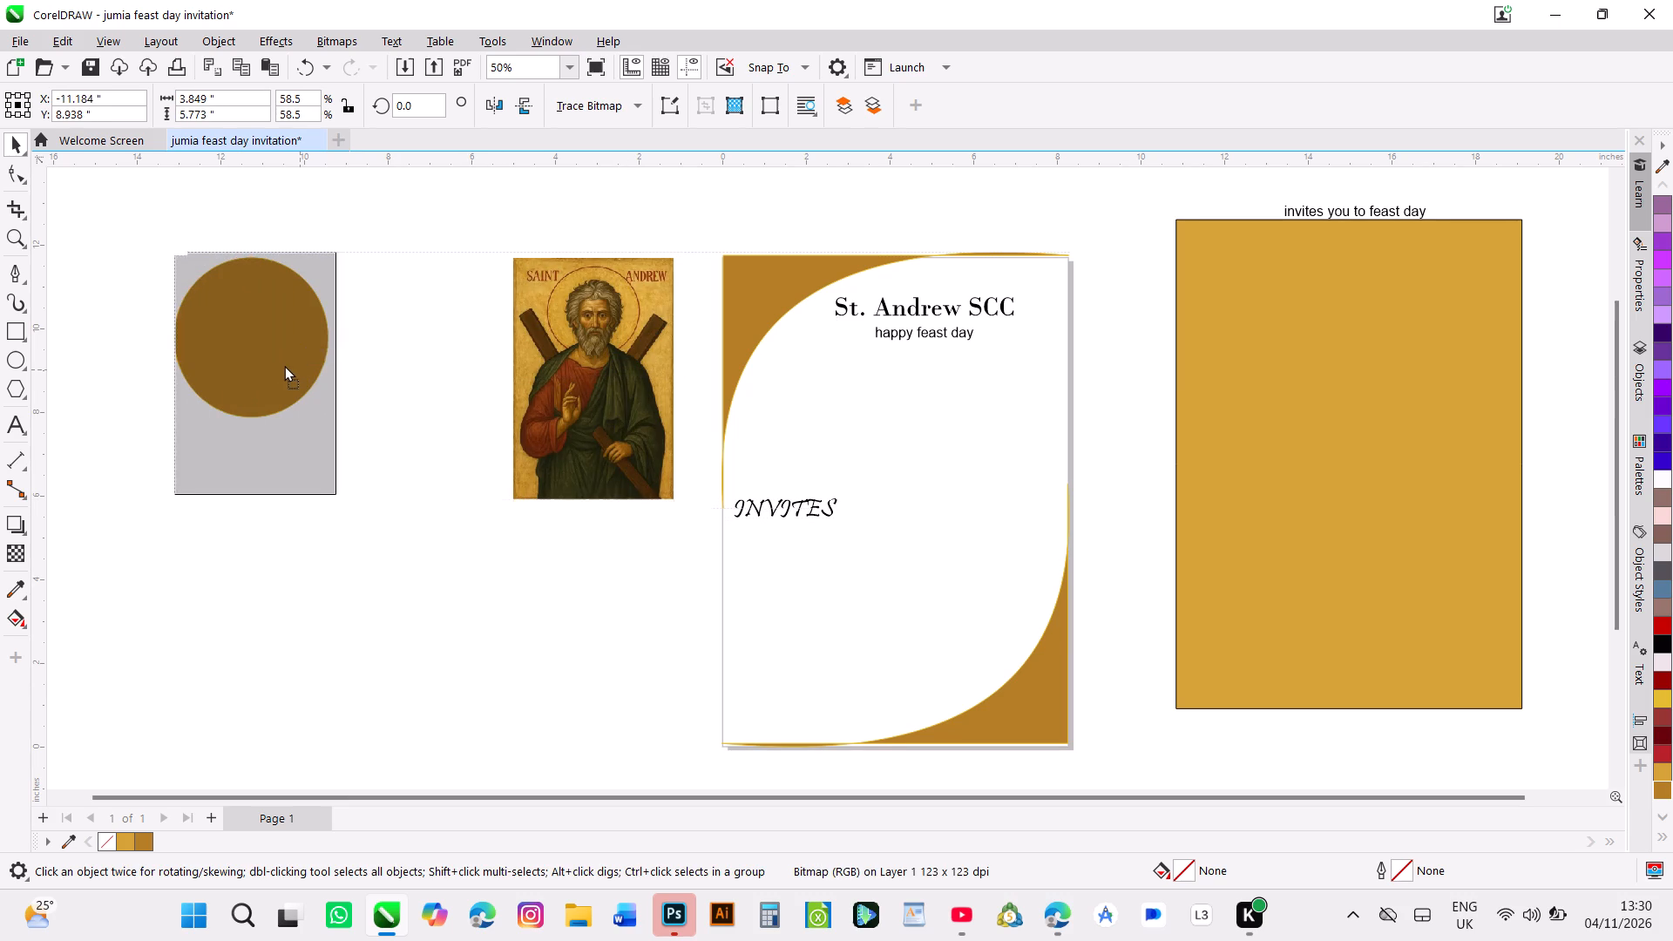
drag(284, 365, 280, 365)
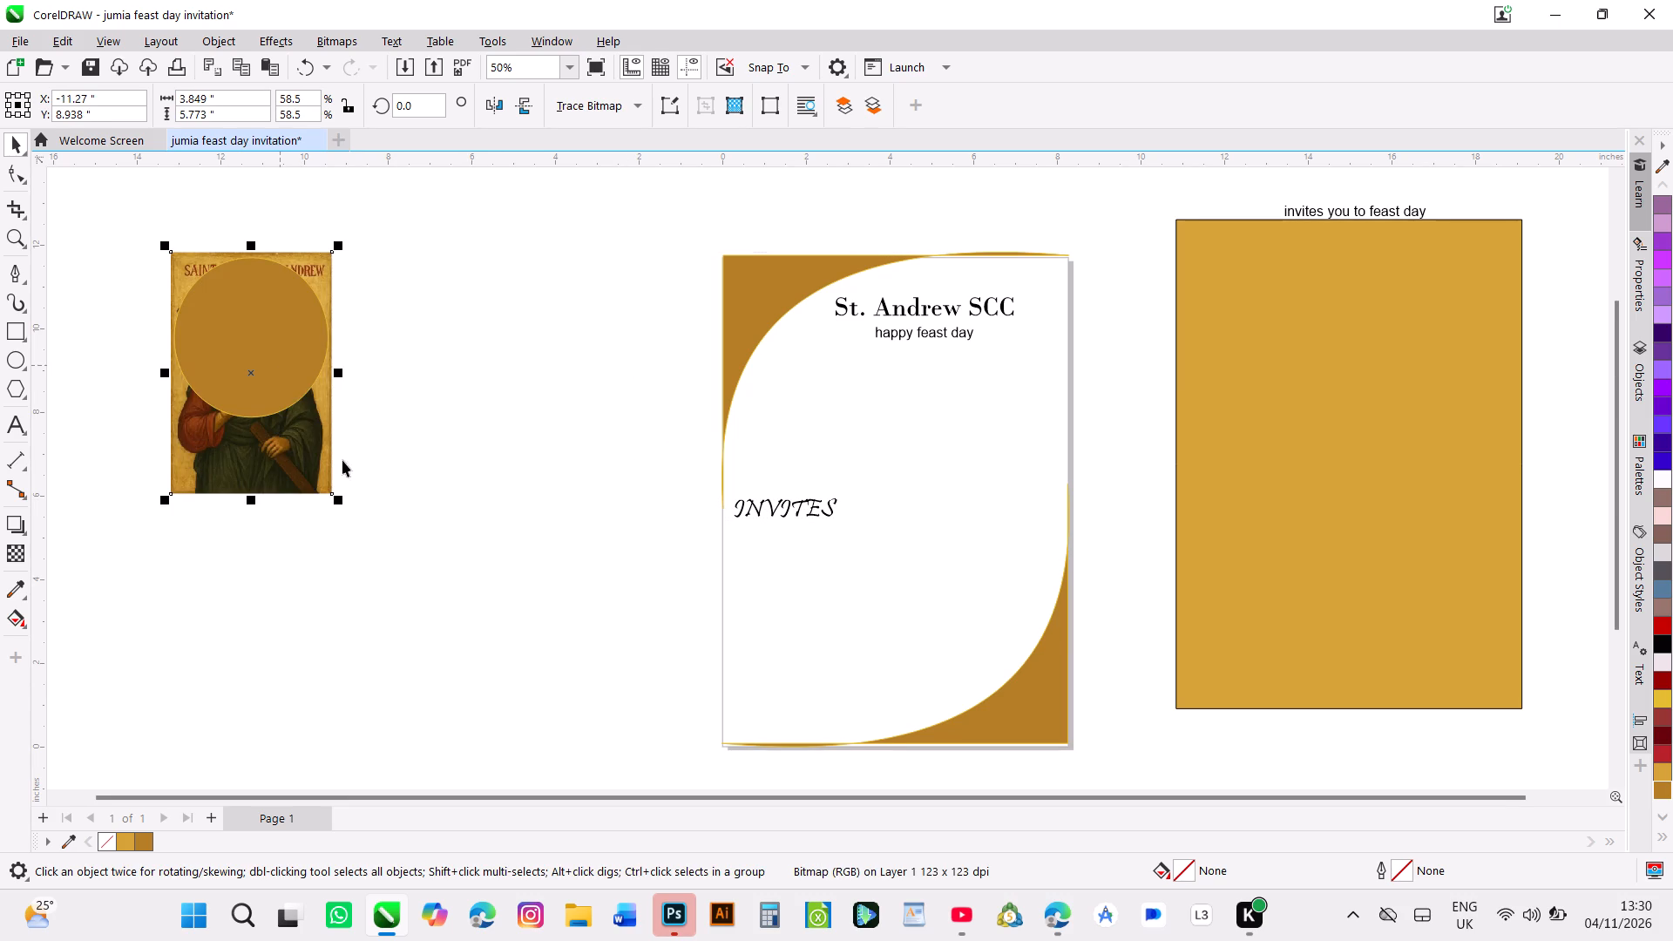
Scale the saint's picture down proportionally to about 3.07 by 4.60 inches.
drag(338, 497, 313, 457)
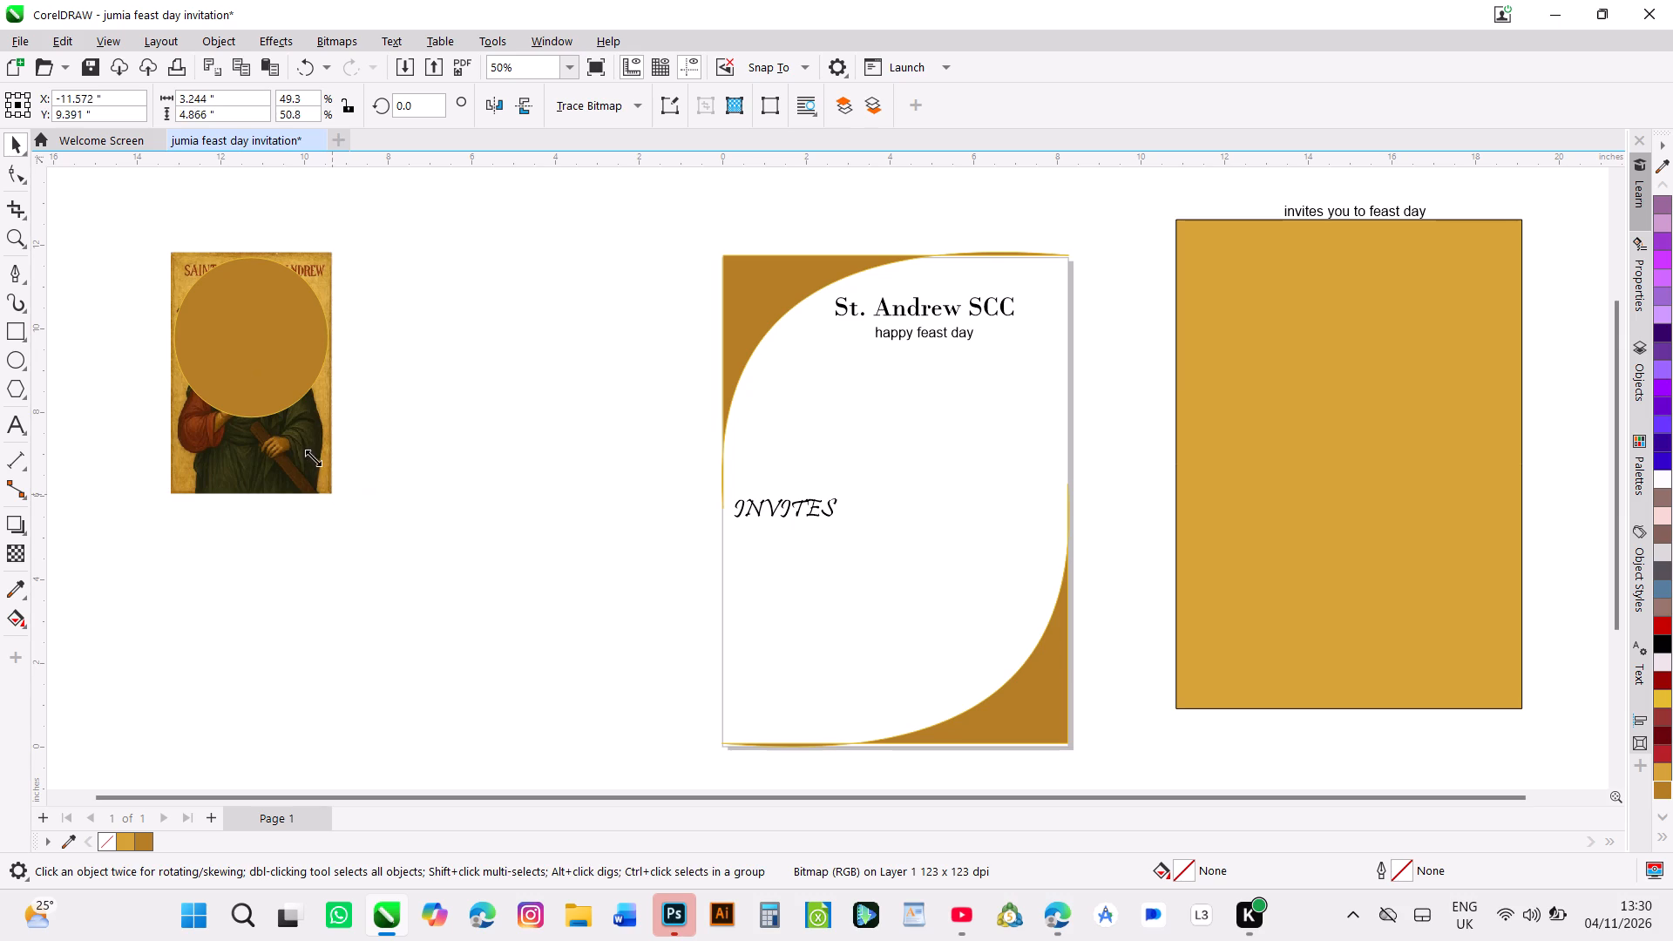
drag(313, 457, 305, 449)
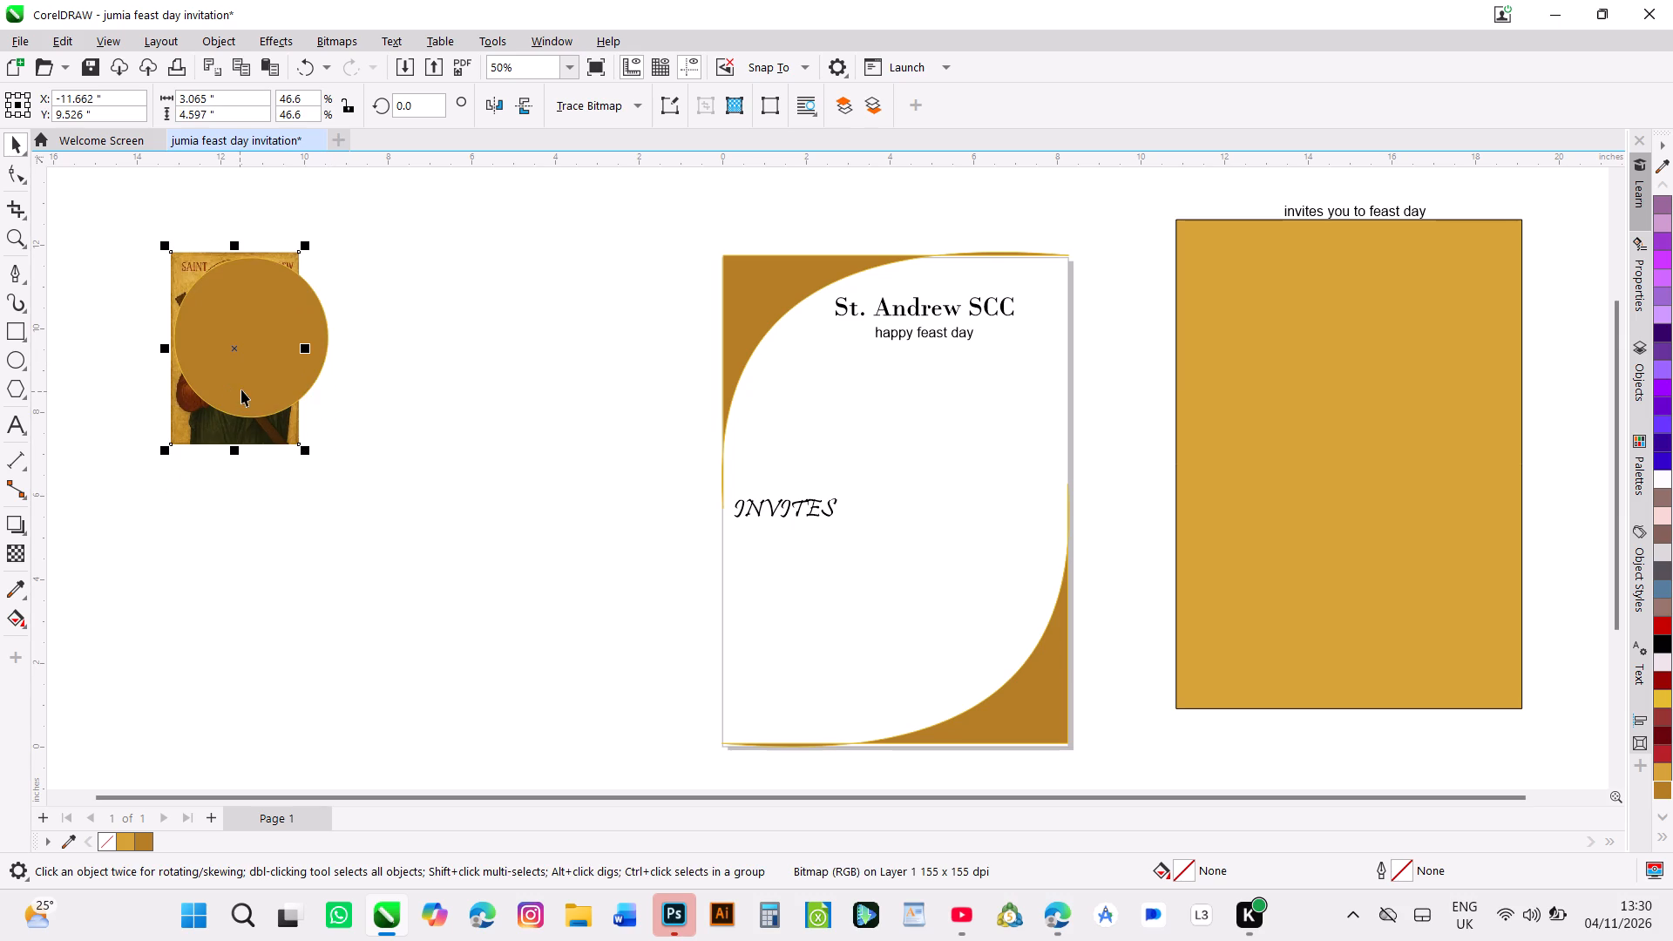
Move the ellipse to about X -6.52, Y 9.53 inches and place the picture behind it at about X -6.52, Y 9.86.
drag(244, 388, 456, 348)
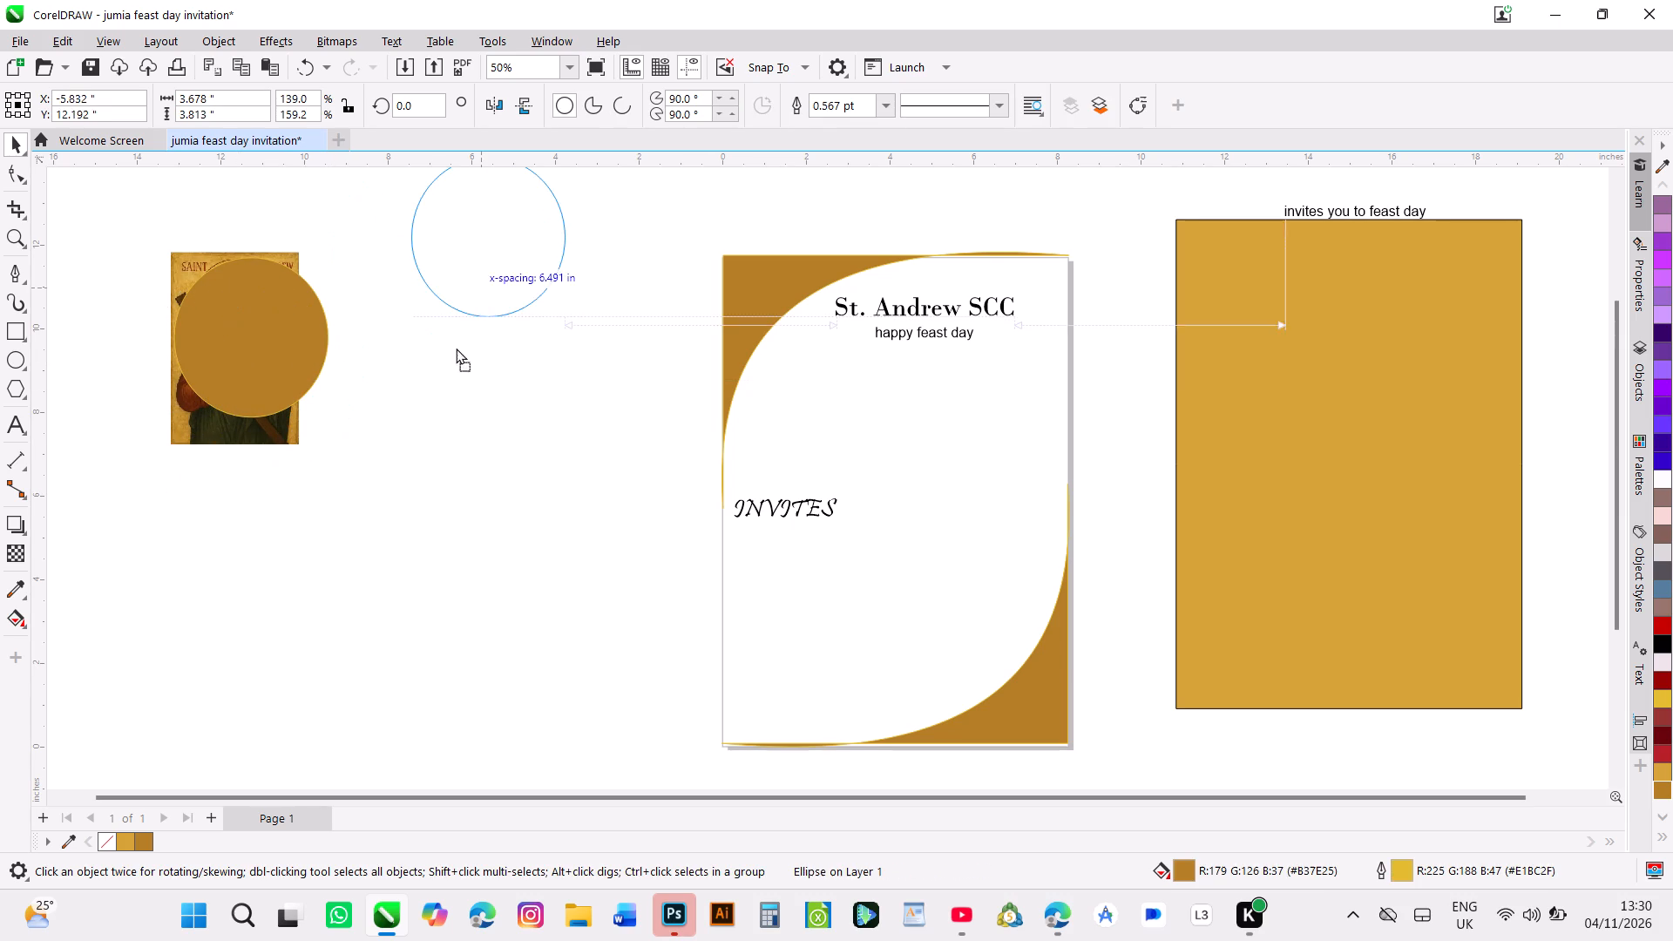
drag(456, 348, 443, 403)
drag(247, 393, 313, 392)
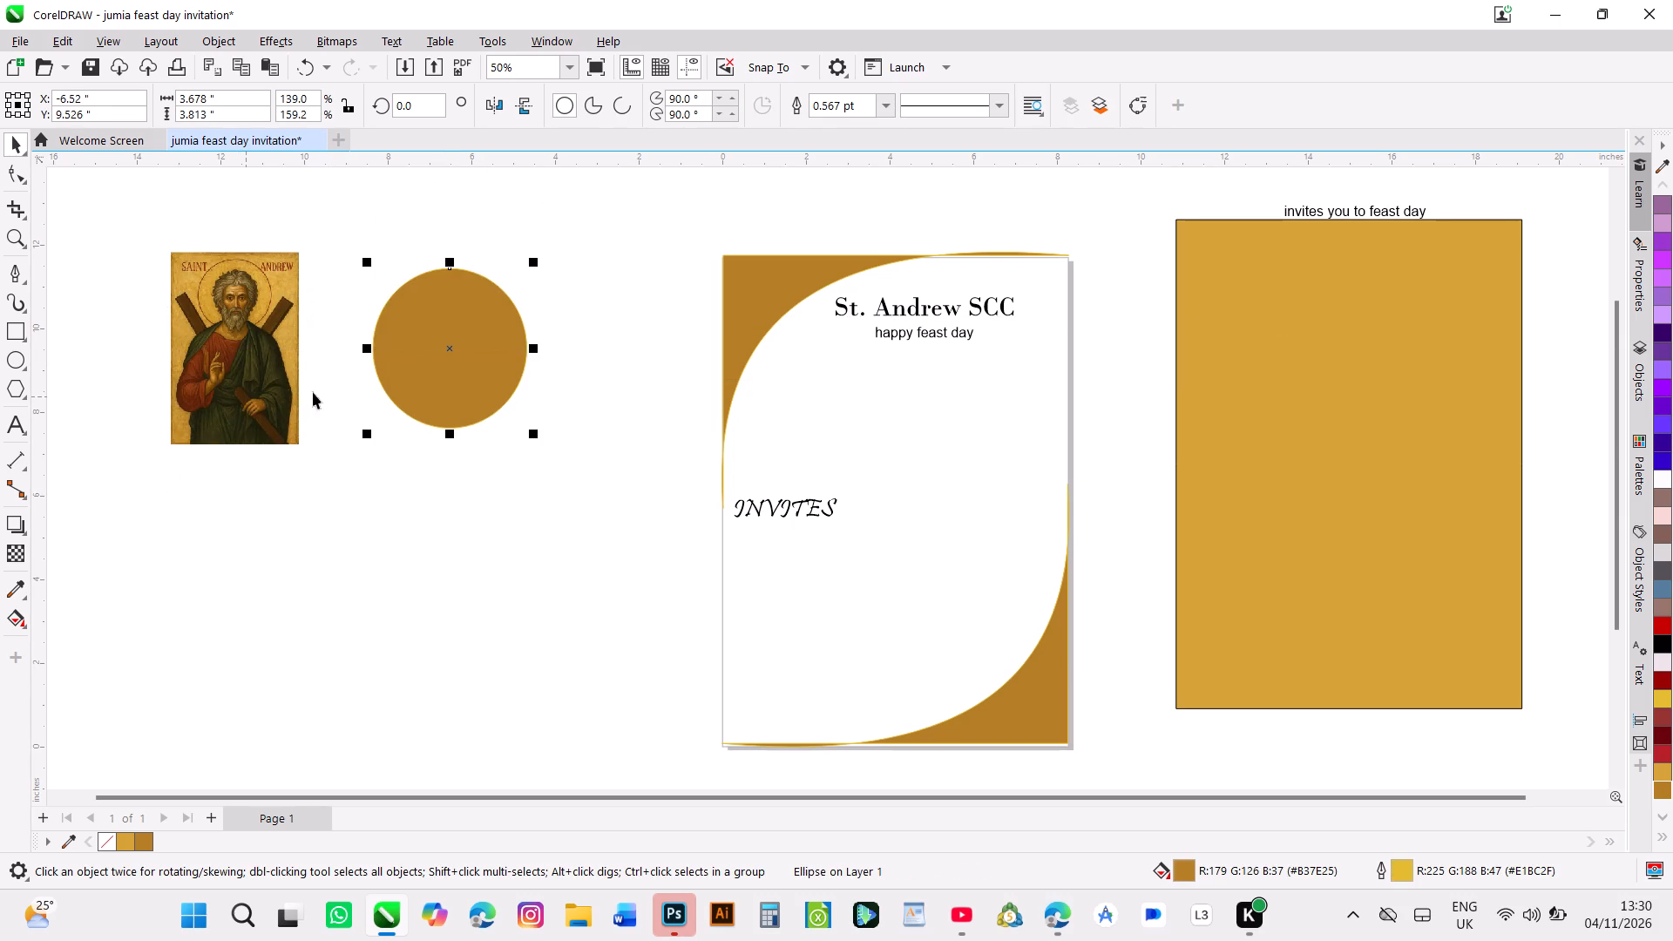
drag(313, 392, 463, 380)
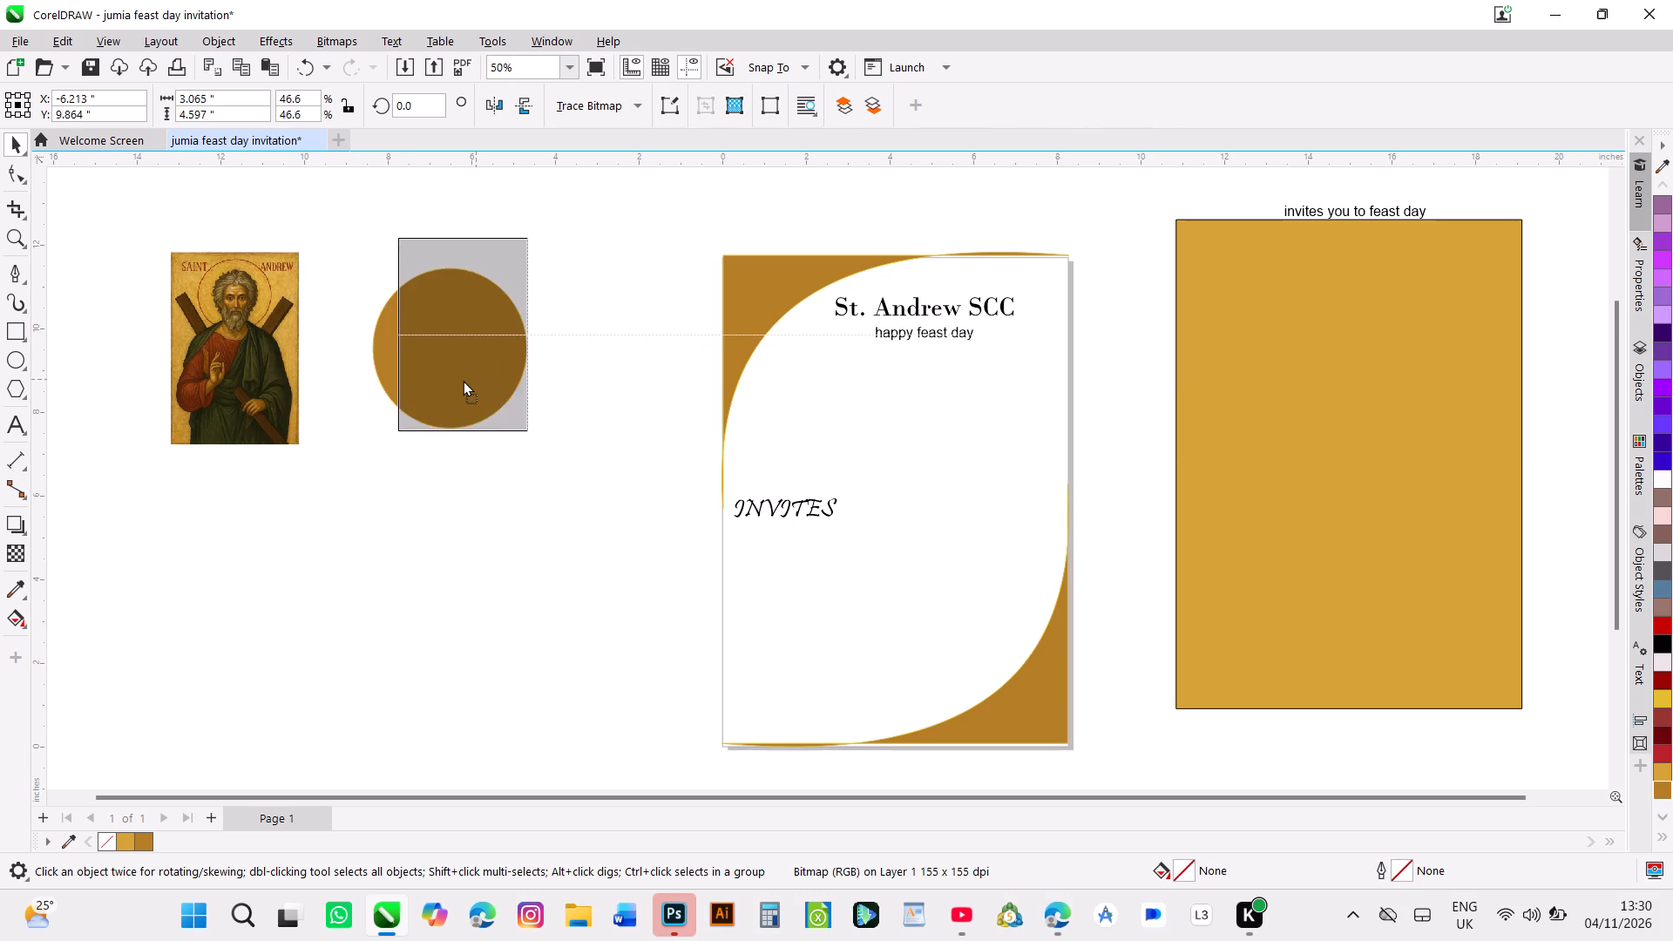
drag(463, 380, 464, 380)
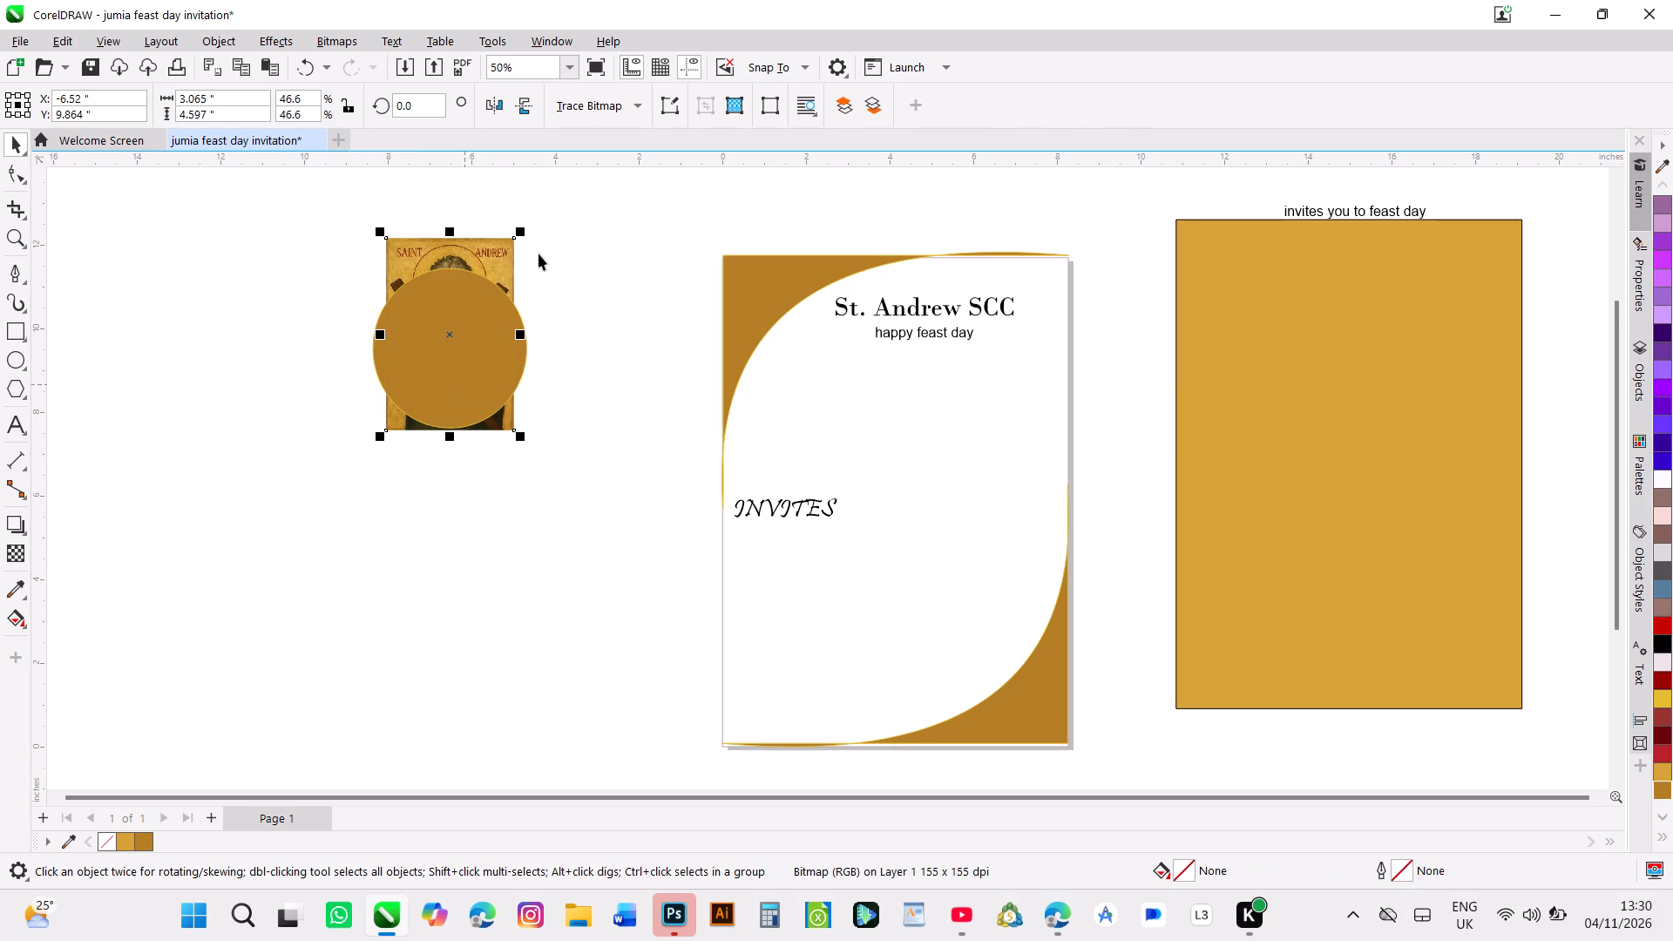
Resize the saint's picture to about 3.37 by 3.81 inches so it nearly matches the ellipse's size.
drag(524, 224, 522, 267)
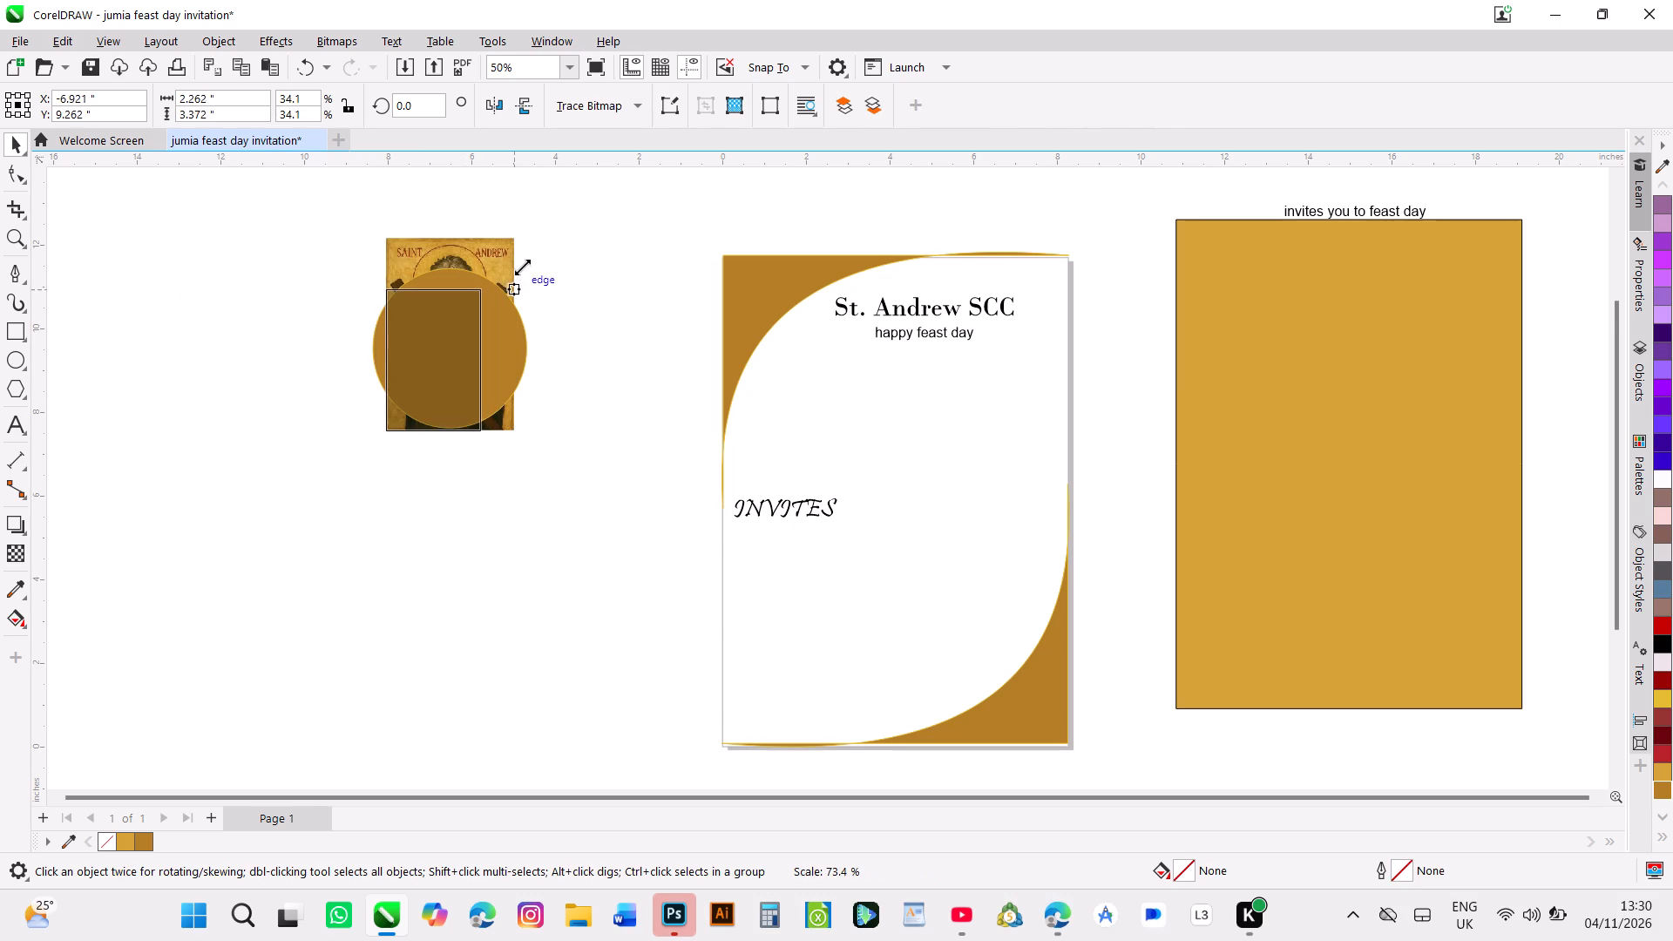
drag(522, 267, 532, 260)
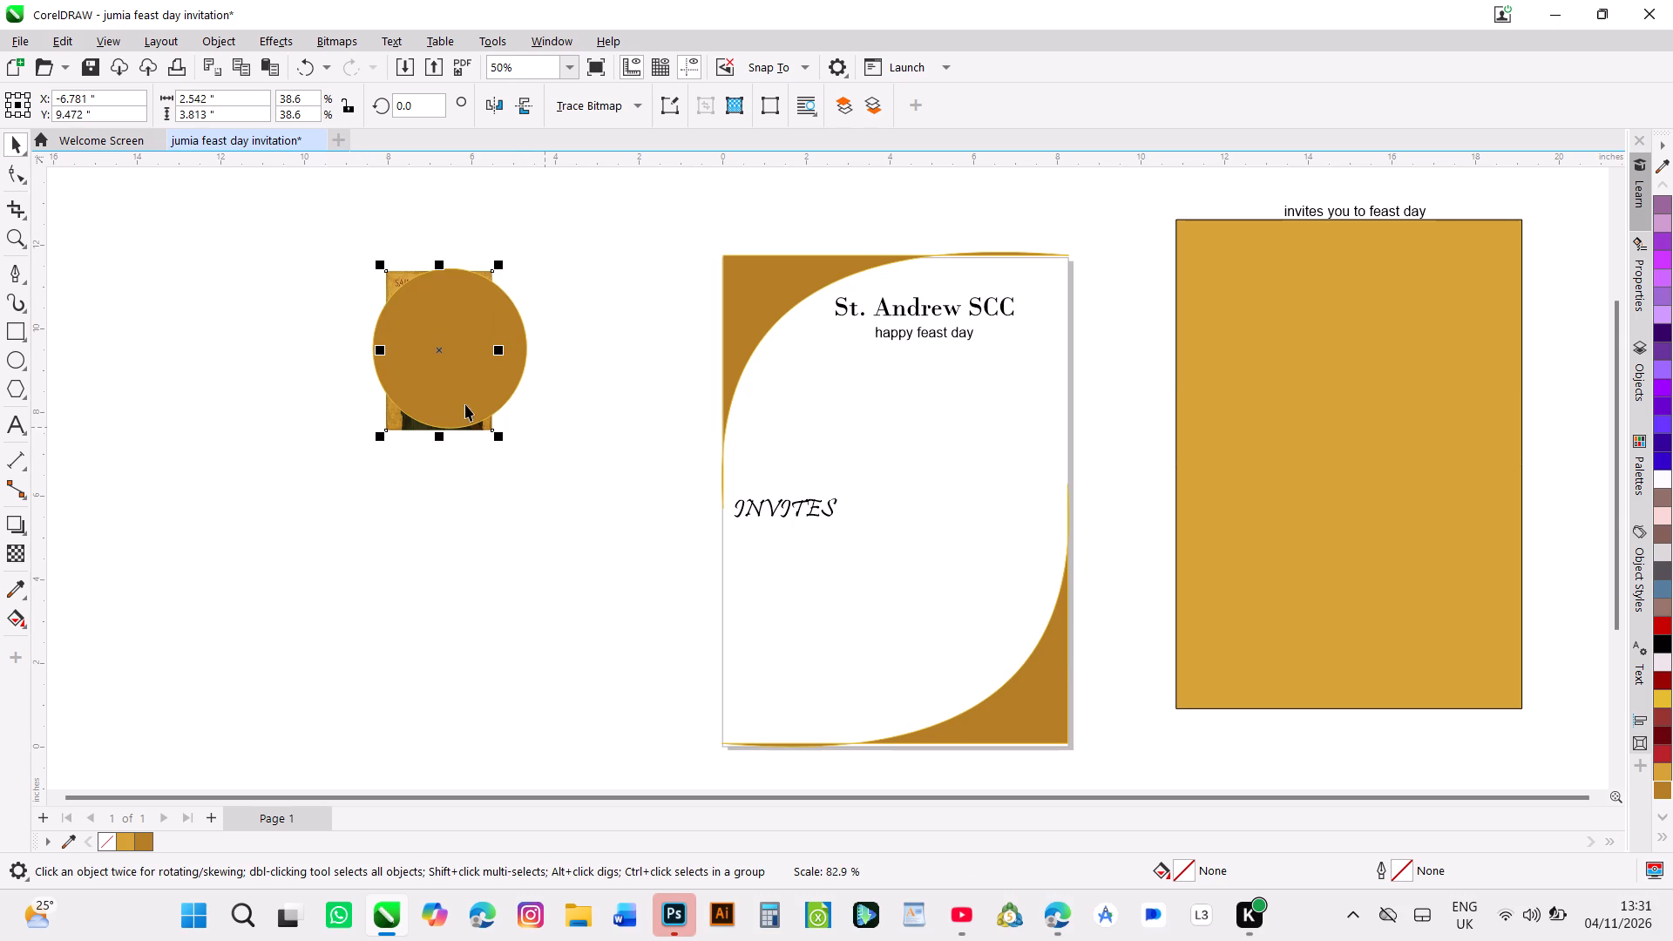
drag(498, 351, 522, 349)
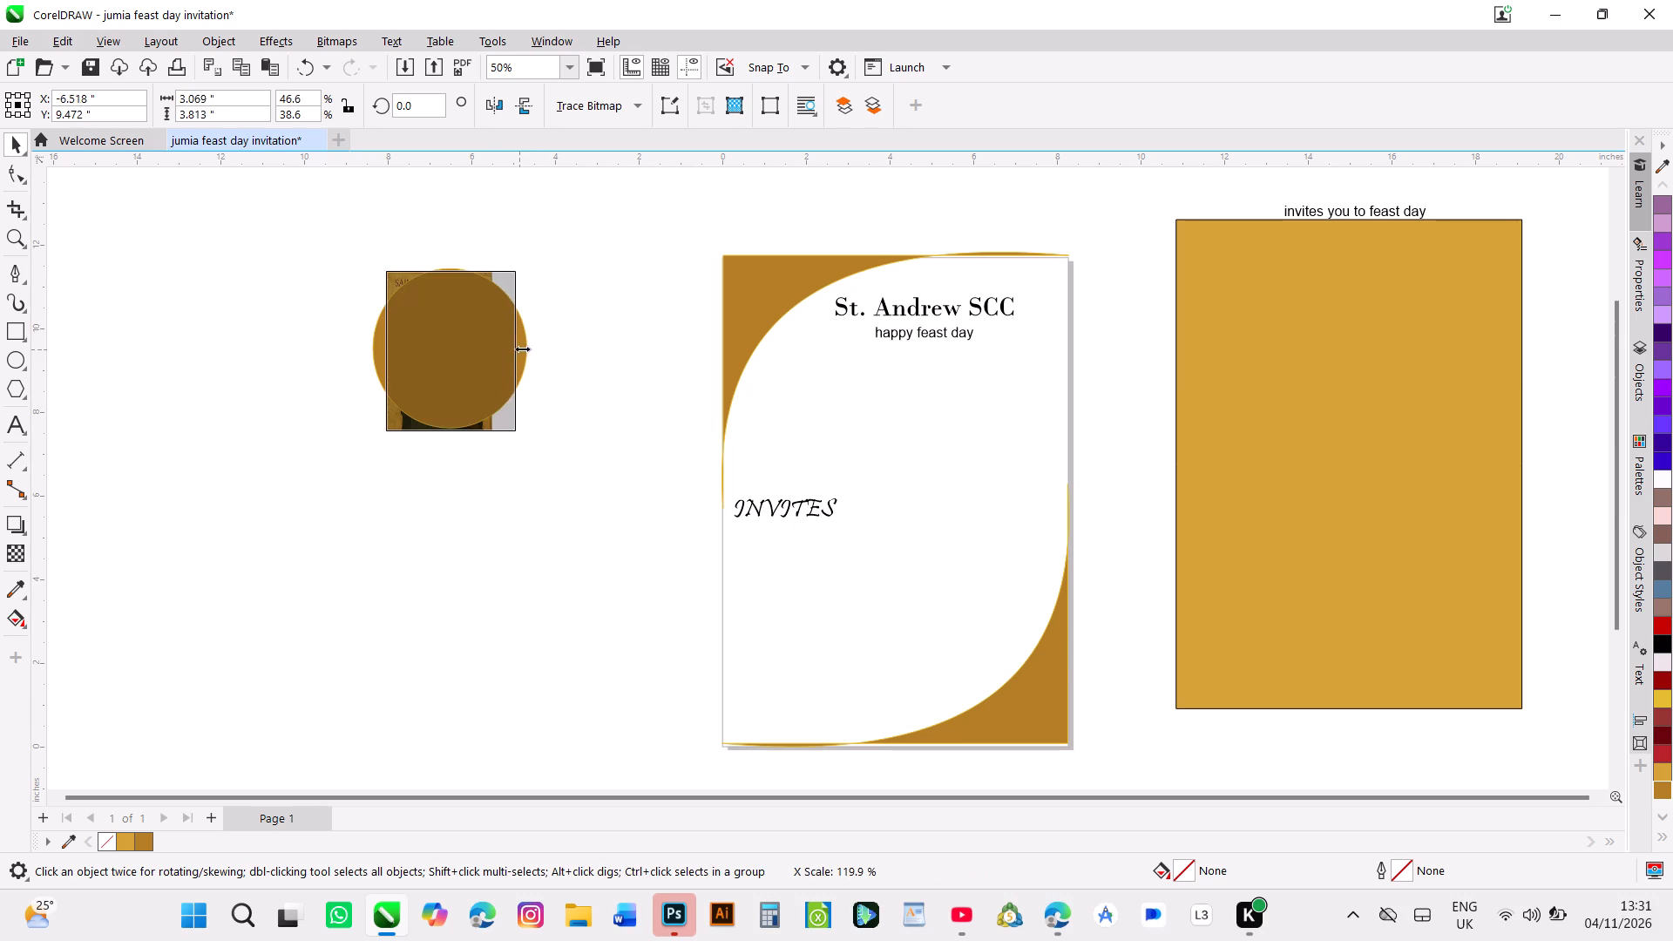
drag(522, 349, 530, 346)
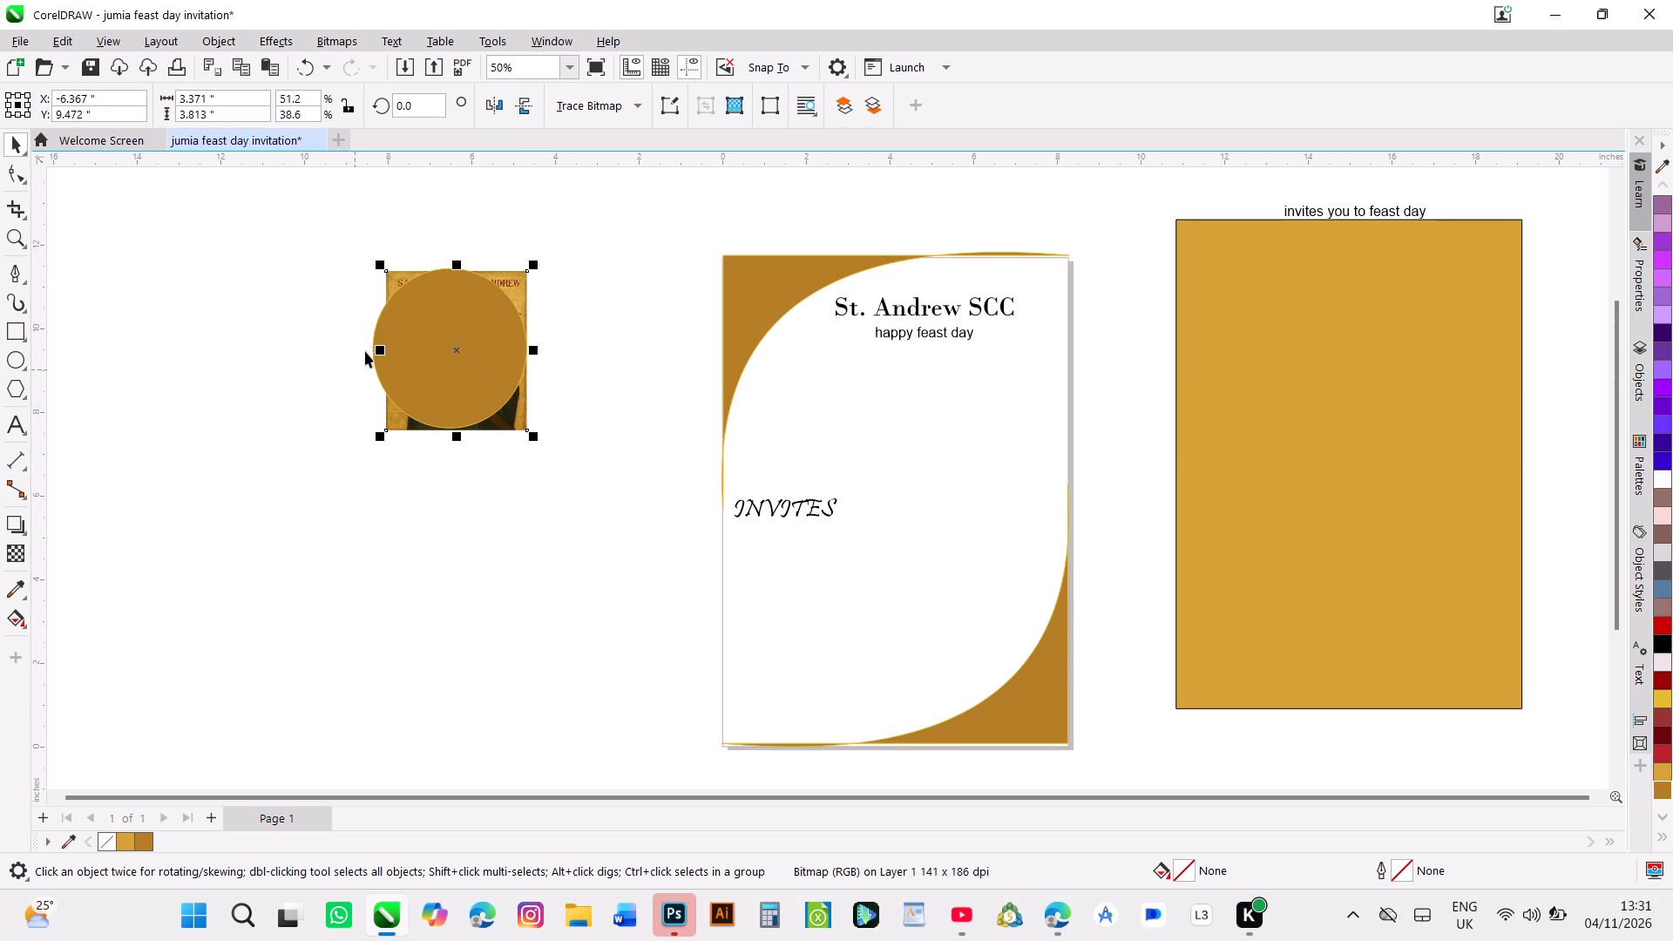
Move the ellipse beside the picture, at about X -10.20, Y 9.53 inches, and PowerClip the saint's picture inside it.
drag(450, 370, 294, 371)
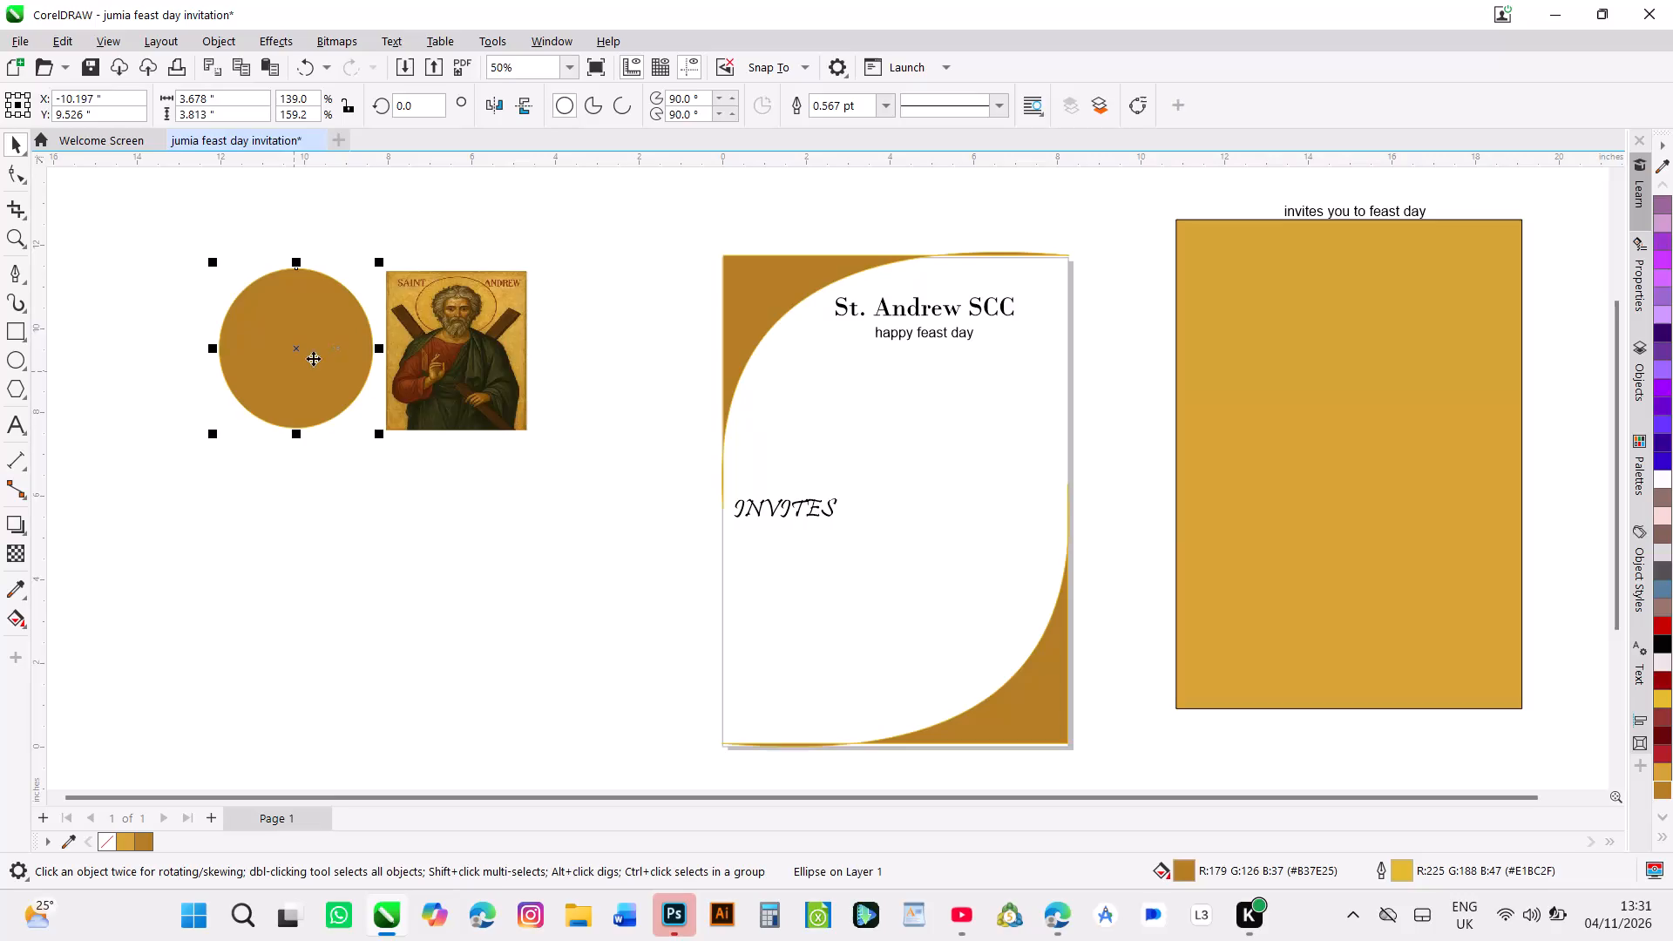
click(457, 335)
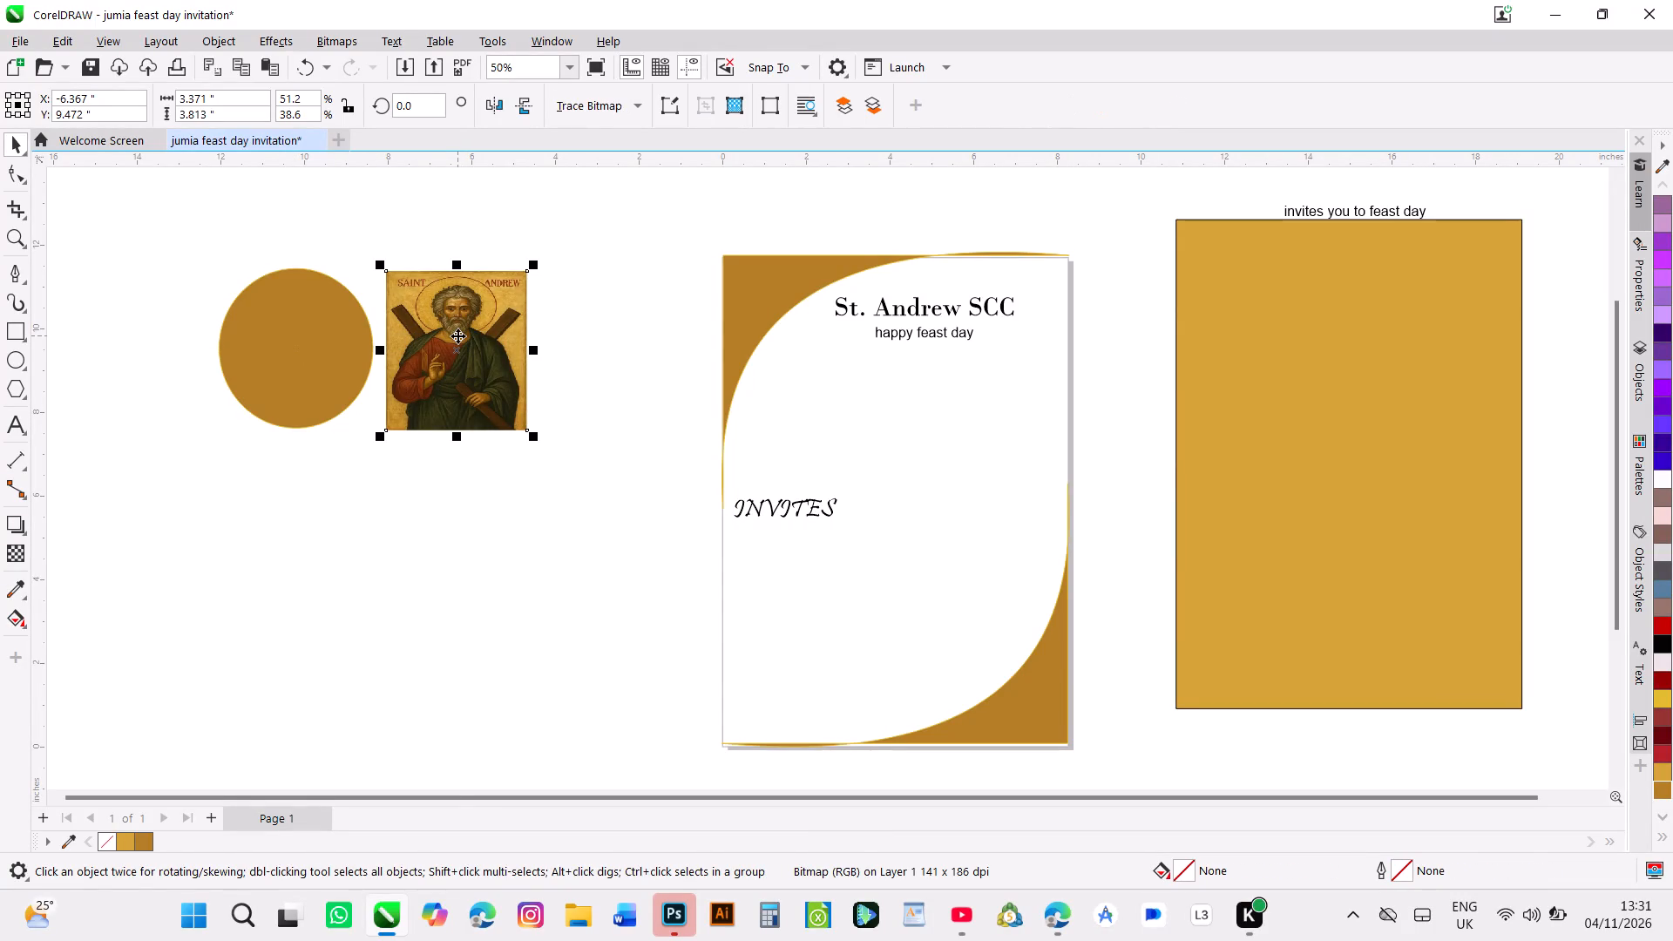
right_click(457, 335)
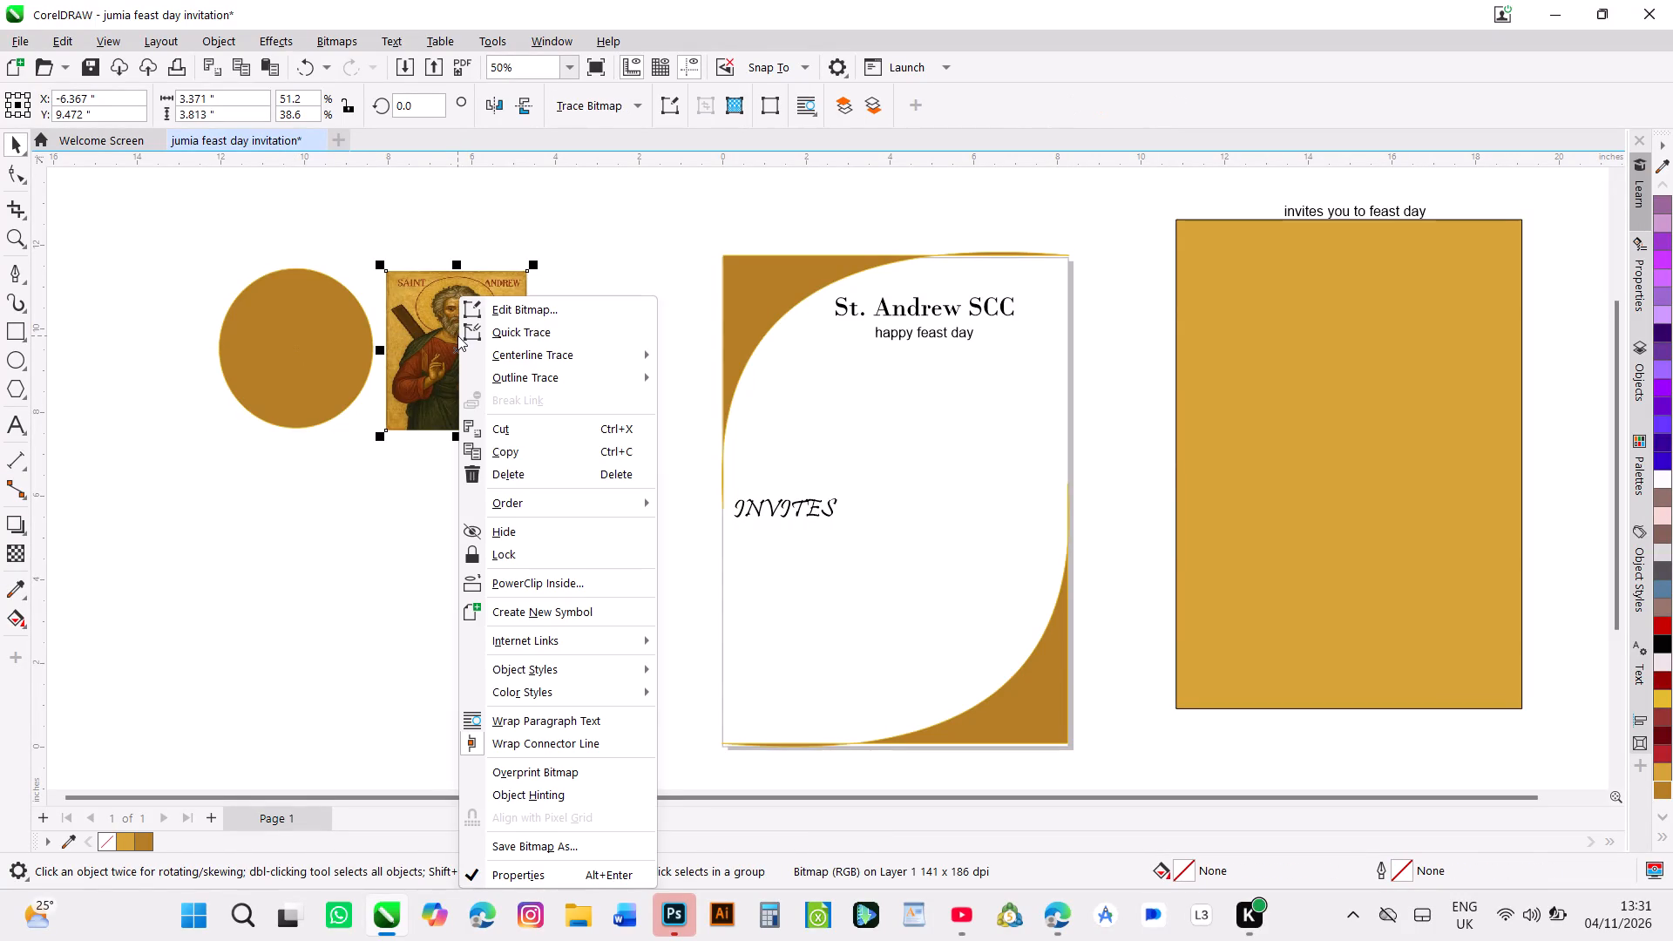
click(562, 581)
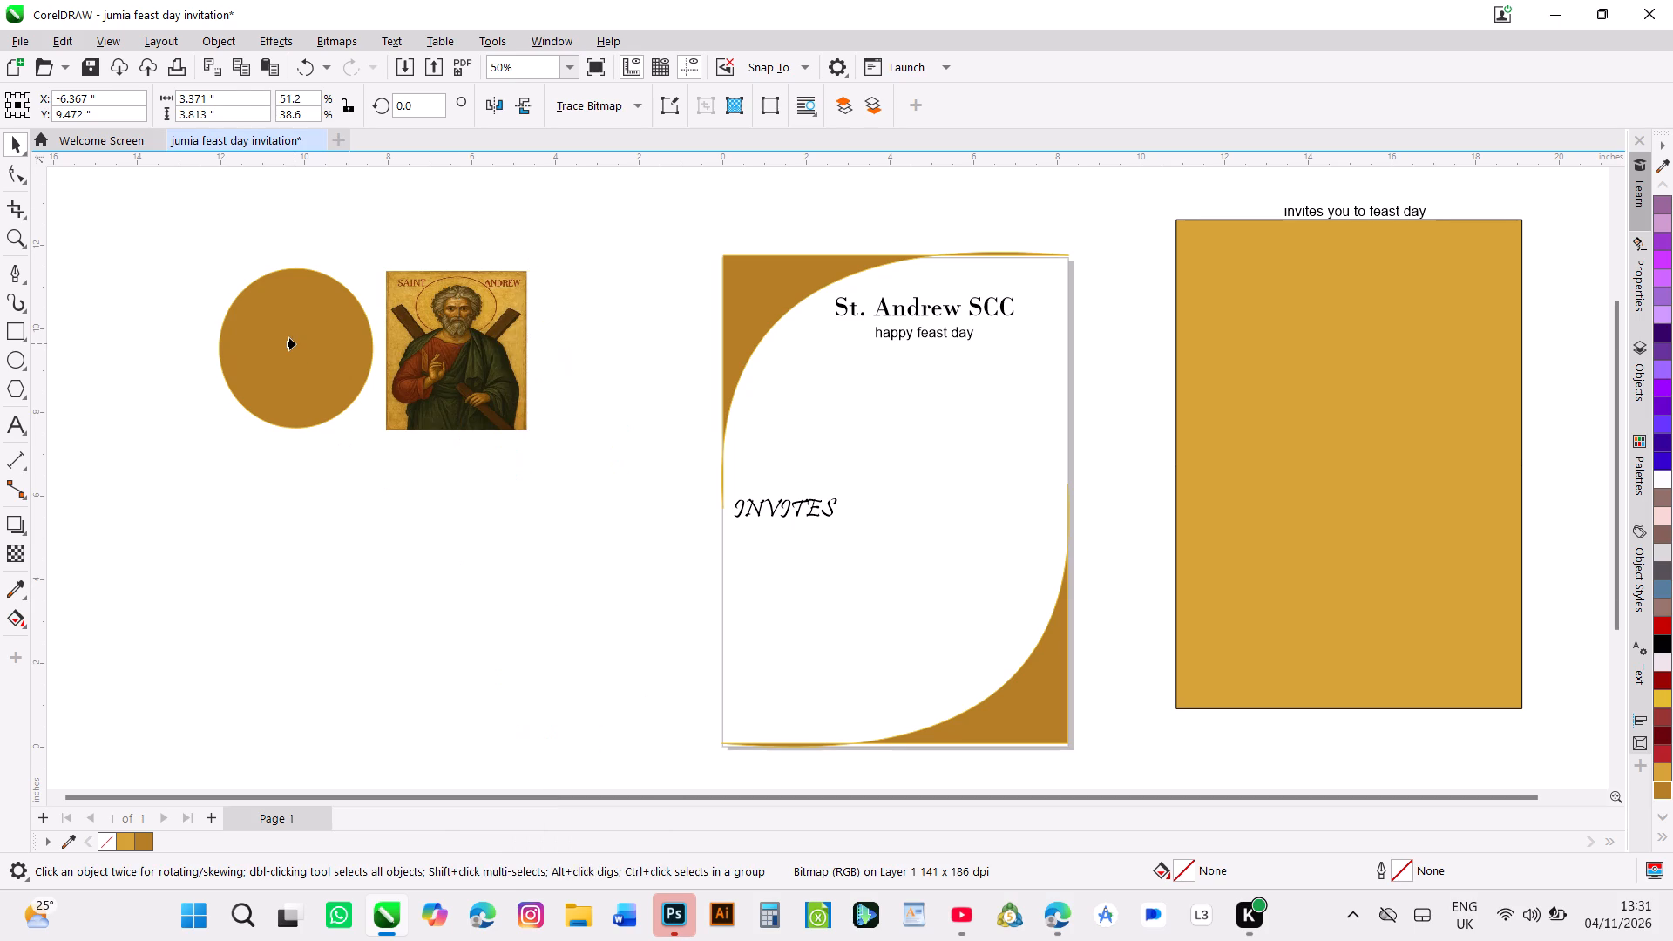
click(295, 343)
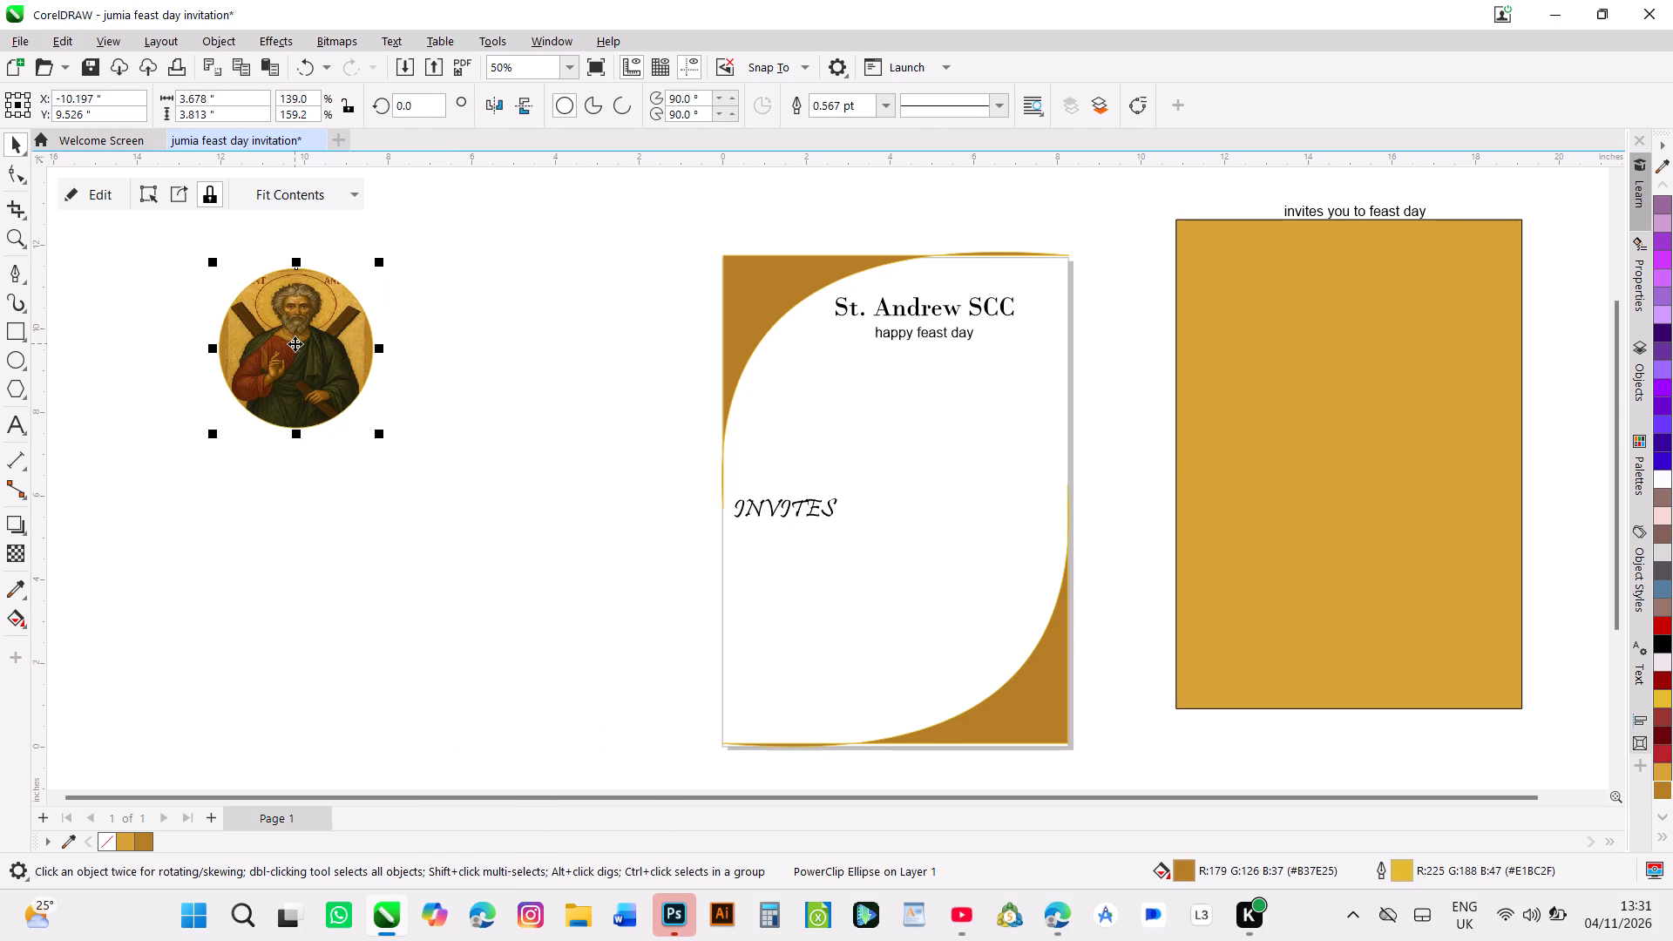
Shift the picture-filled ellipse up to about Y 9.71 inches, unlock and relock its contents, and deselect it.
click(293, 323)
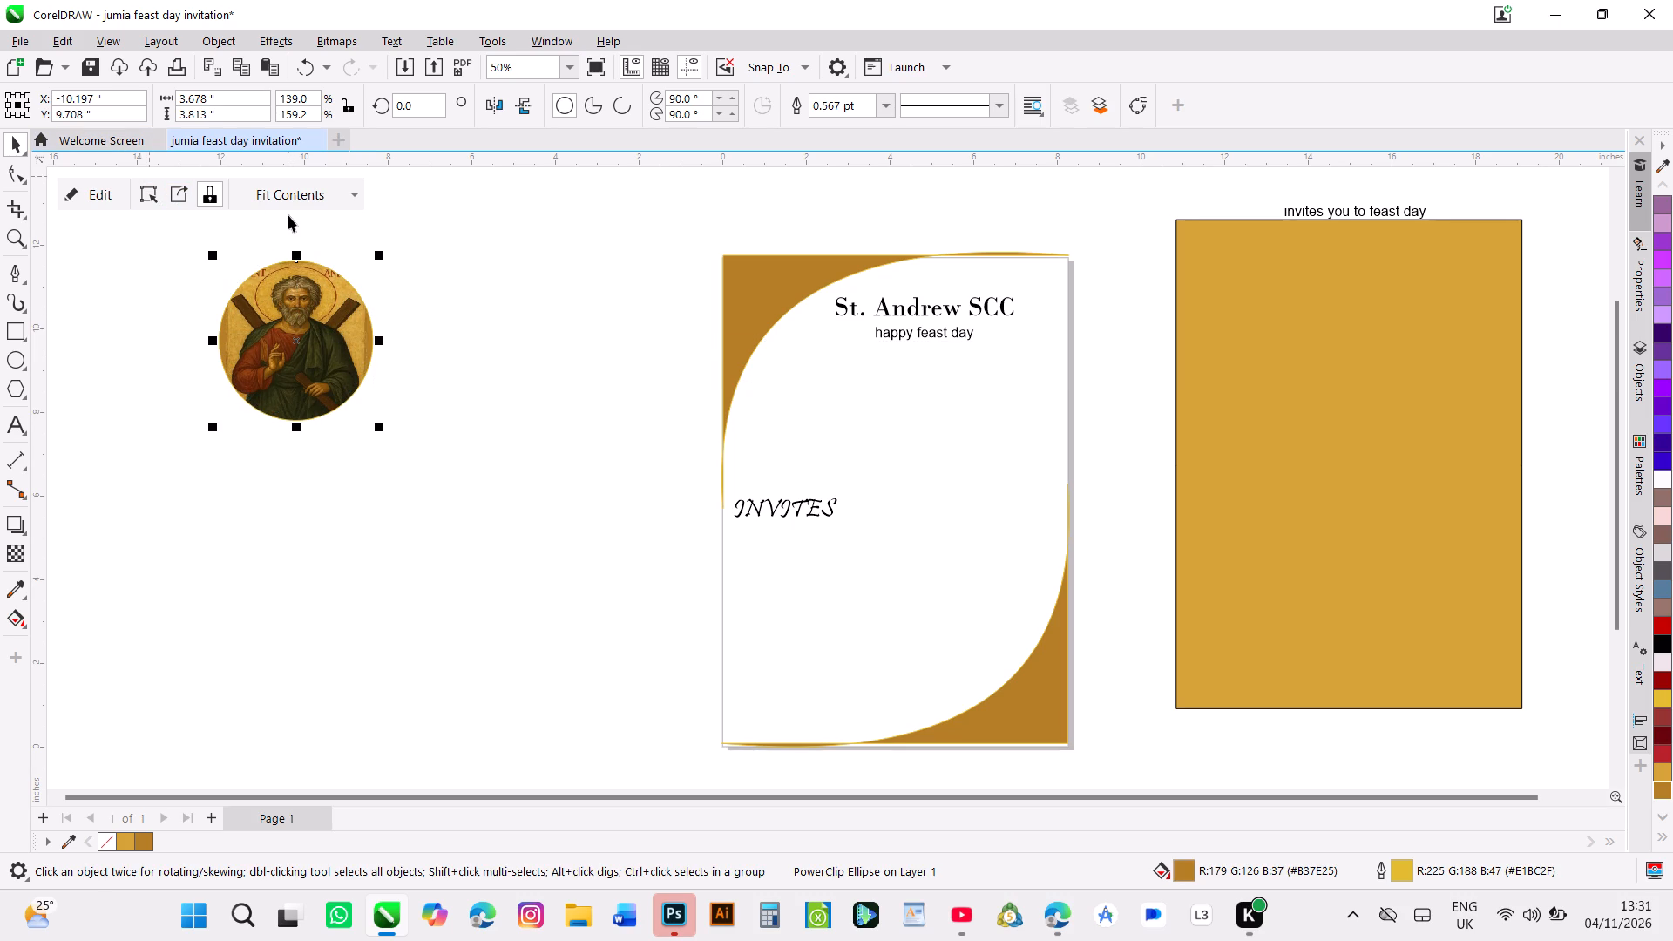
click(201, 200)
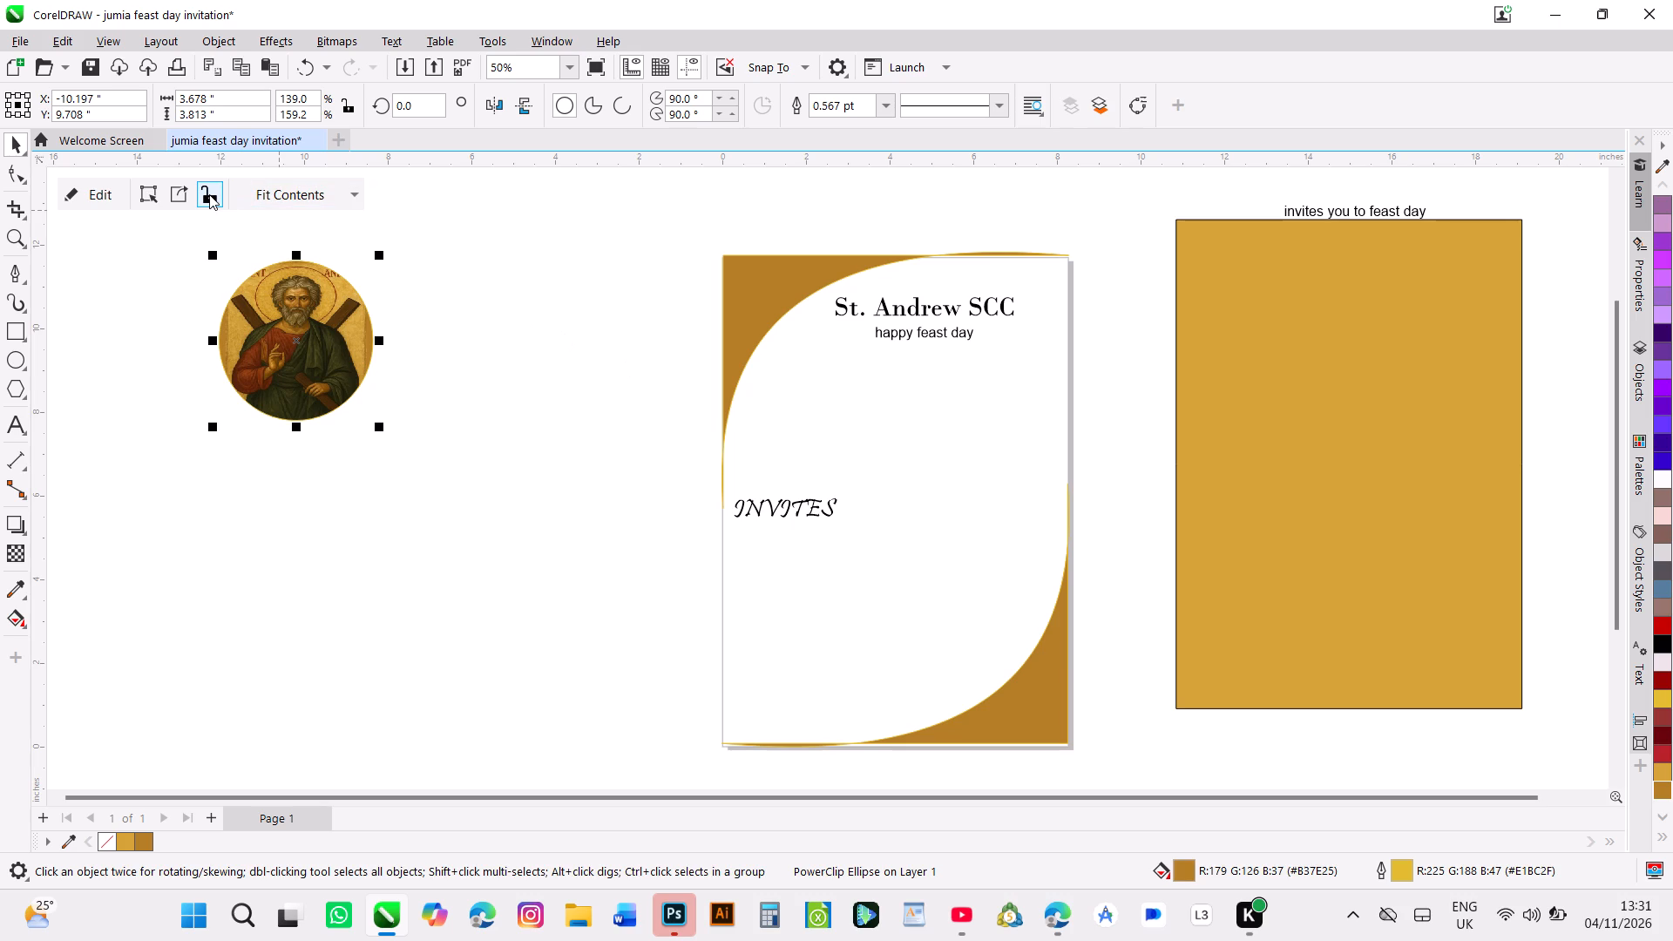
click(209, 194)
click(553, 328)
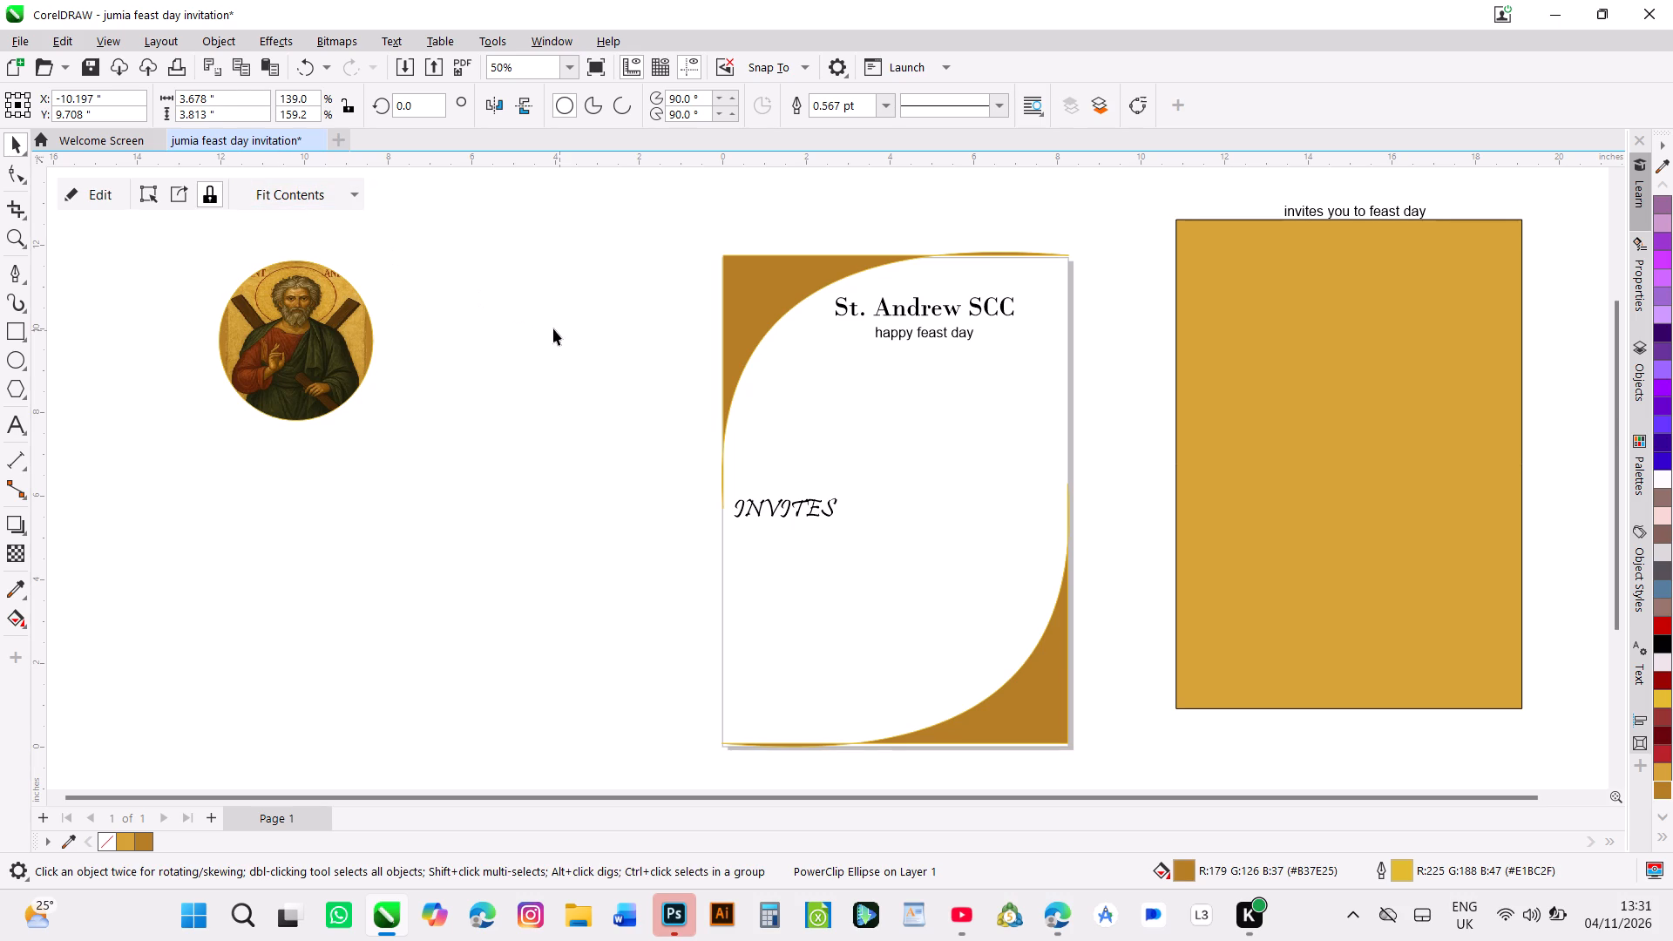
Move the picture-filled ellipse onto the invitation page, below the heading, at about X 2.75, Y 8.29 inches.
drag(329, 362, 445, 398)
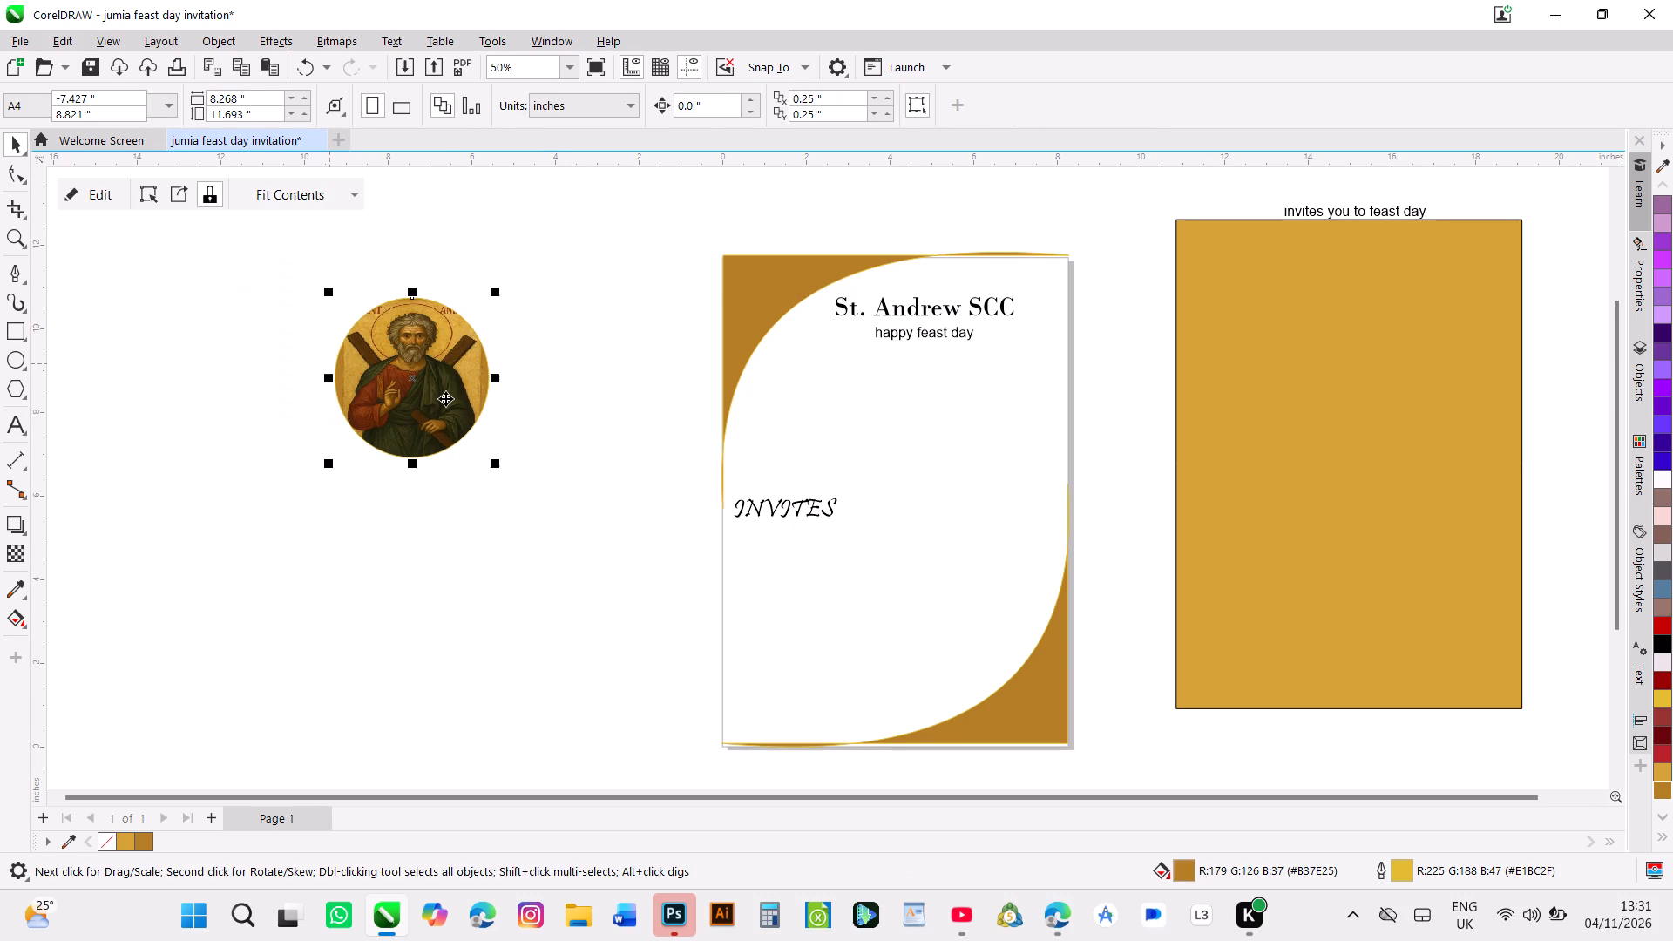
drag(449, 403, 706, 418)
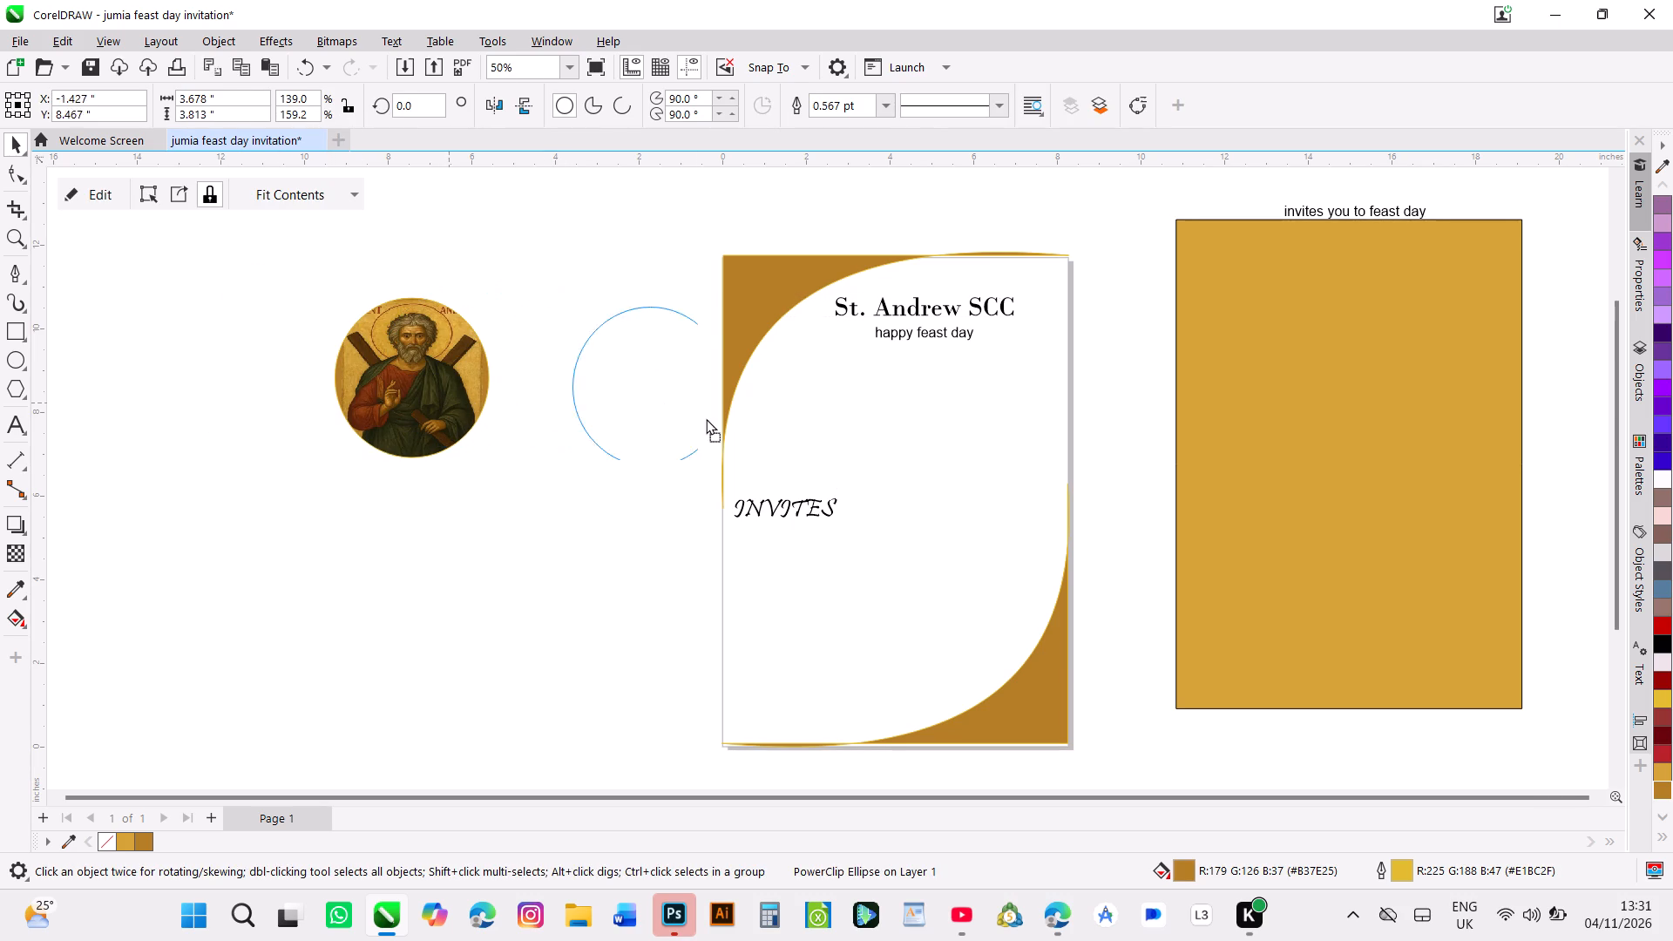
drag(706, 418, 850, 419)
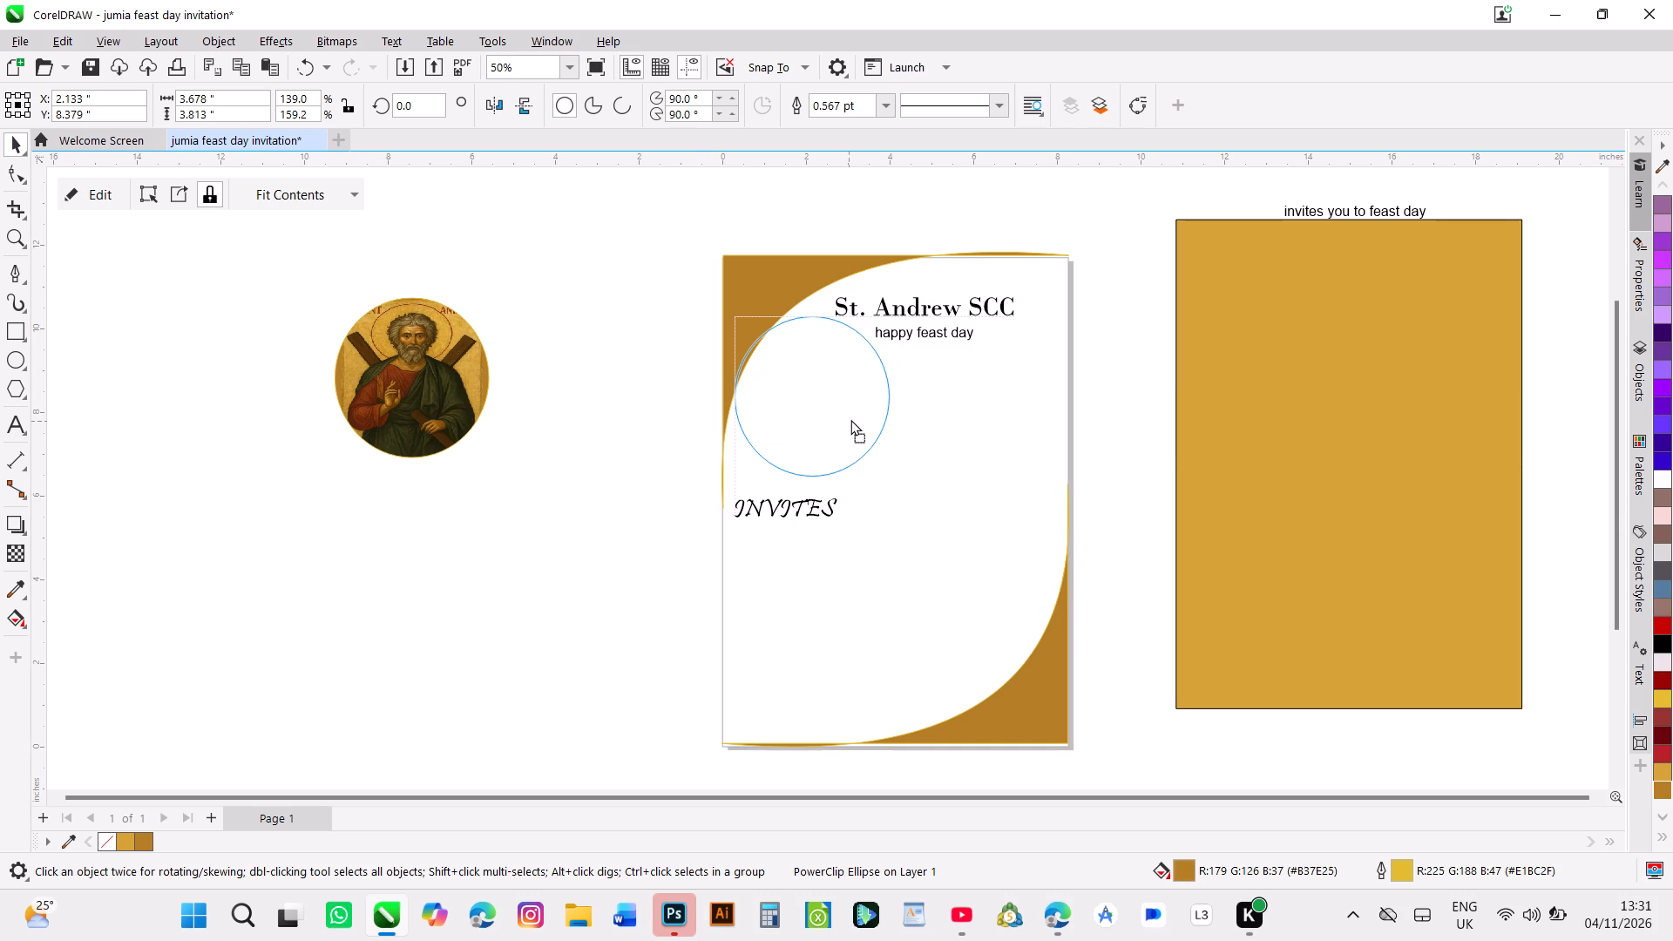
drag(850, 419, 877, 425)
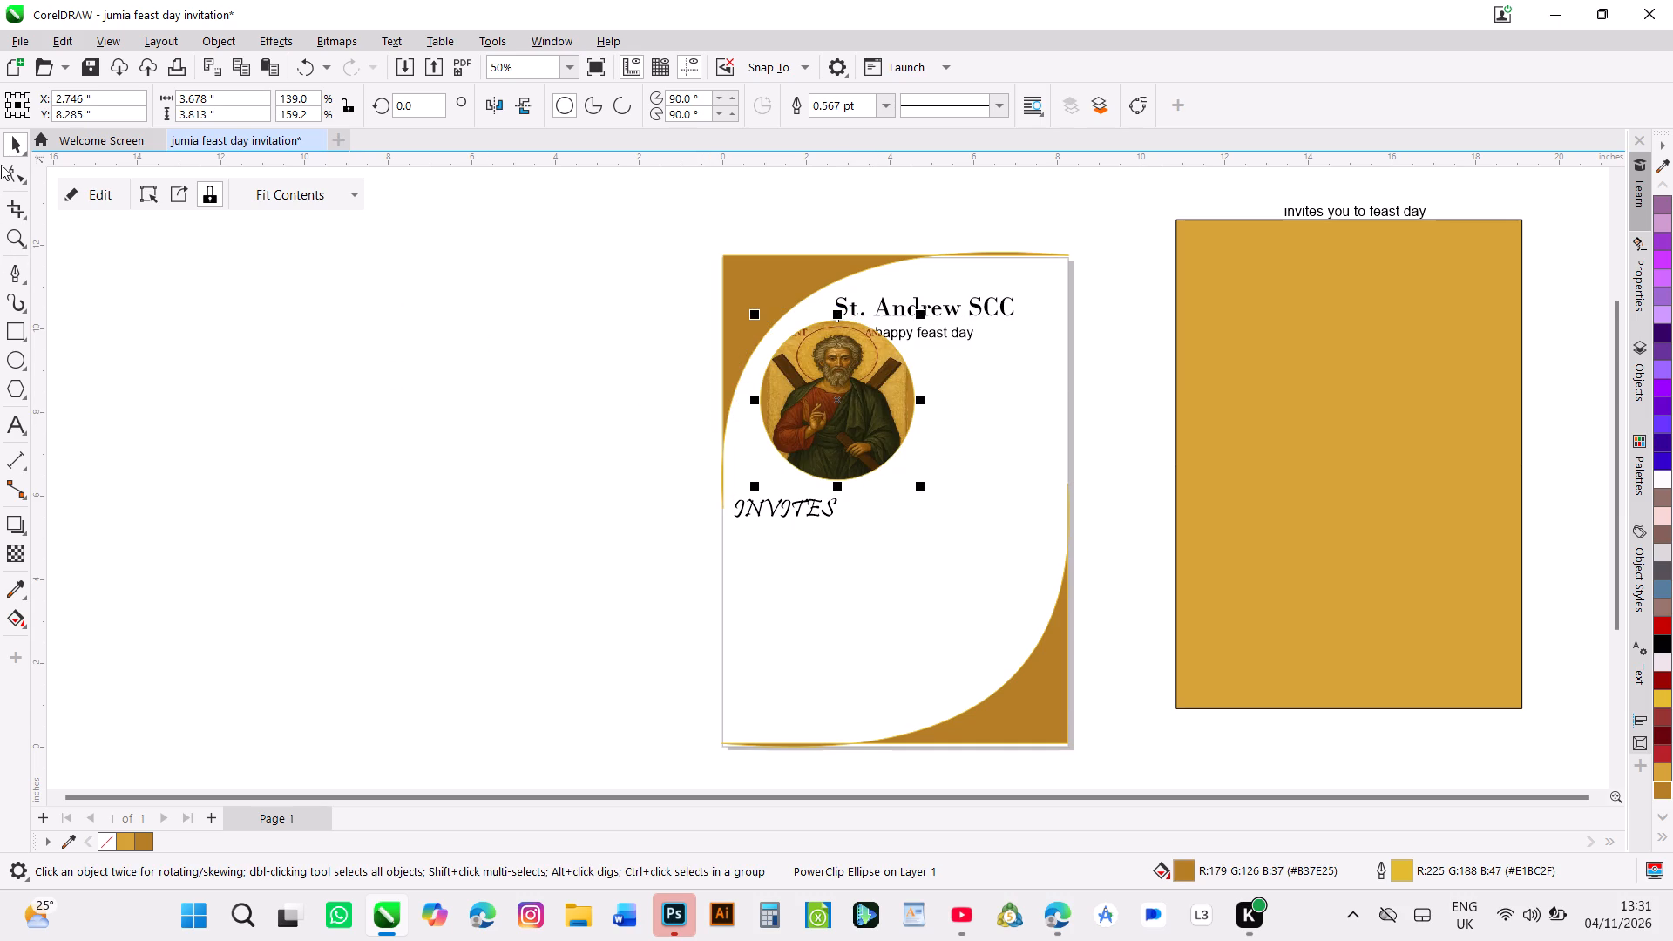
Reshape the upper gold corner curve to about 8.27 by 4.38 inches, raising its lower node and aligning its handles with the page edges.
click(770, 271)
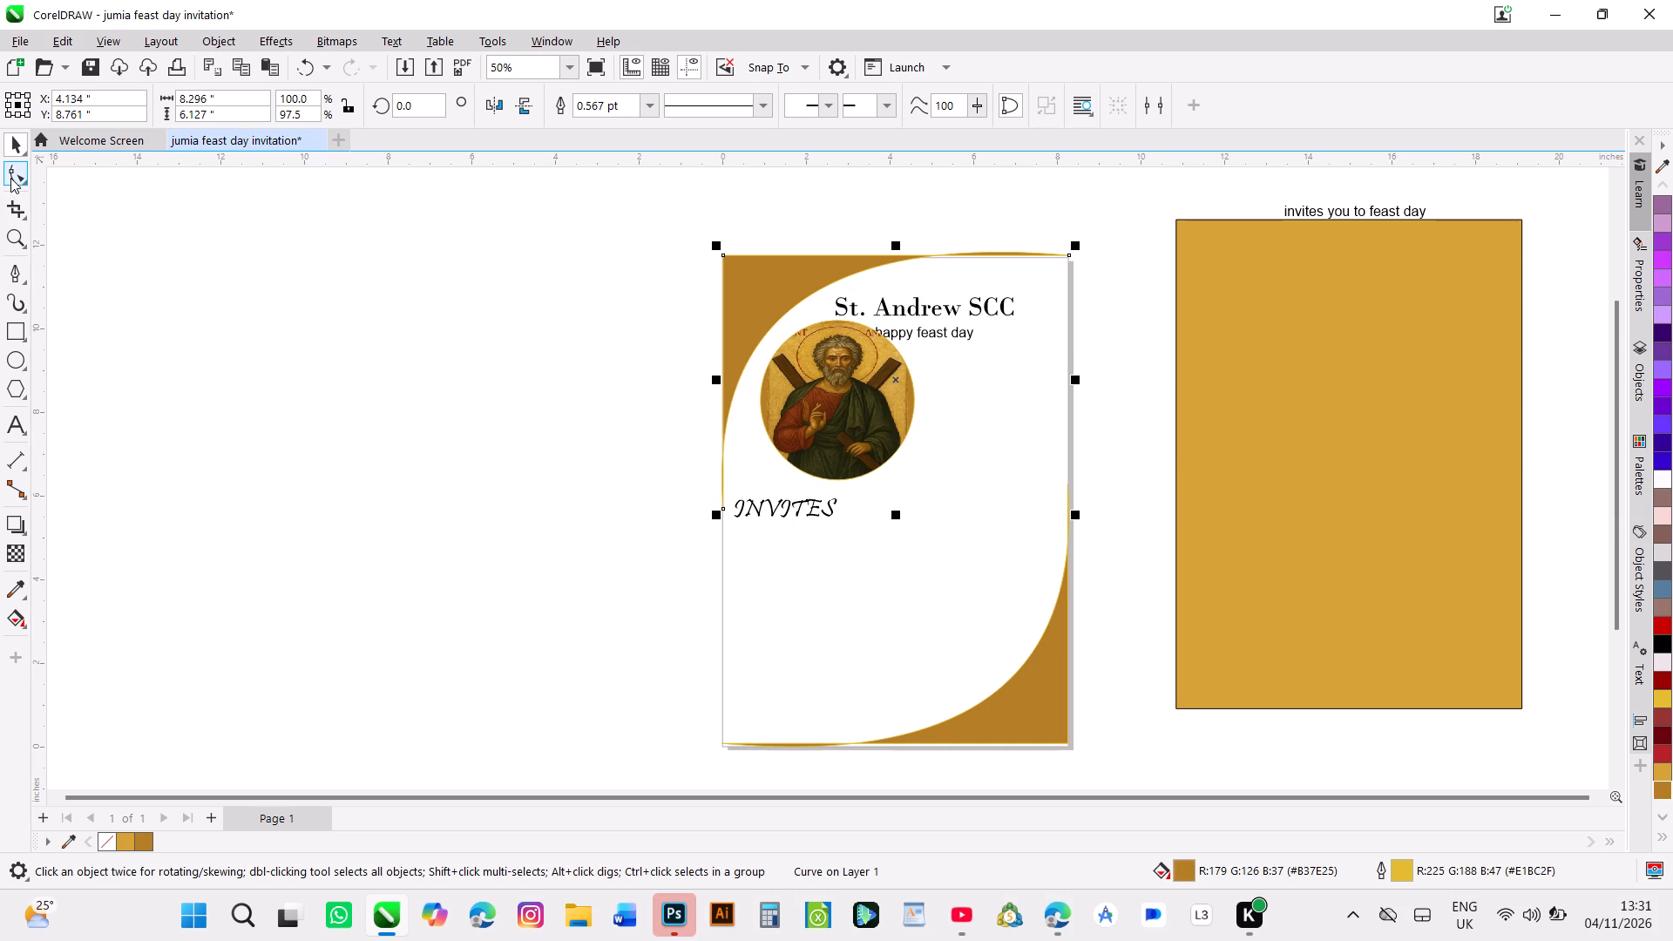
click(10, 178)
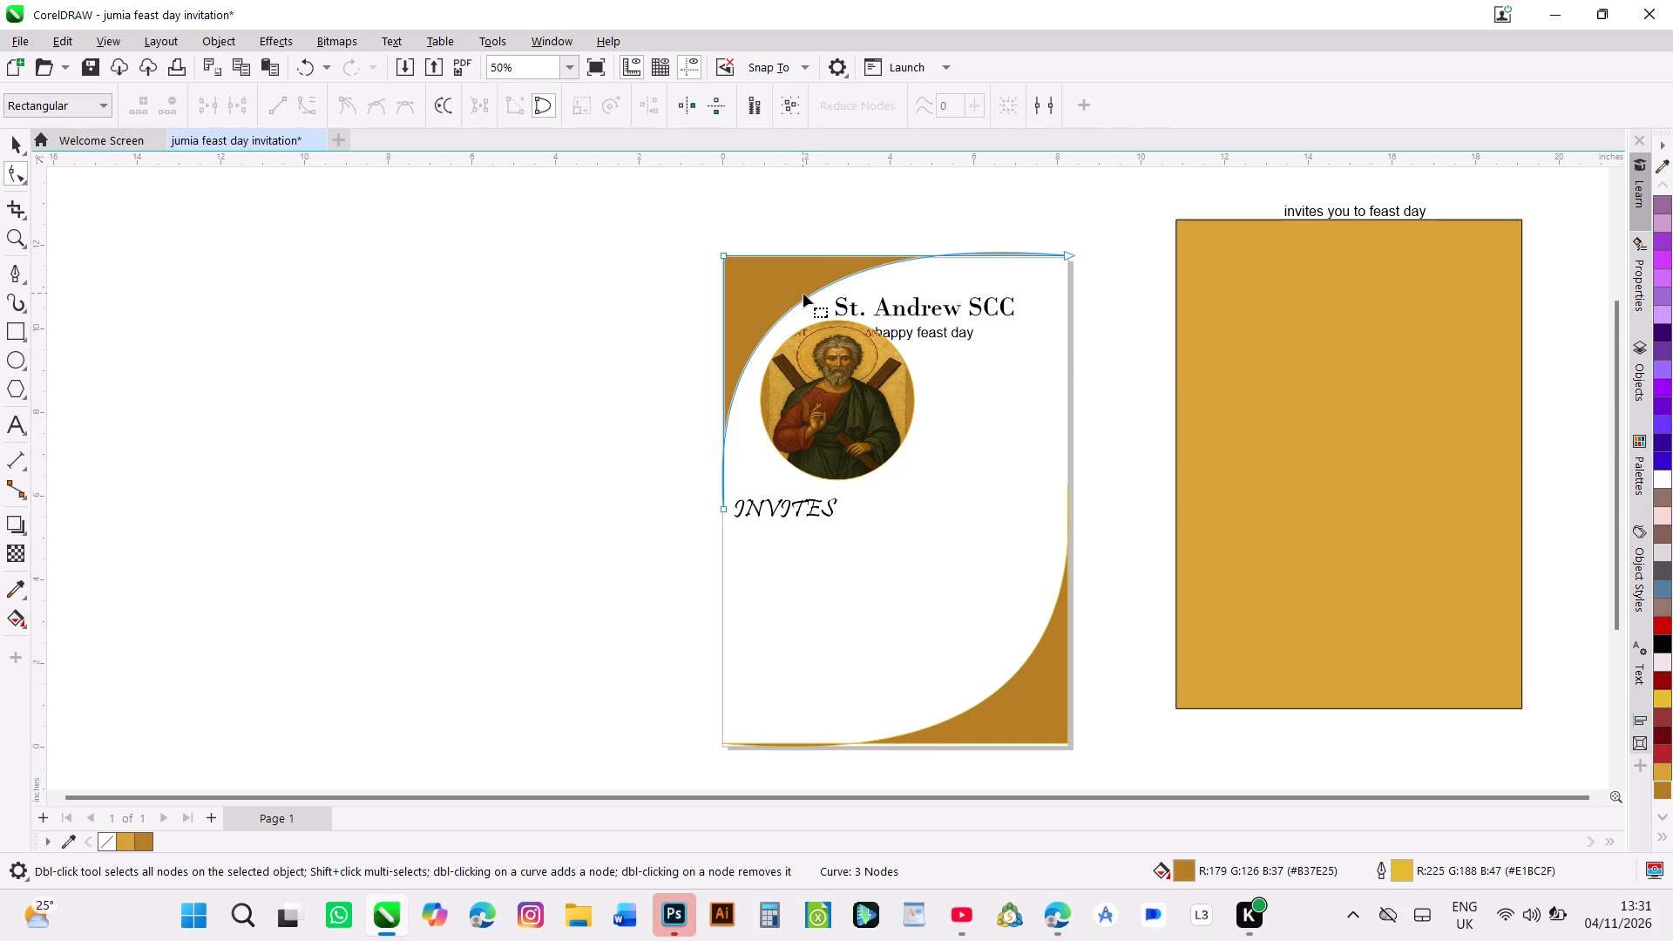
drag(794, 303, 781, 294)
drag(722, 510, 722, 509)
drag(722, 509, 722, 442)
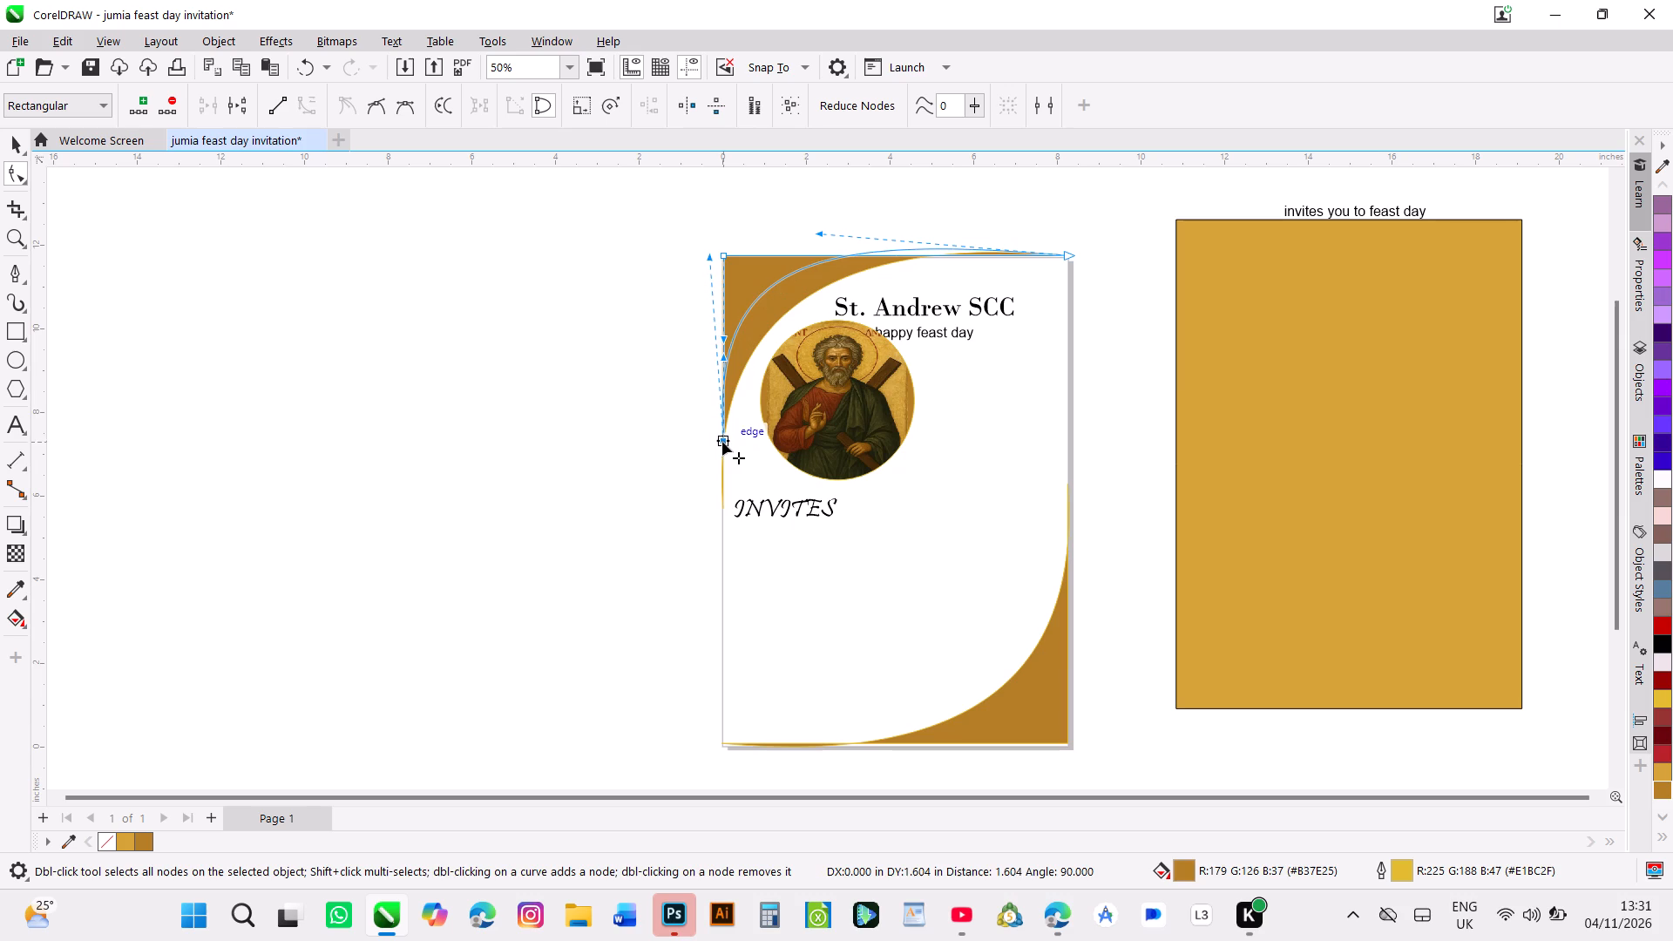
drag(722, 442, 722, 440)
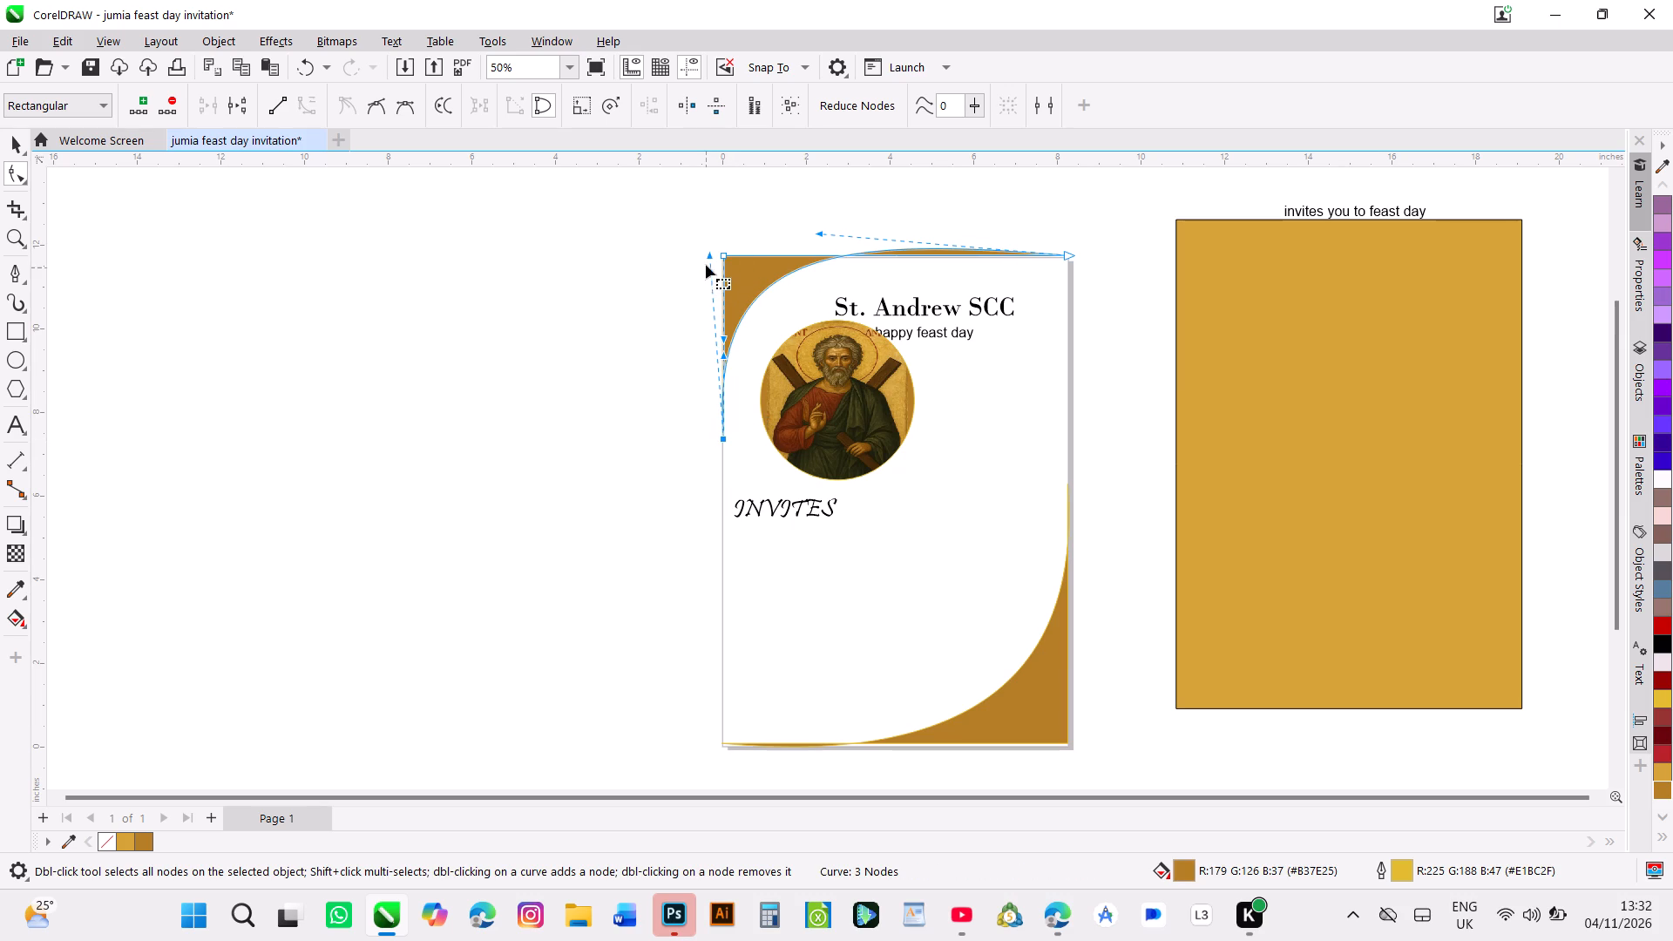
drag(709, 254, 720, 254)
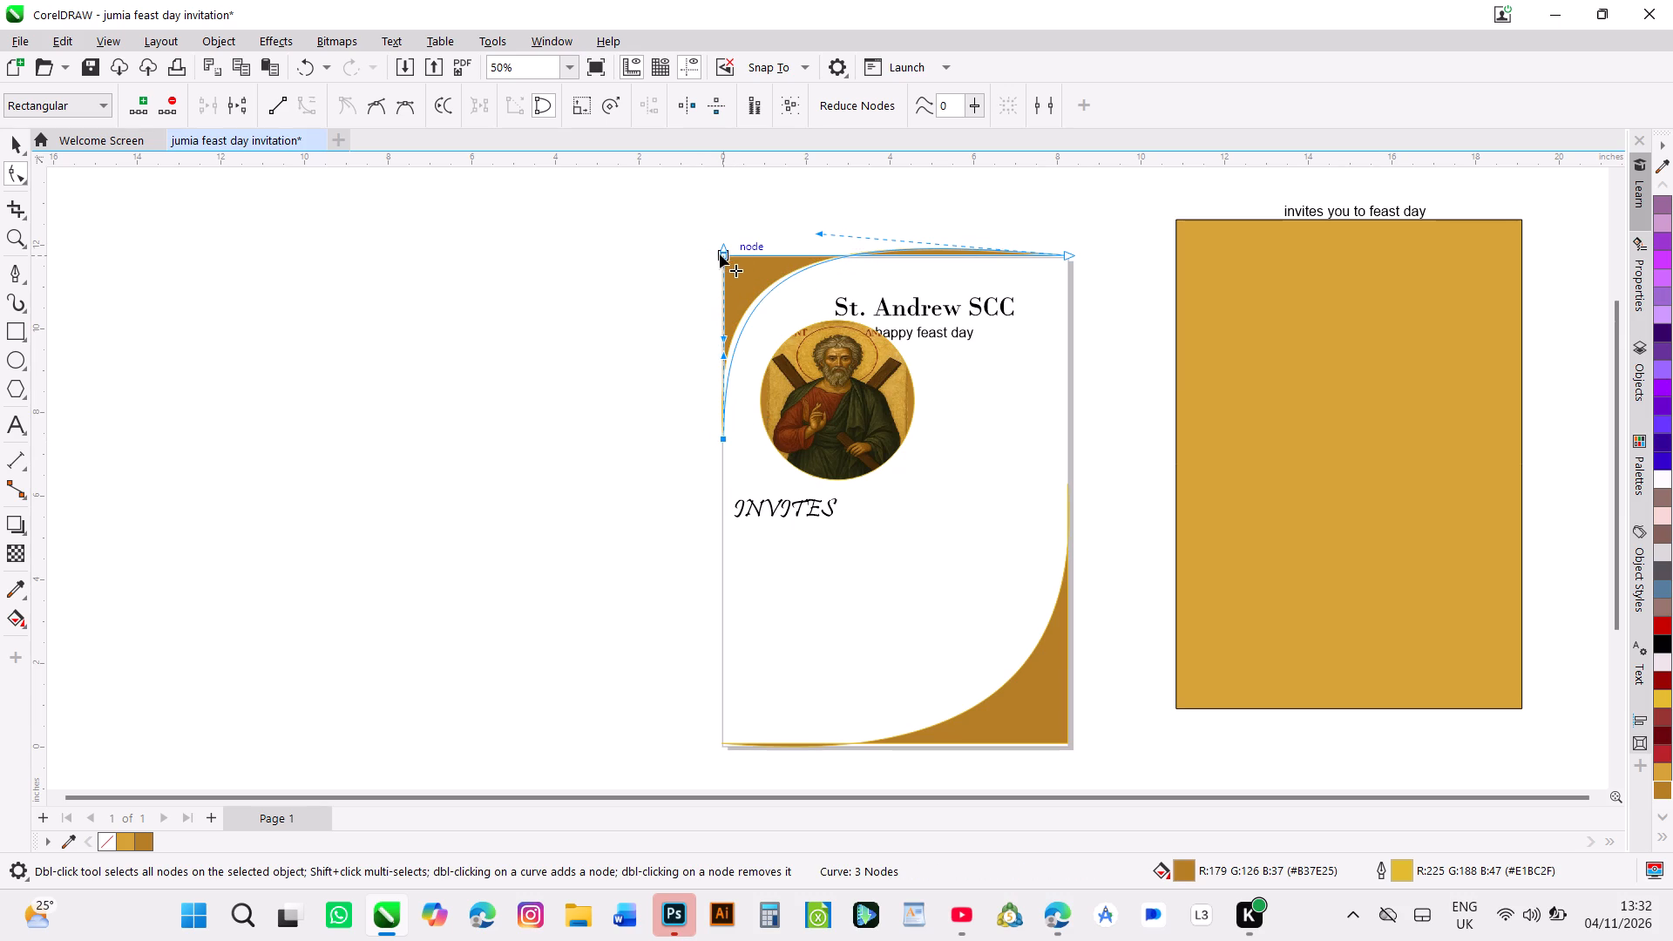
drag(720, 254, 721, 254)
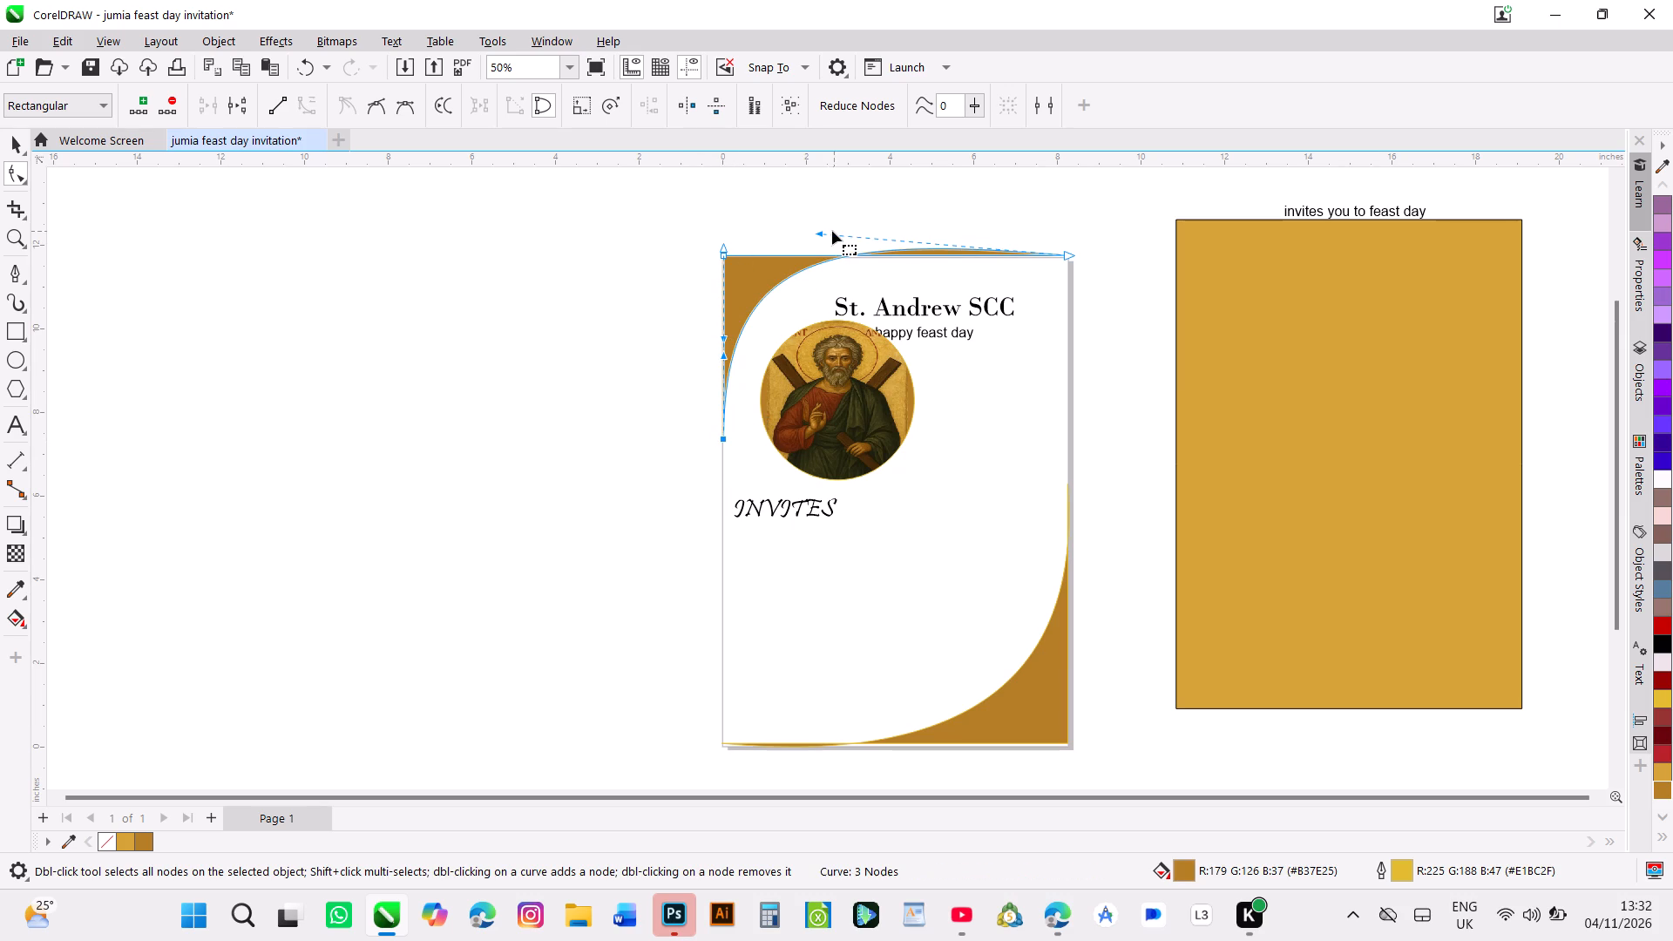
drag(822, 231, 822, 249)
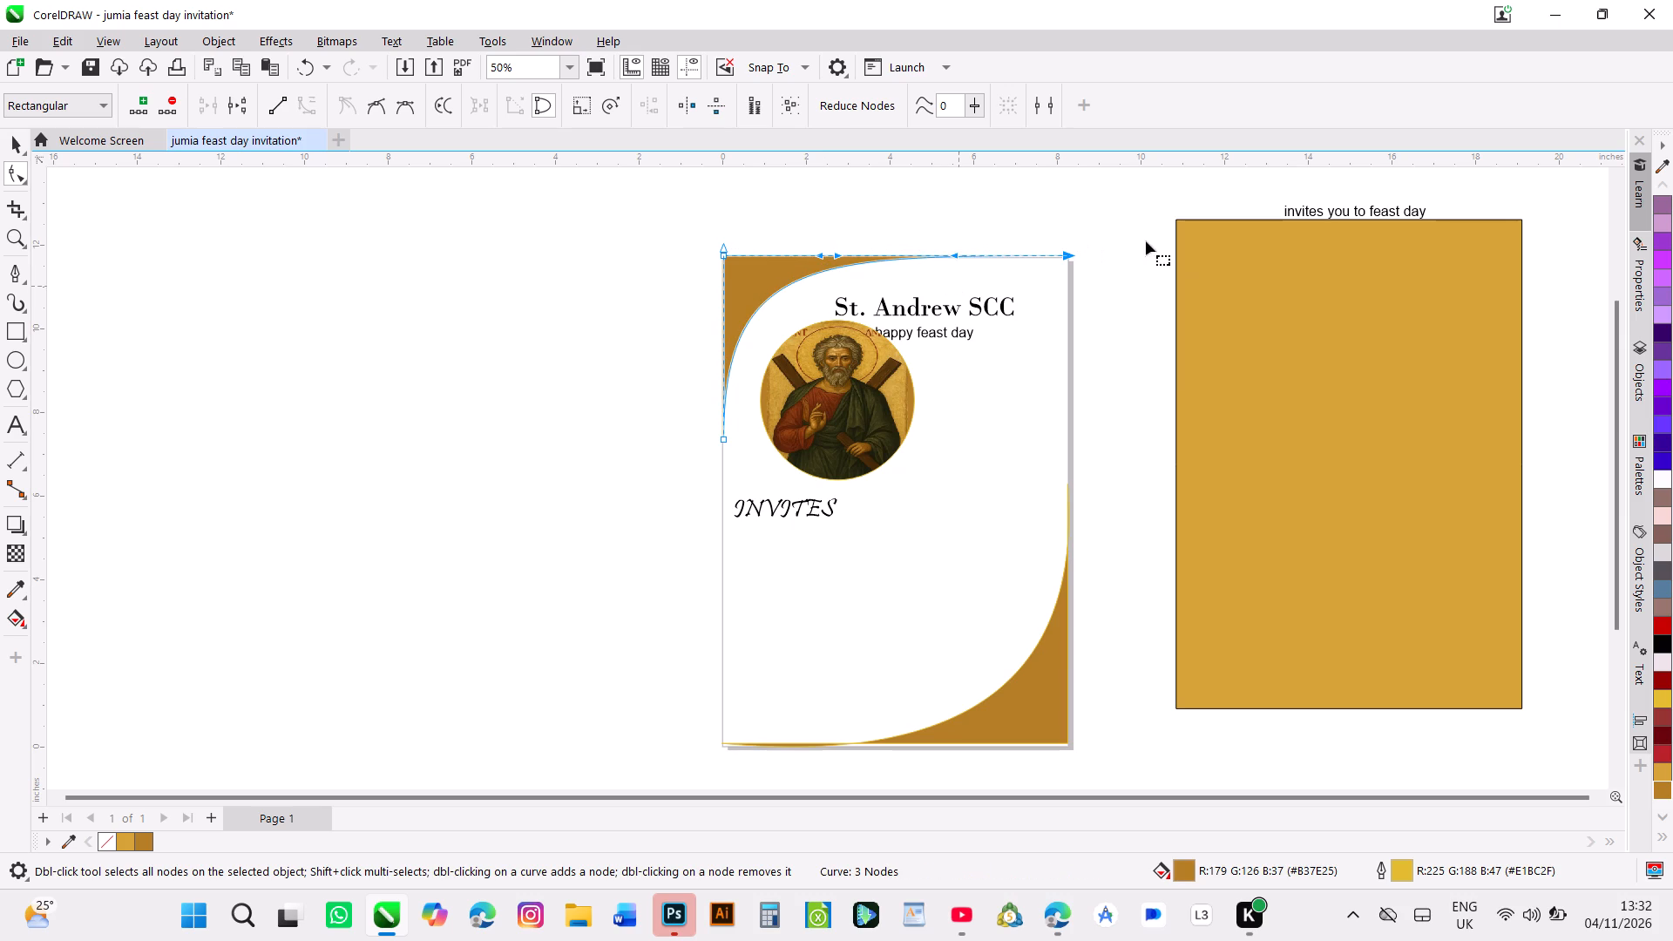
click(313, 349)
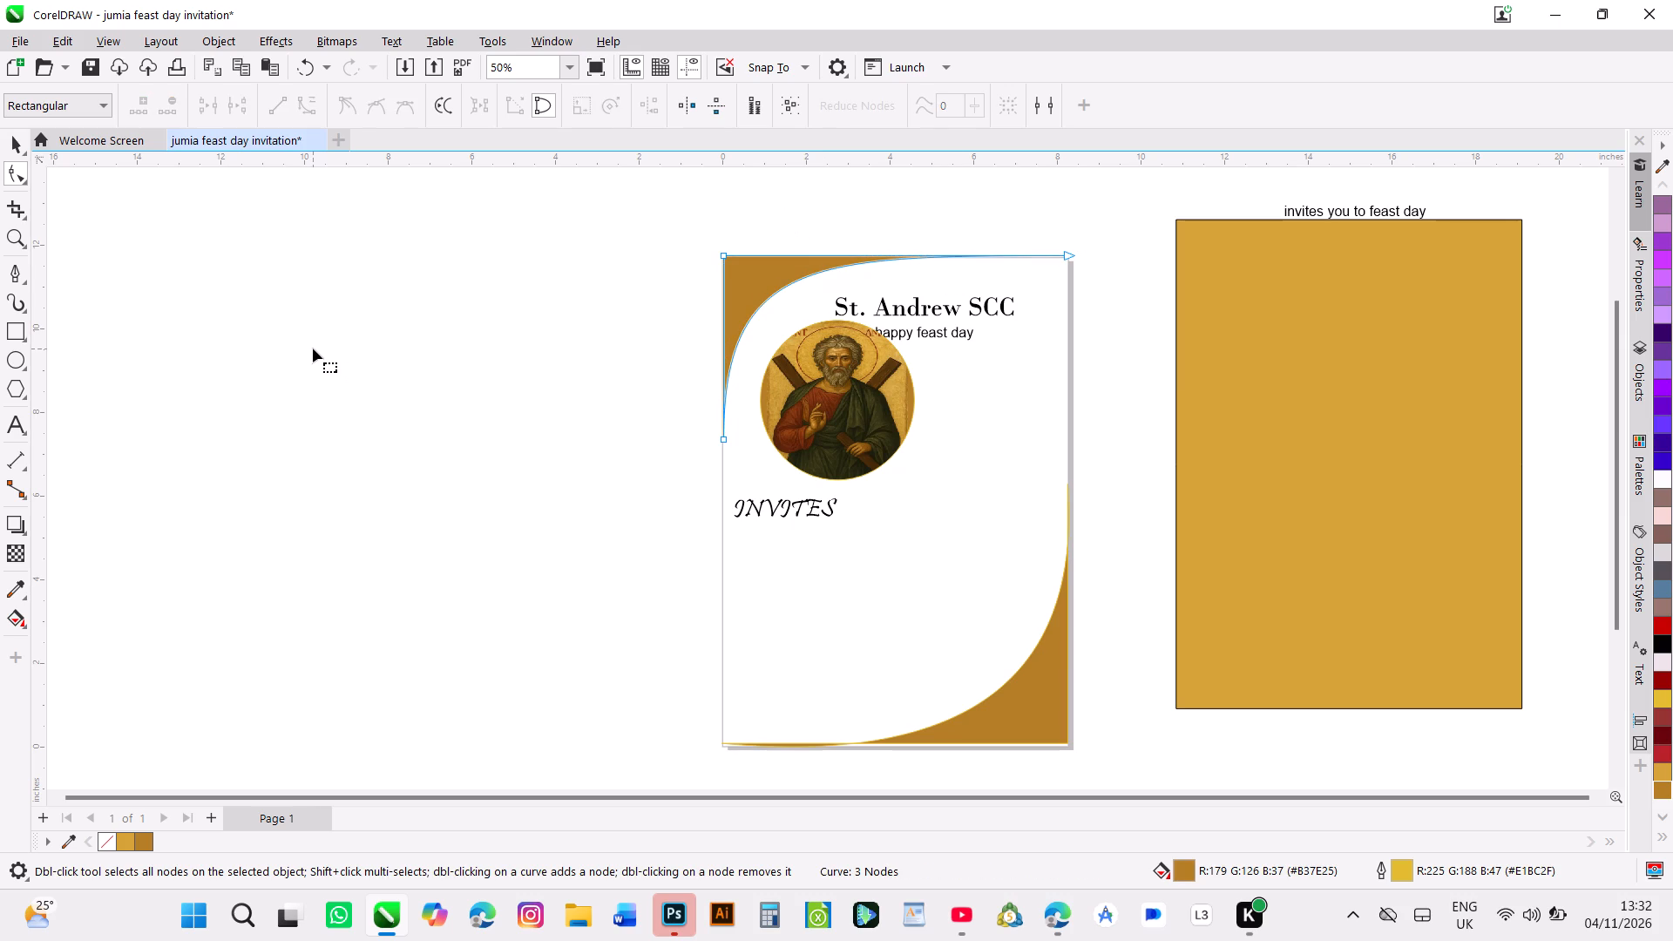
click(10, 149)
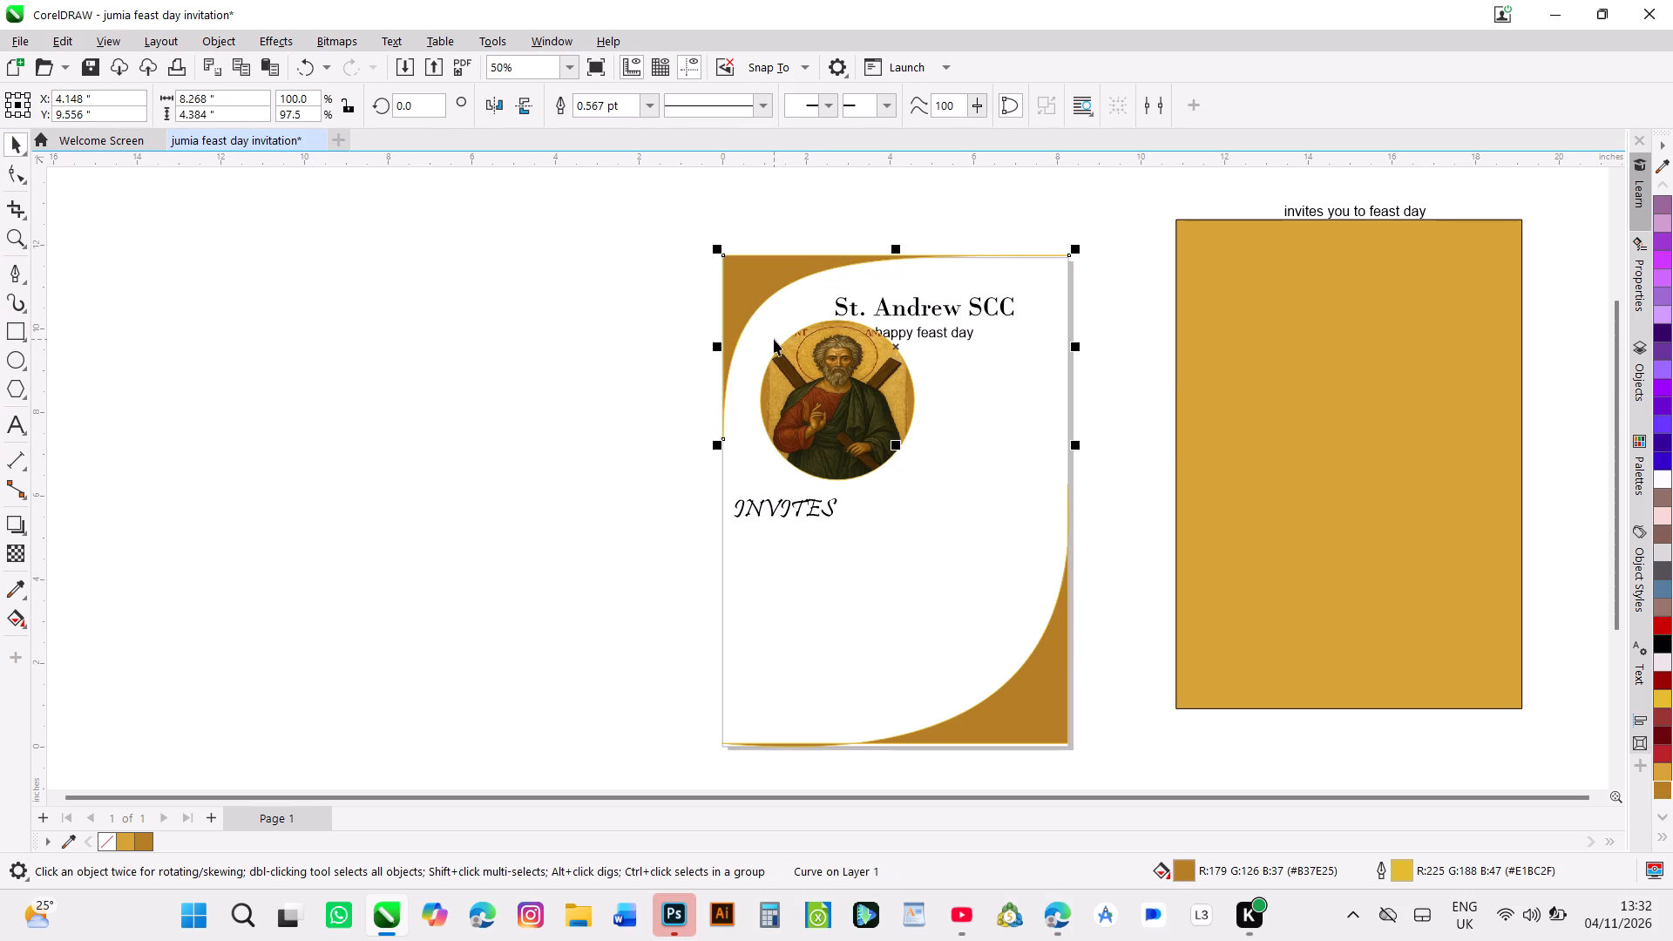
Move the picture-filled ellipse off the page beside the invitation, at about X -3.07, Y 8.29 inches.
drag(834, 366, 591, 365)
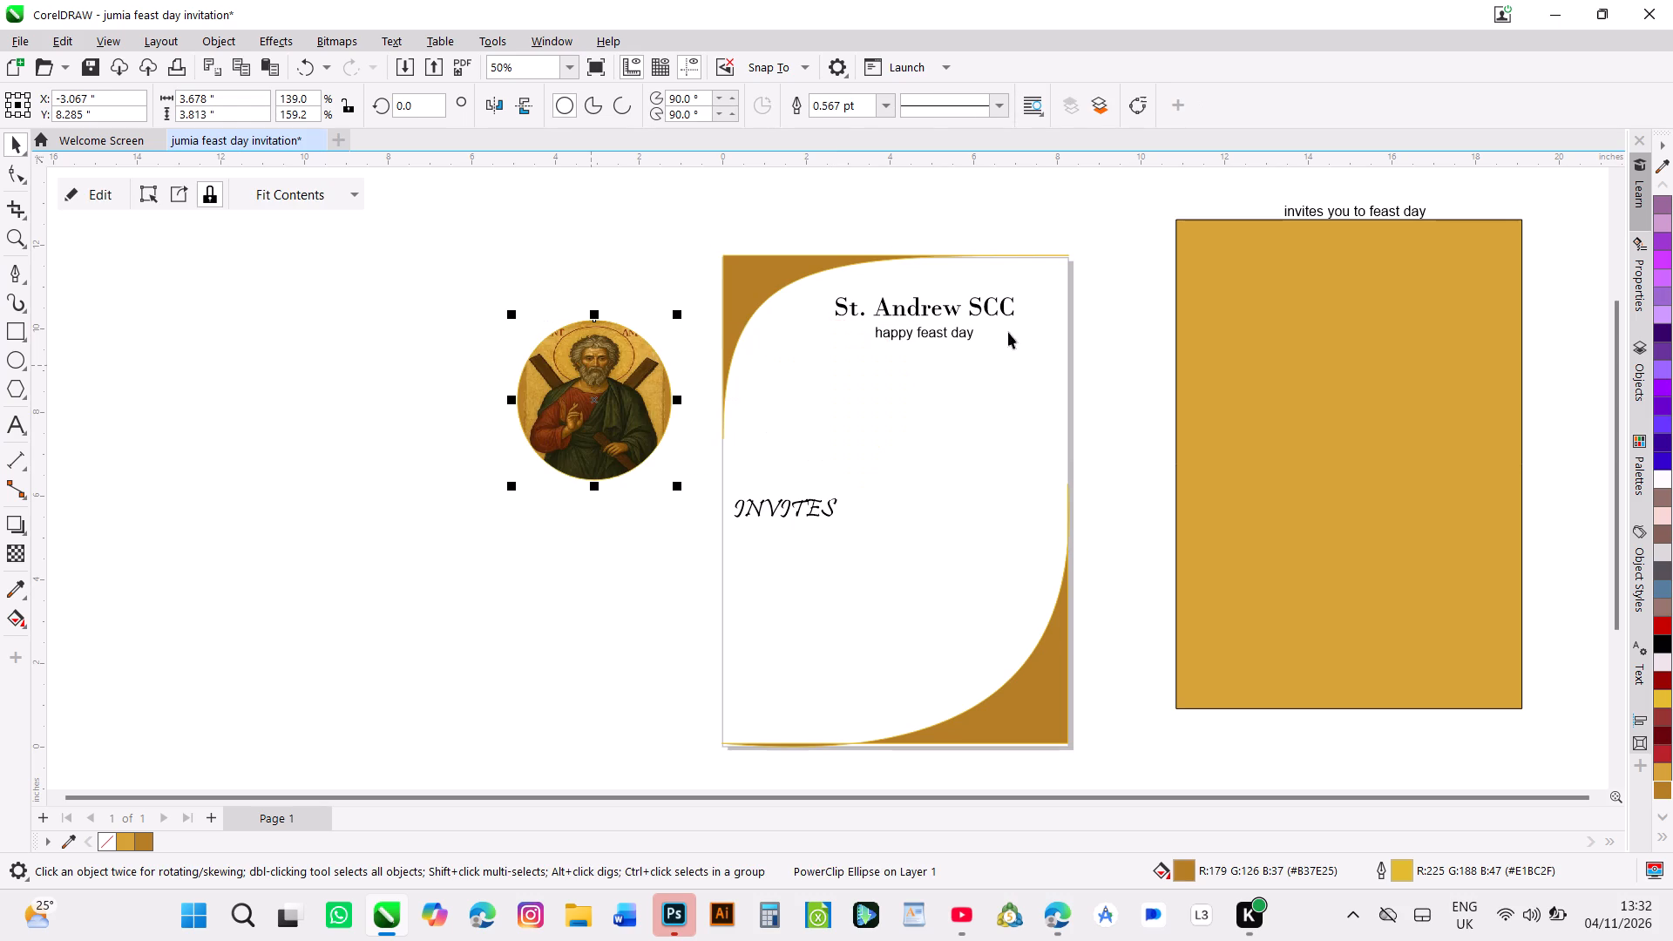
Move the "St. Andrew SCC" heading to about X 4.15, Y 10.41 inches, centred across the page.
drag(927, 308, 929, 281)
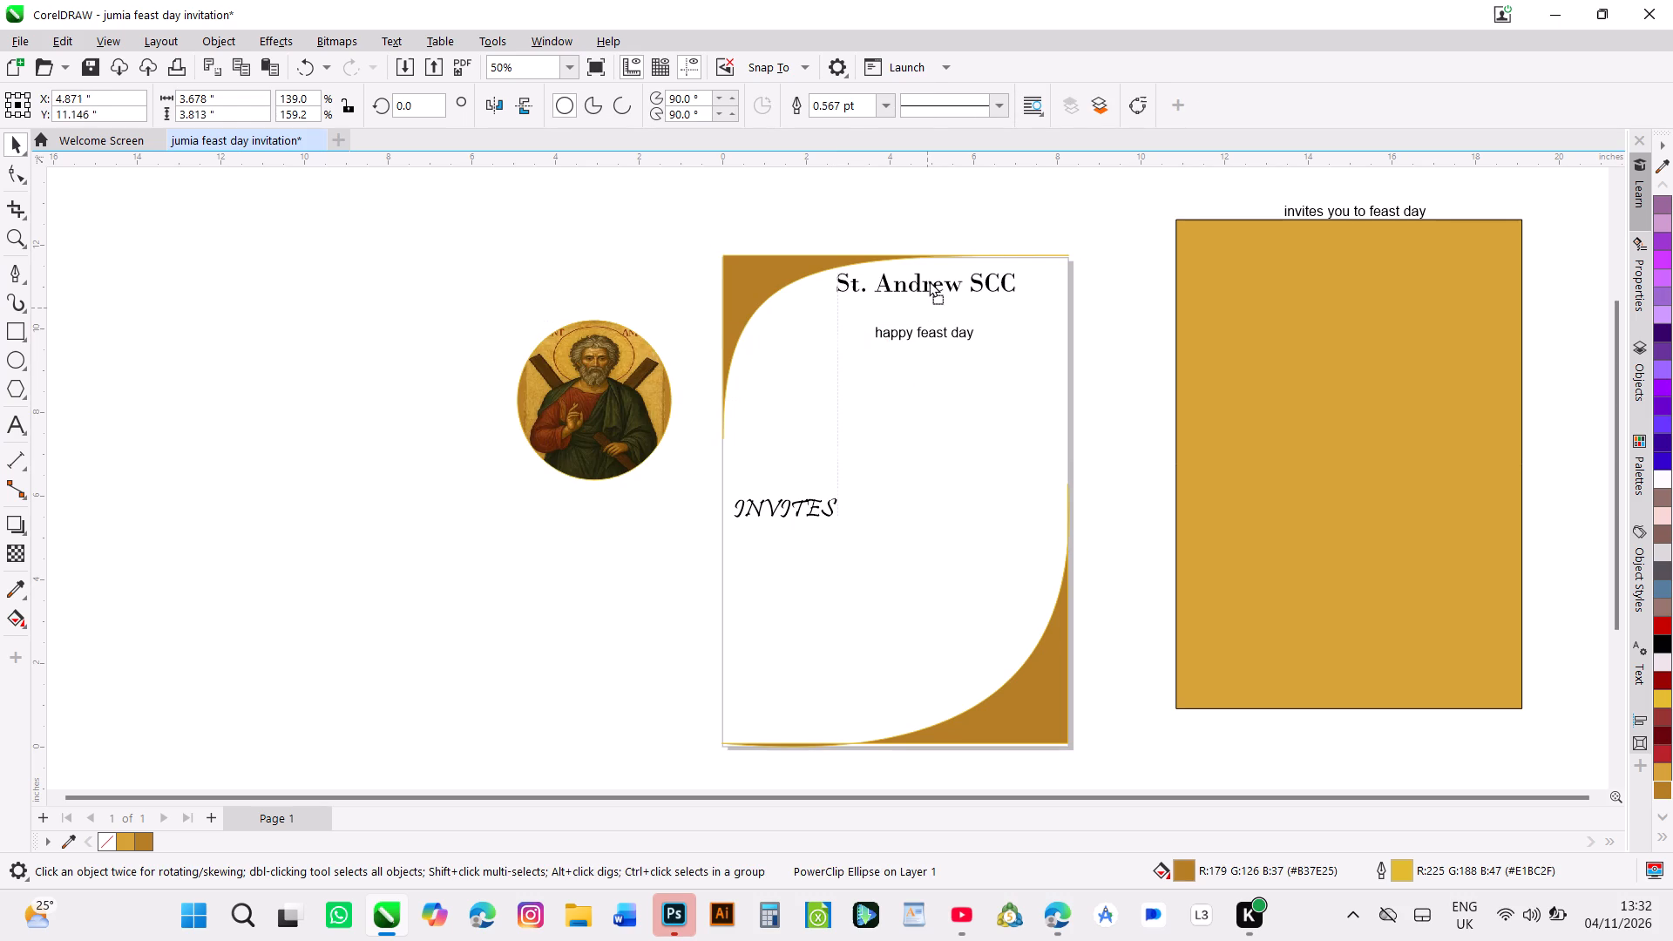
drag(929, 281, 897, 303)
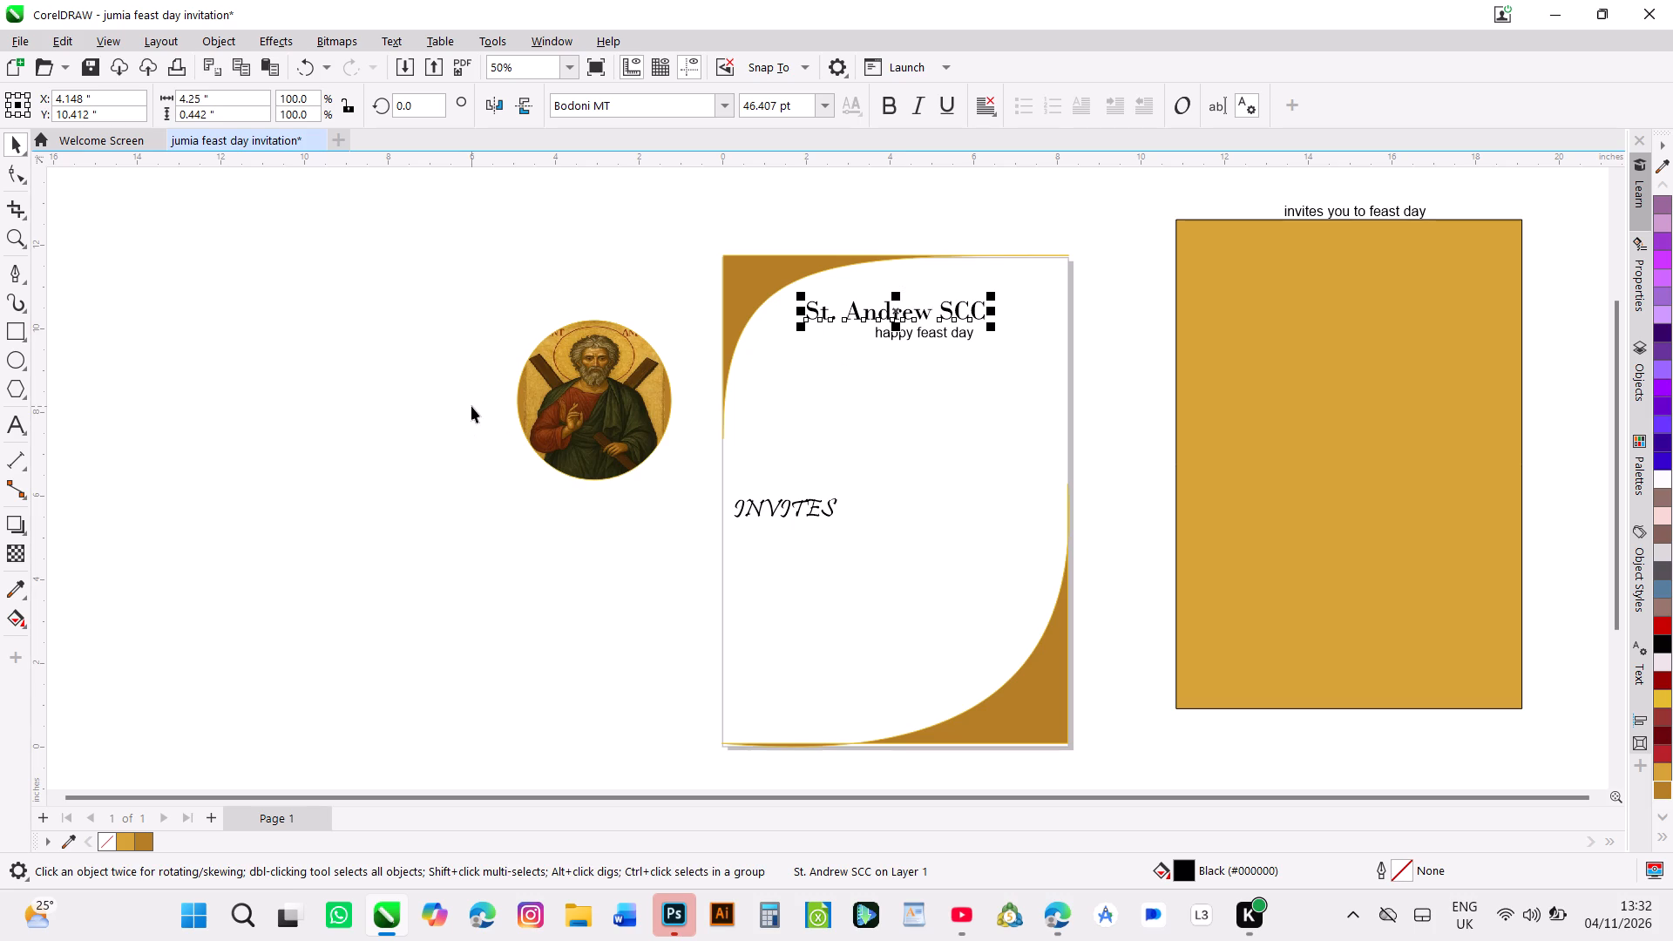
Bend "St. Andrew SCC" into an arch about 1.27 inches high with the Envelope tool, raising its top-centre and bottom-centre nodes.
click(24, 538)
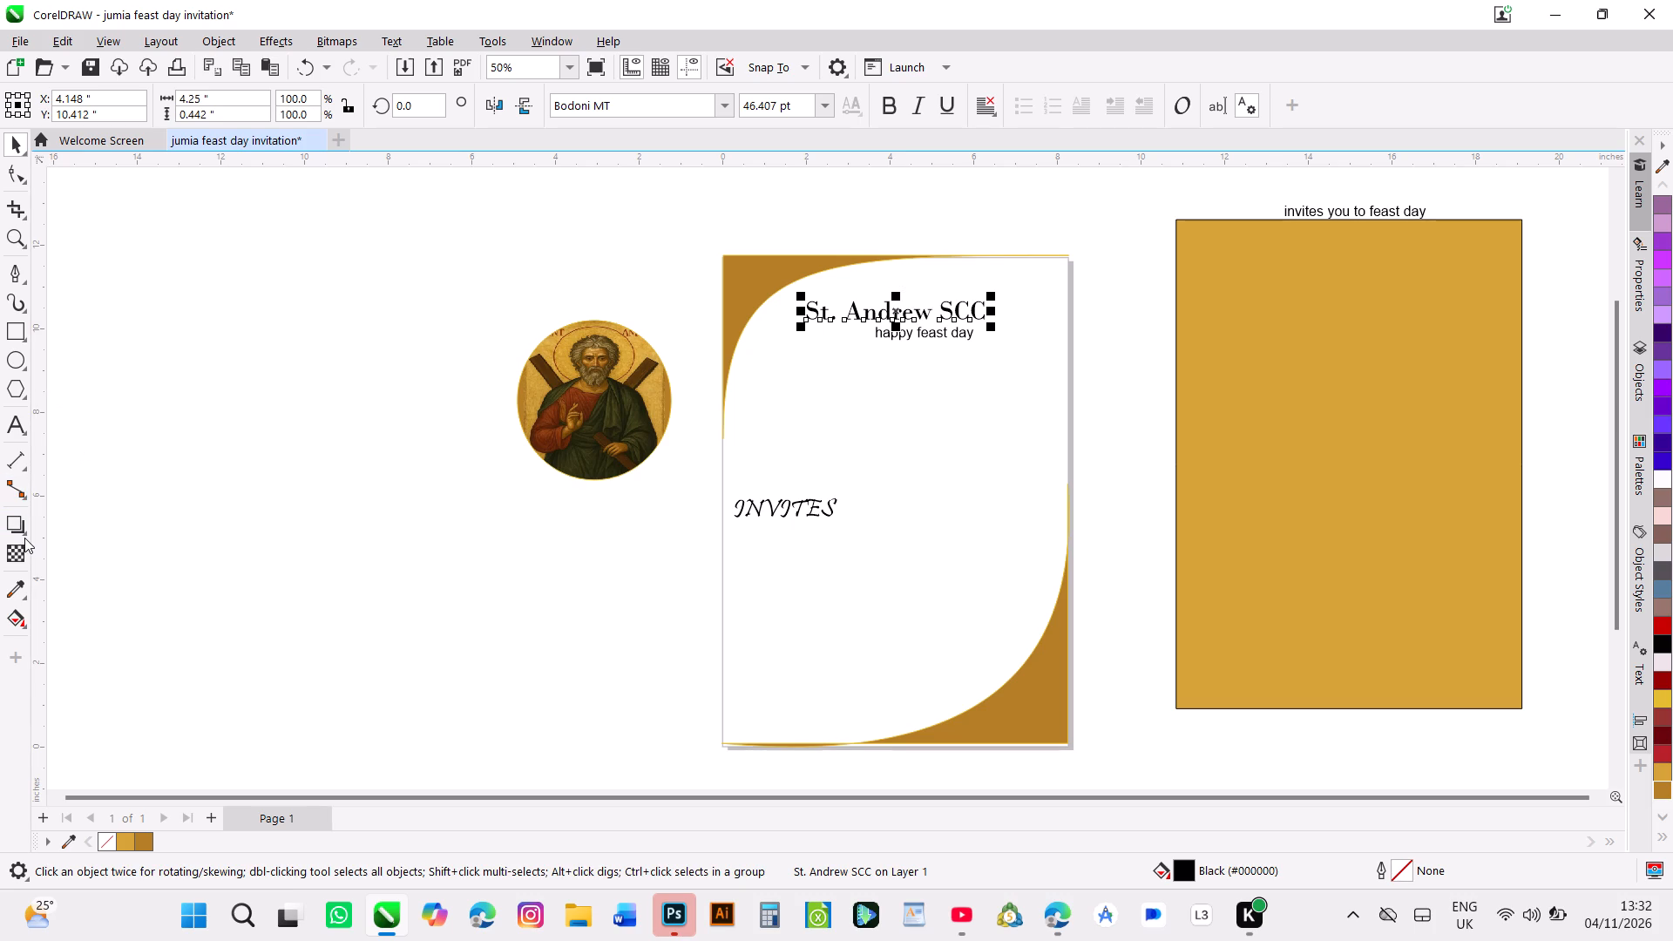
click(24, 538)
right_click(24, 538)
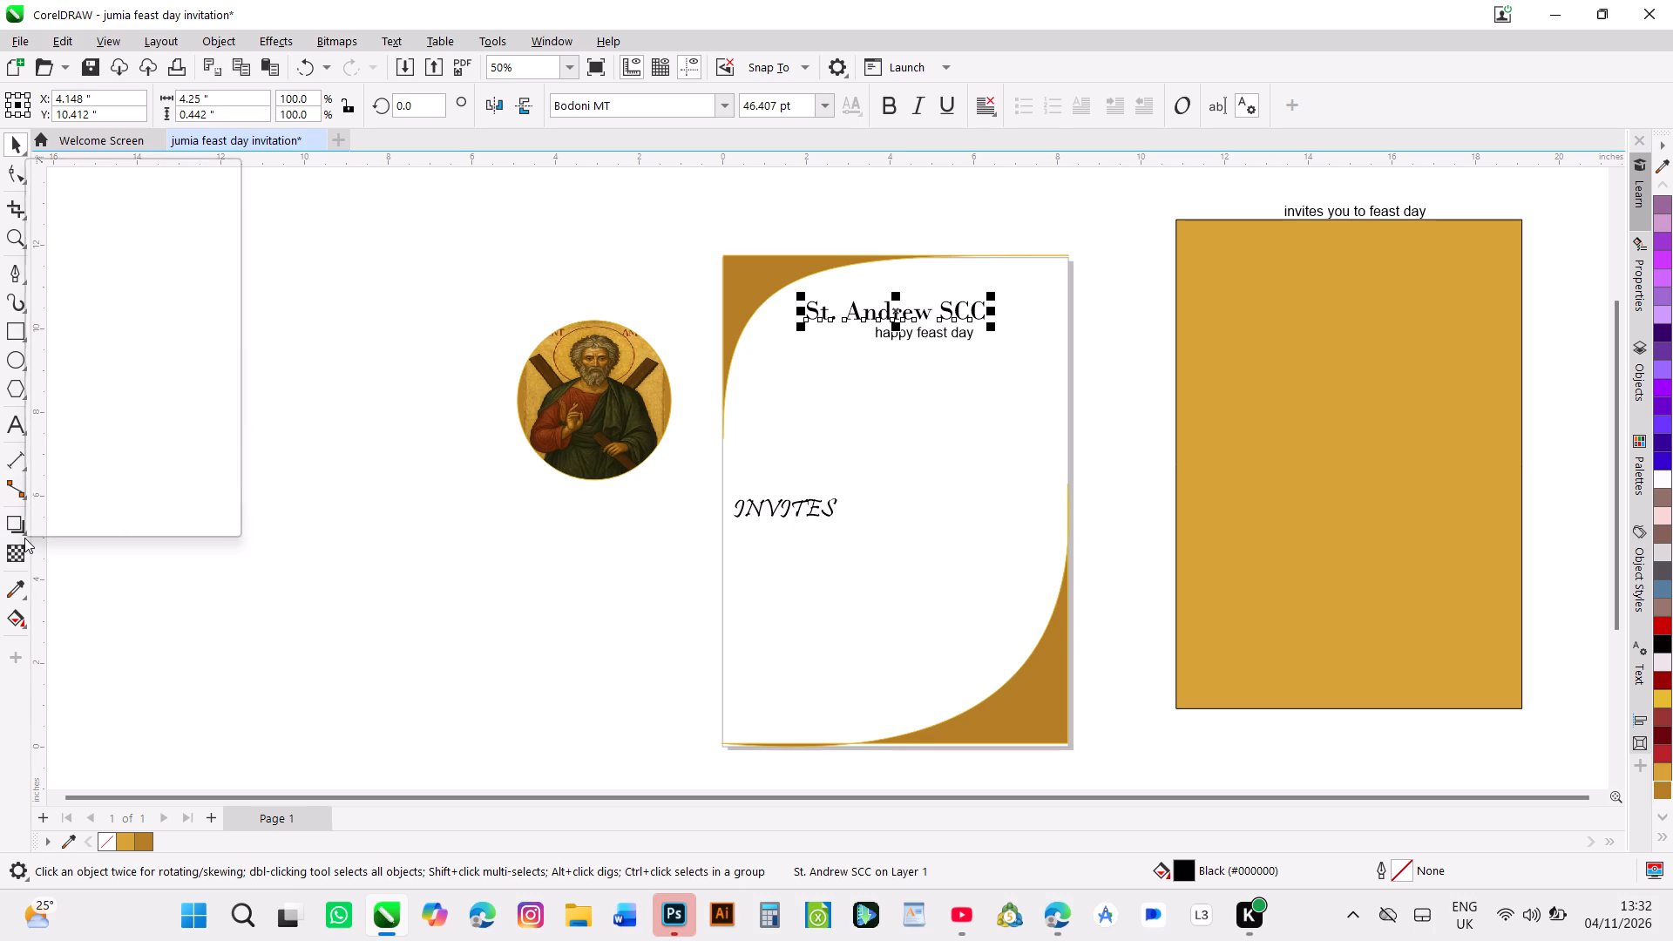
click(24, 538)
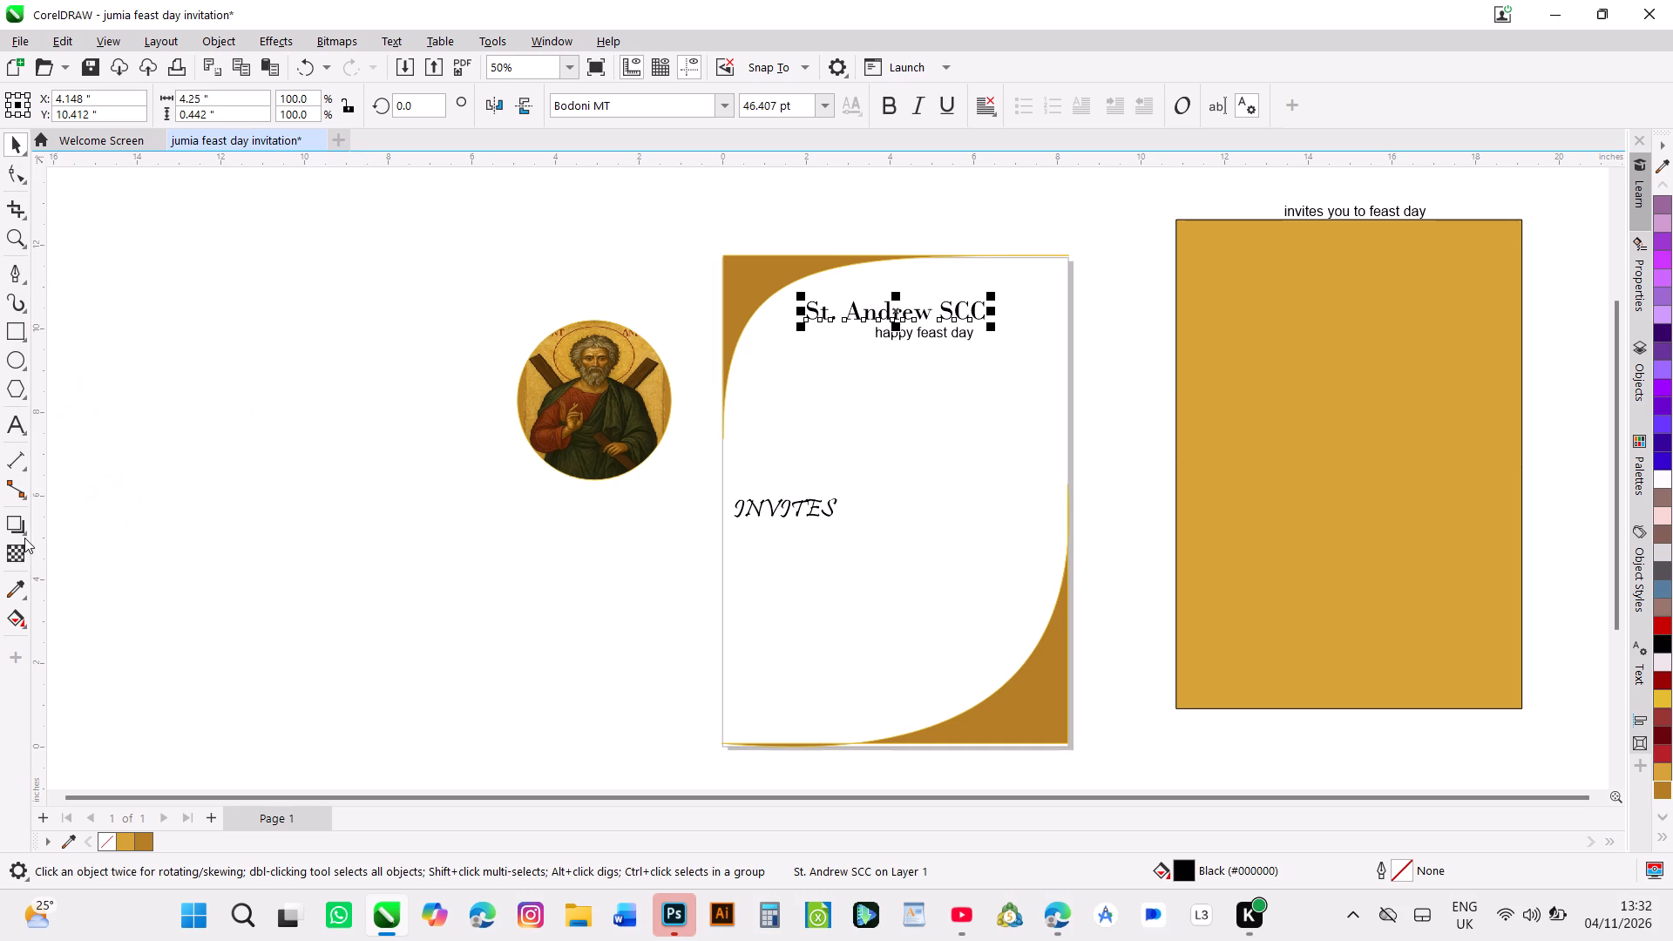
click(24, 534)
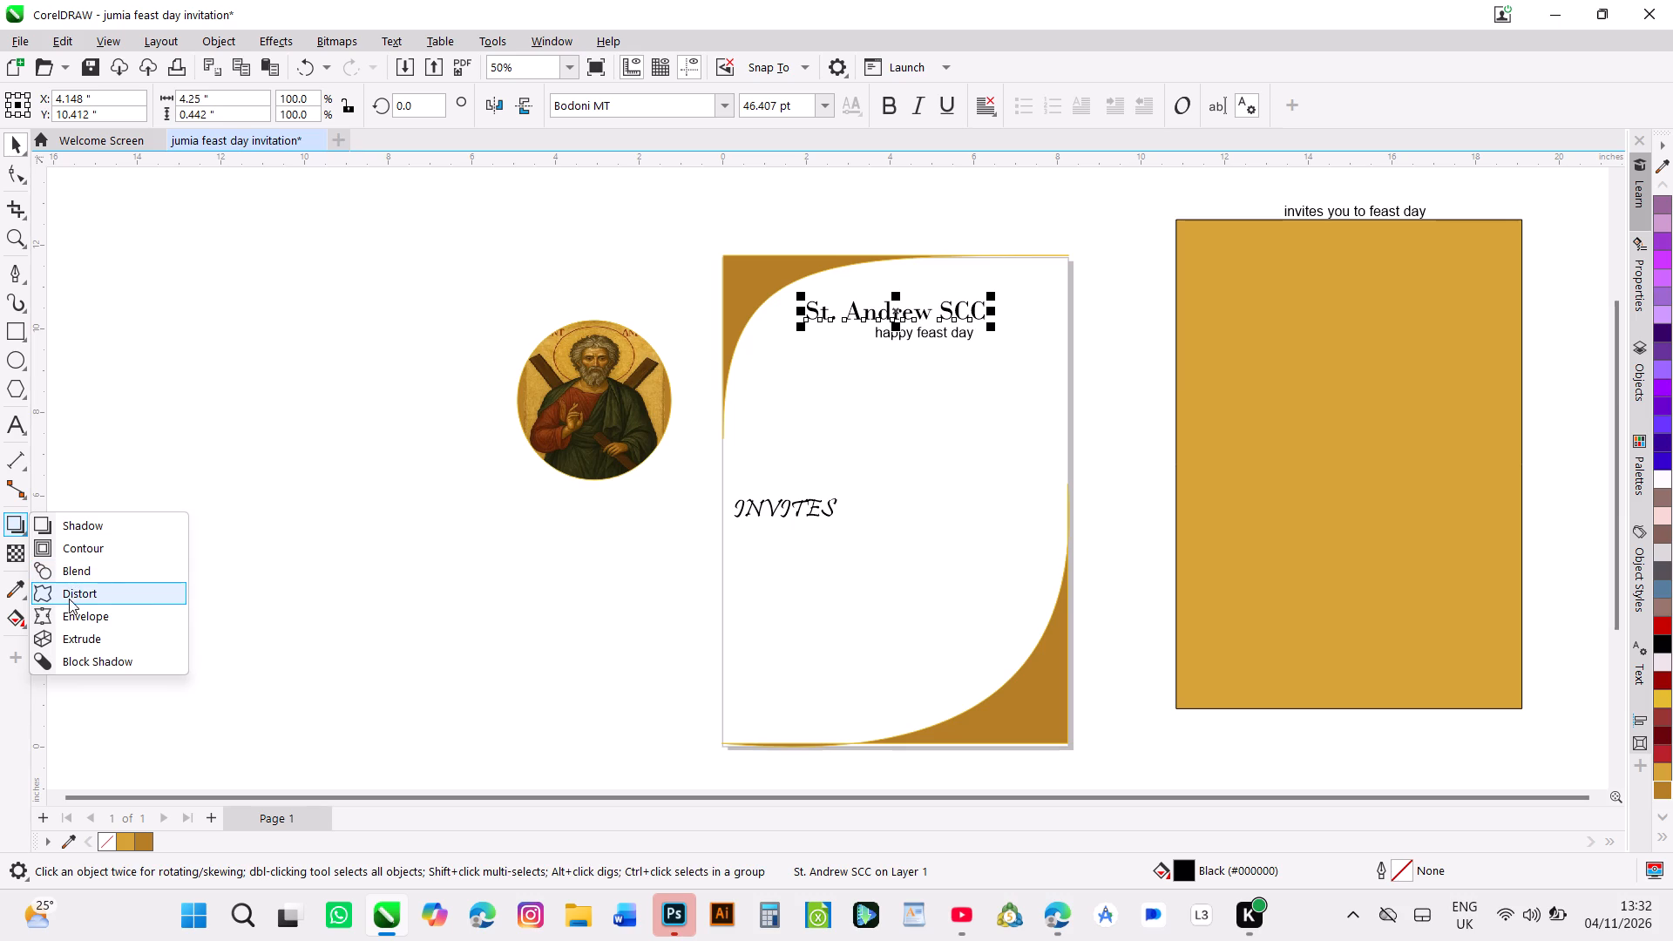
click(69, 611)
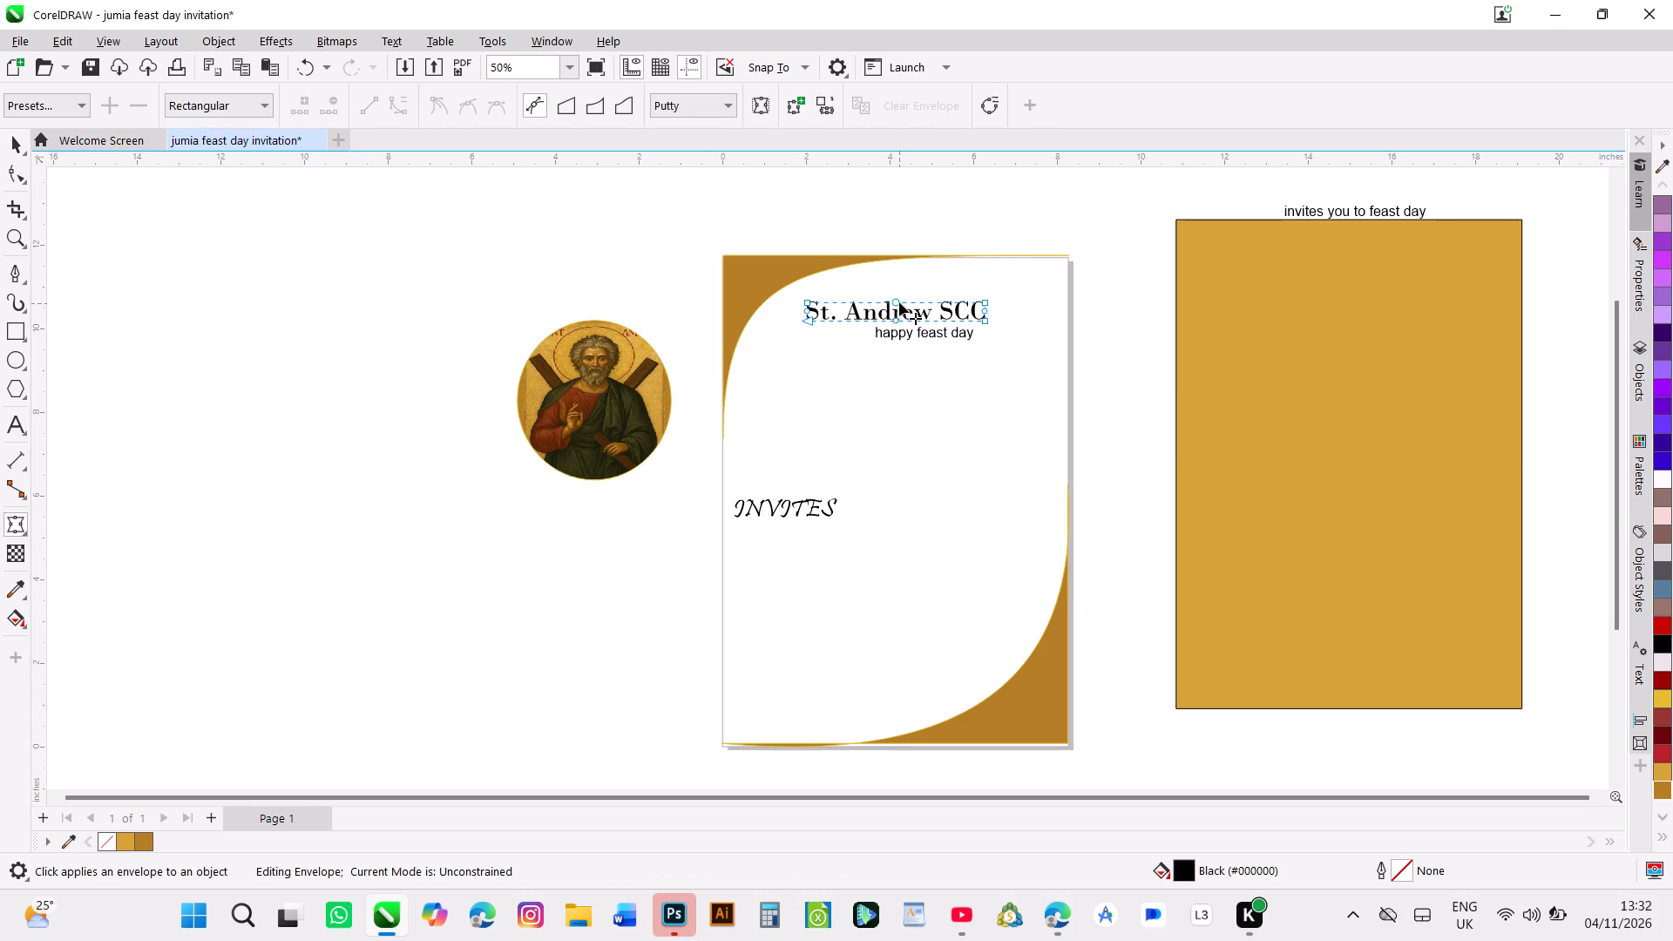
drag(896, 300, 893, 264)
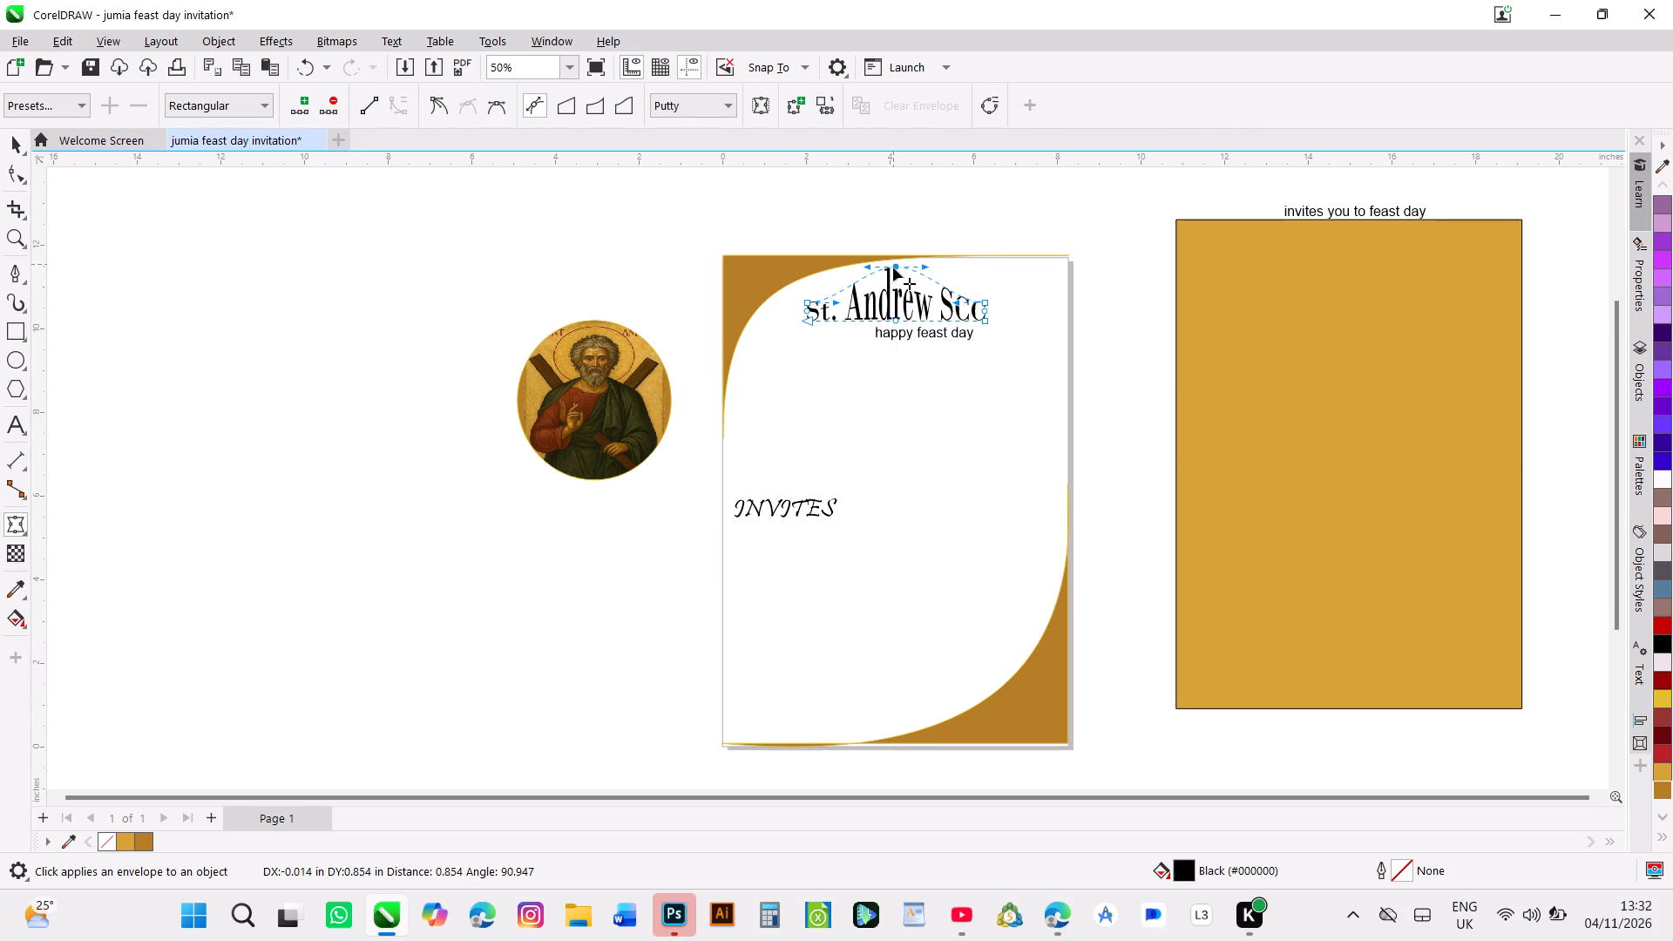
drag(897, 318, 896, 315)
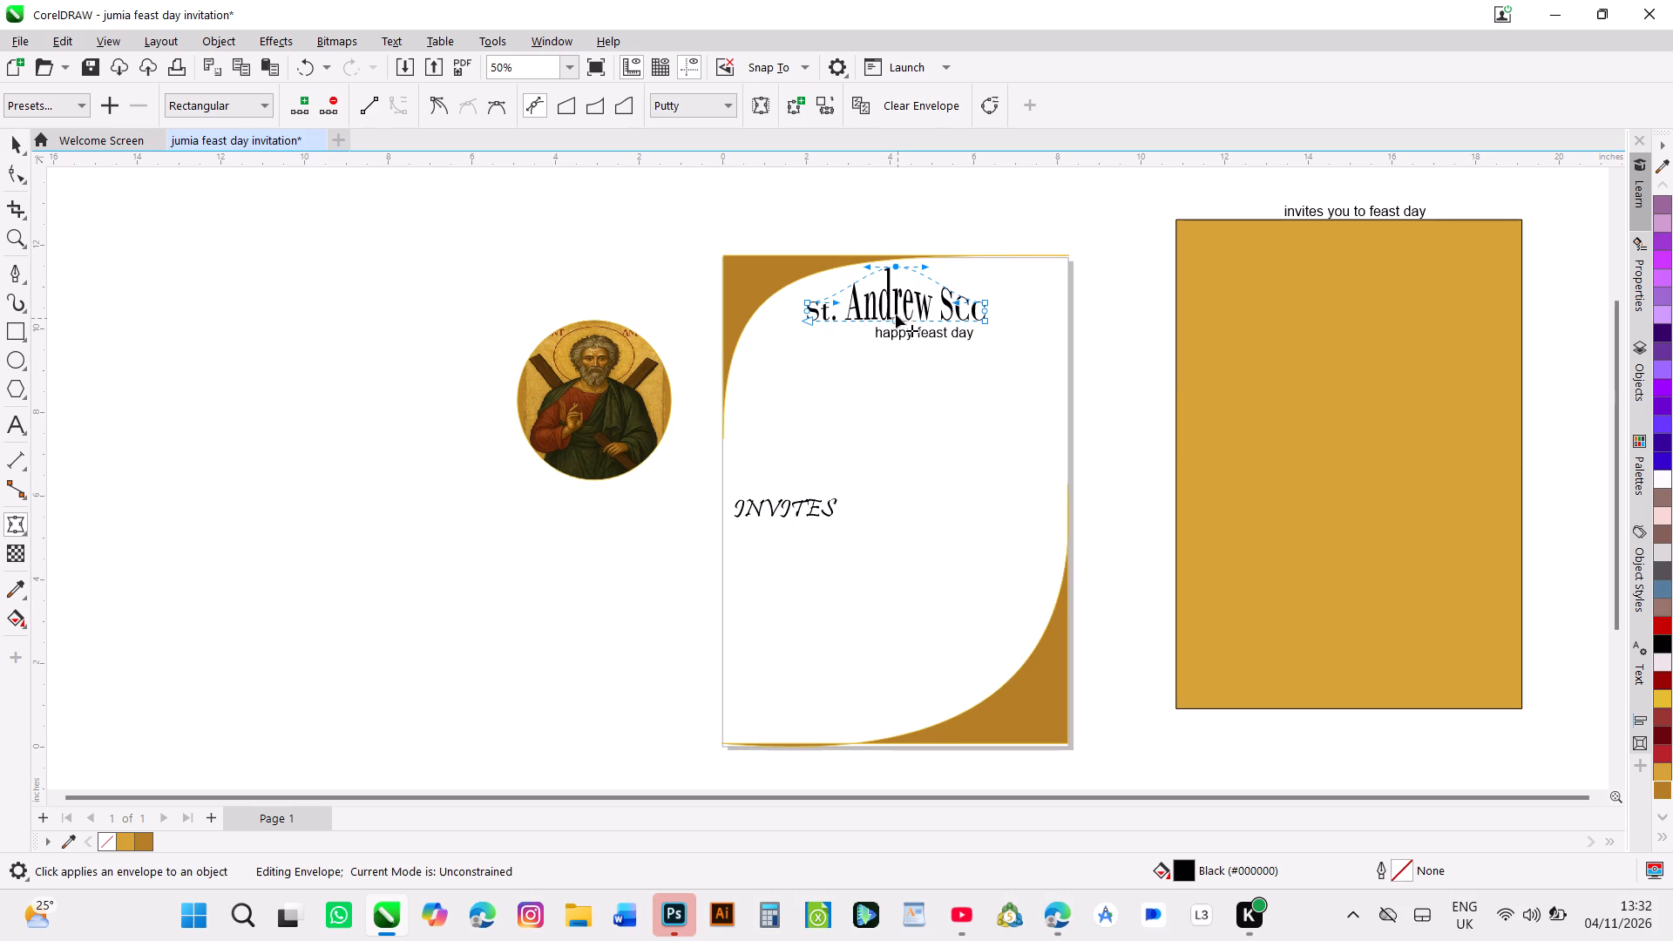
drag(896, 315, 894, 292)
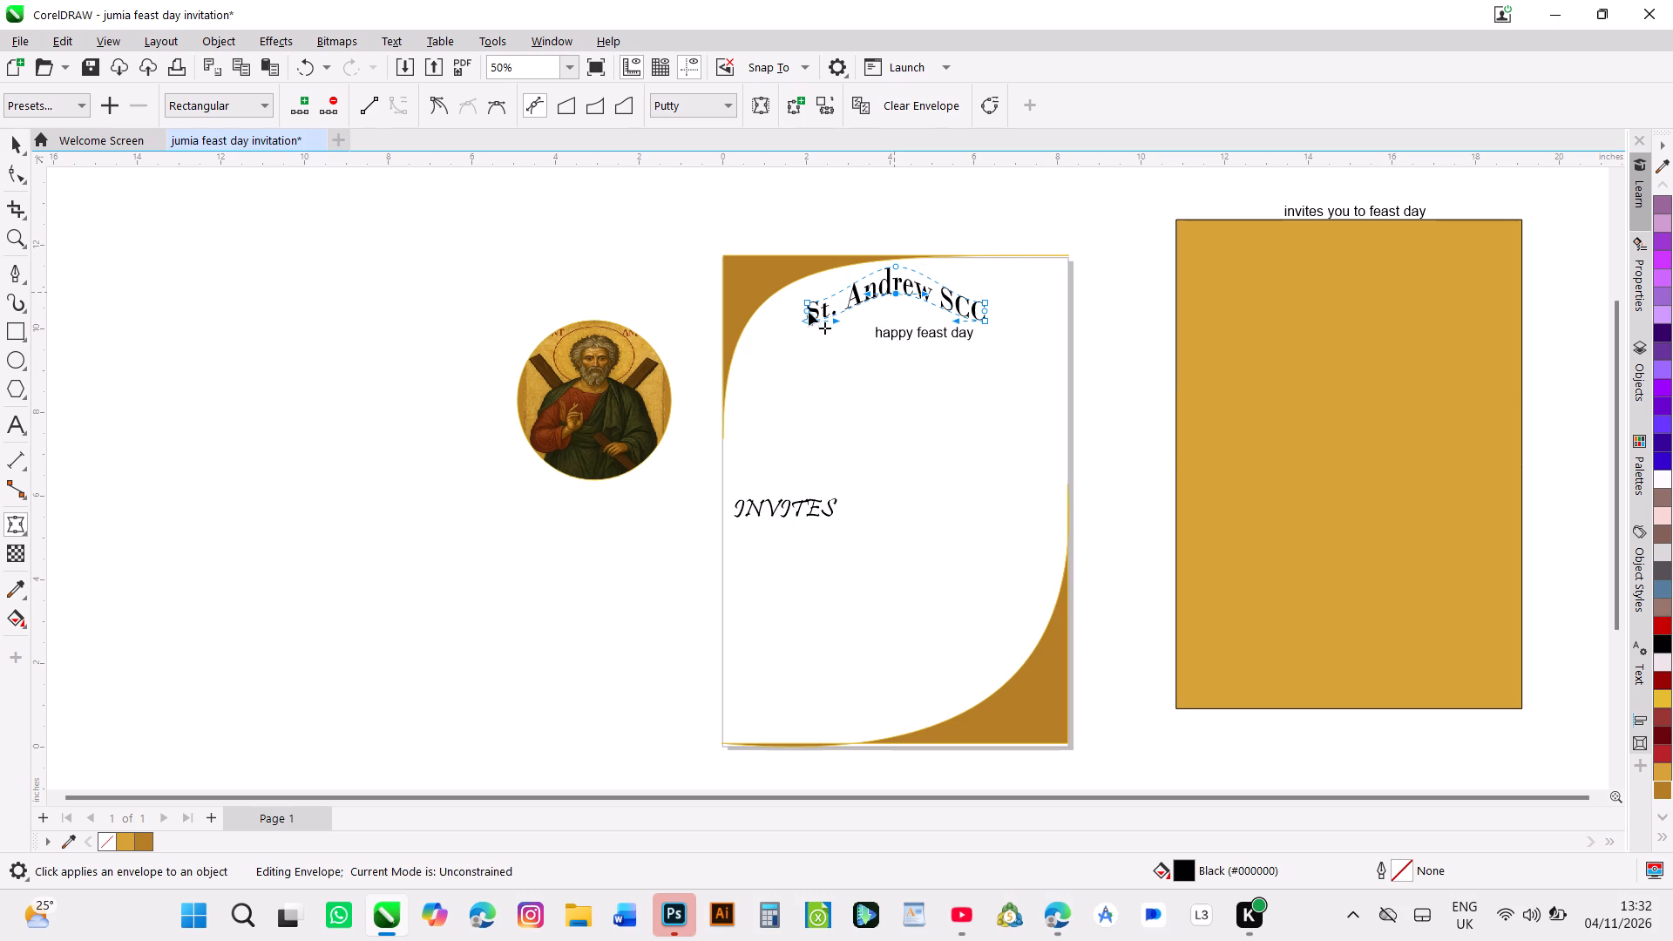
click(435, 283)
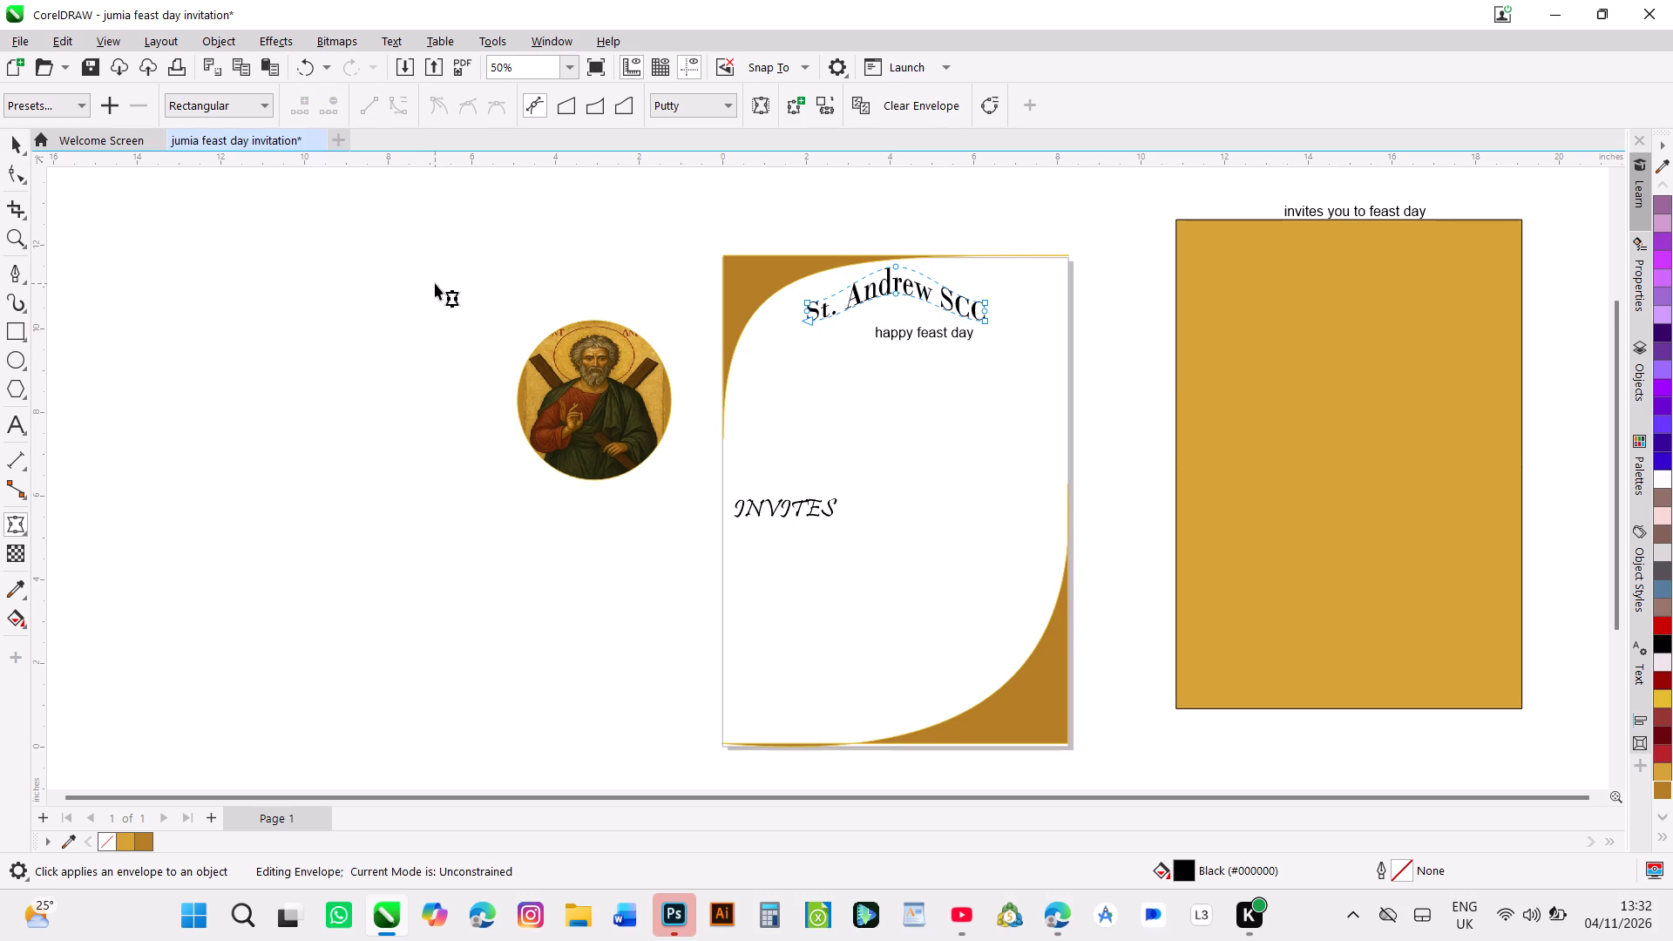
drag(566, 388, 558, 385)
click(17, 136)
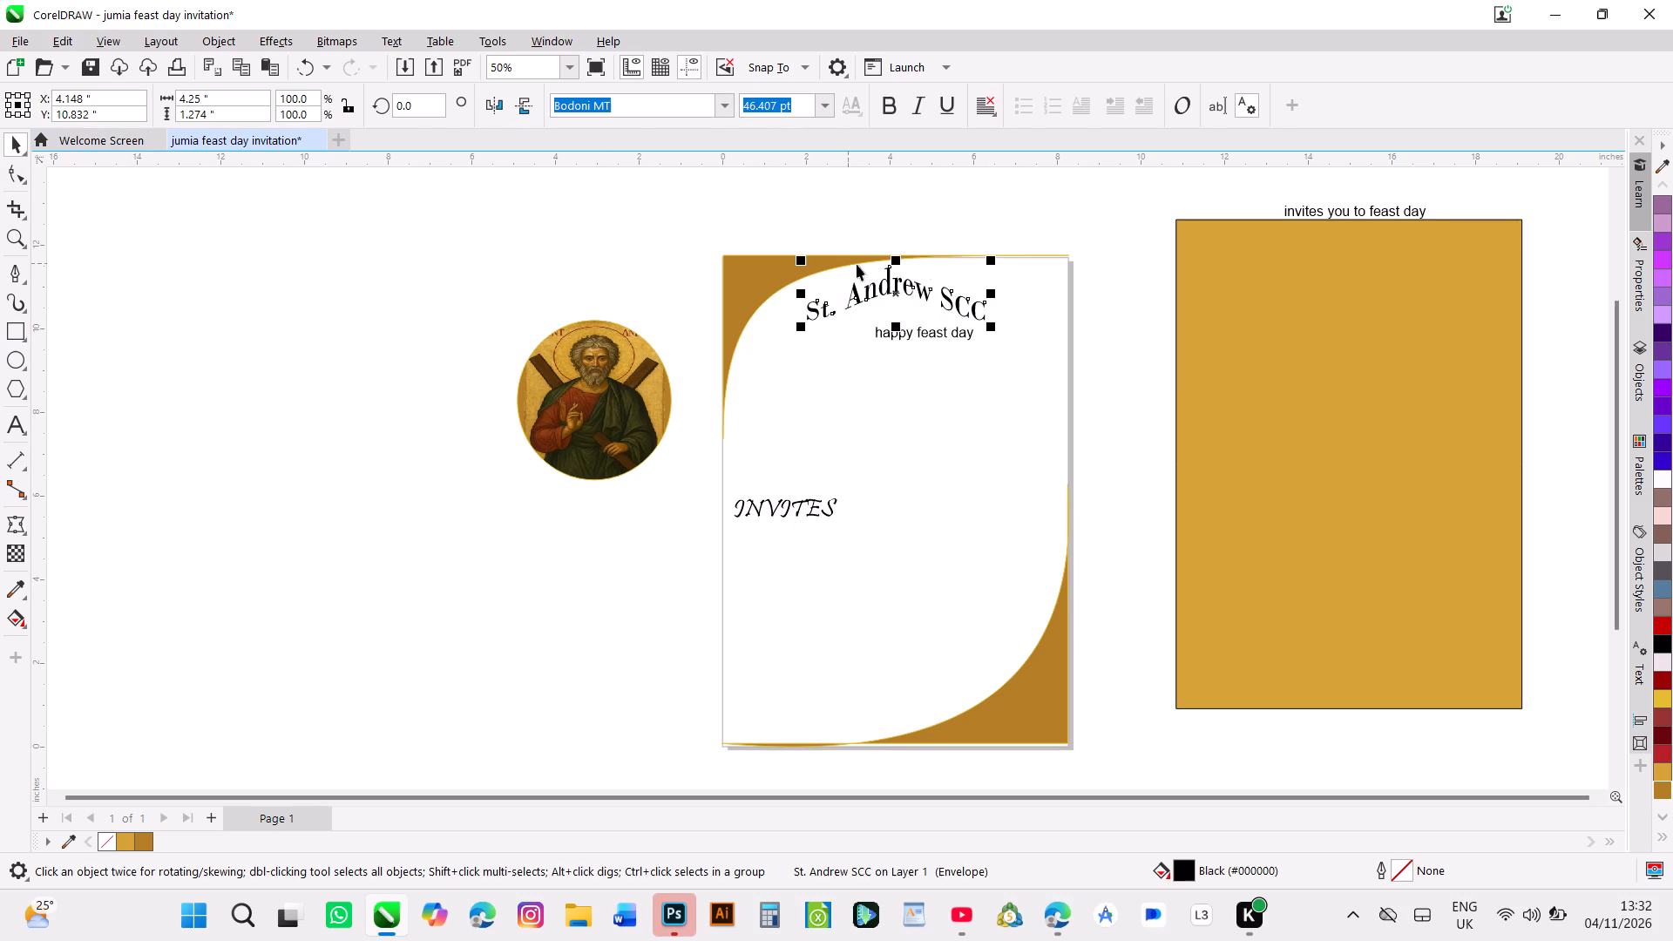
Move the arched "St. Andrew SCC" text over the top of the picture-filled ellipse, at about X -3.07, Y 10.35 inches, and deselect it.
drag(899, 291, 570, 320)
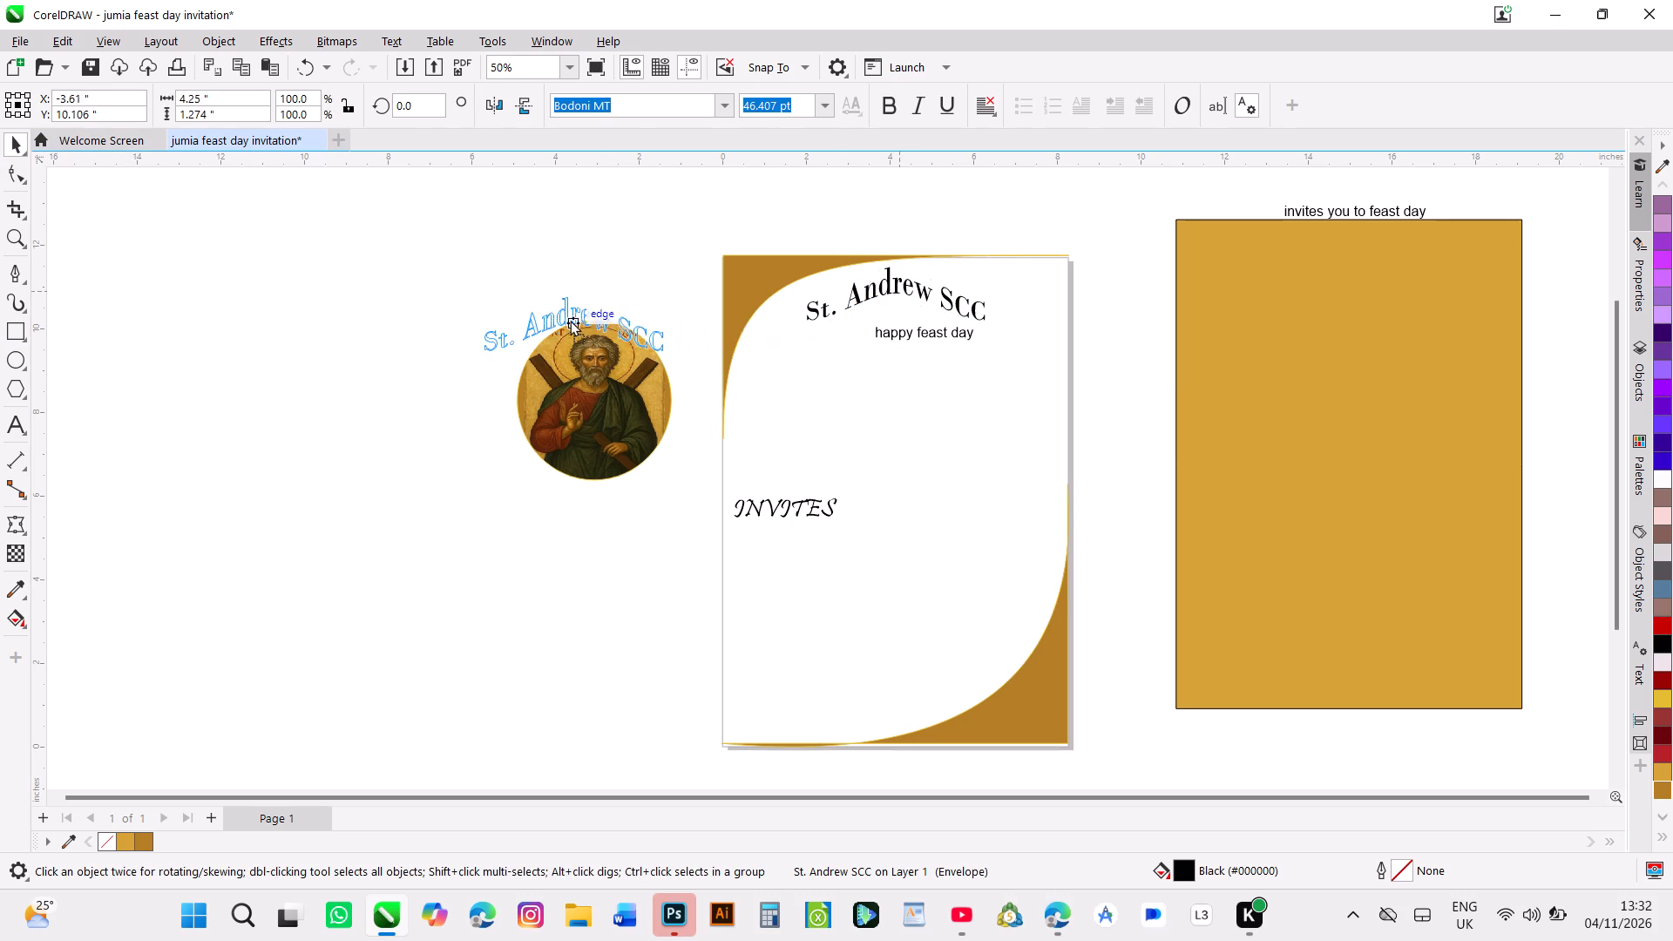
drag(570, 320, 598, 314)
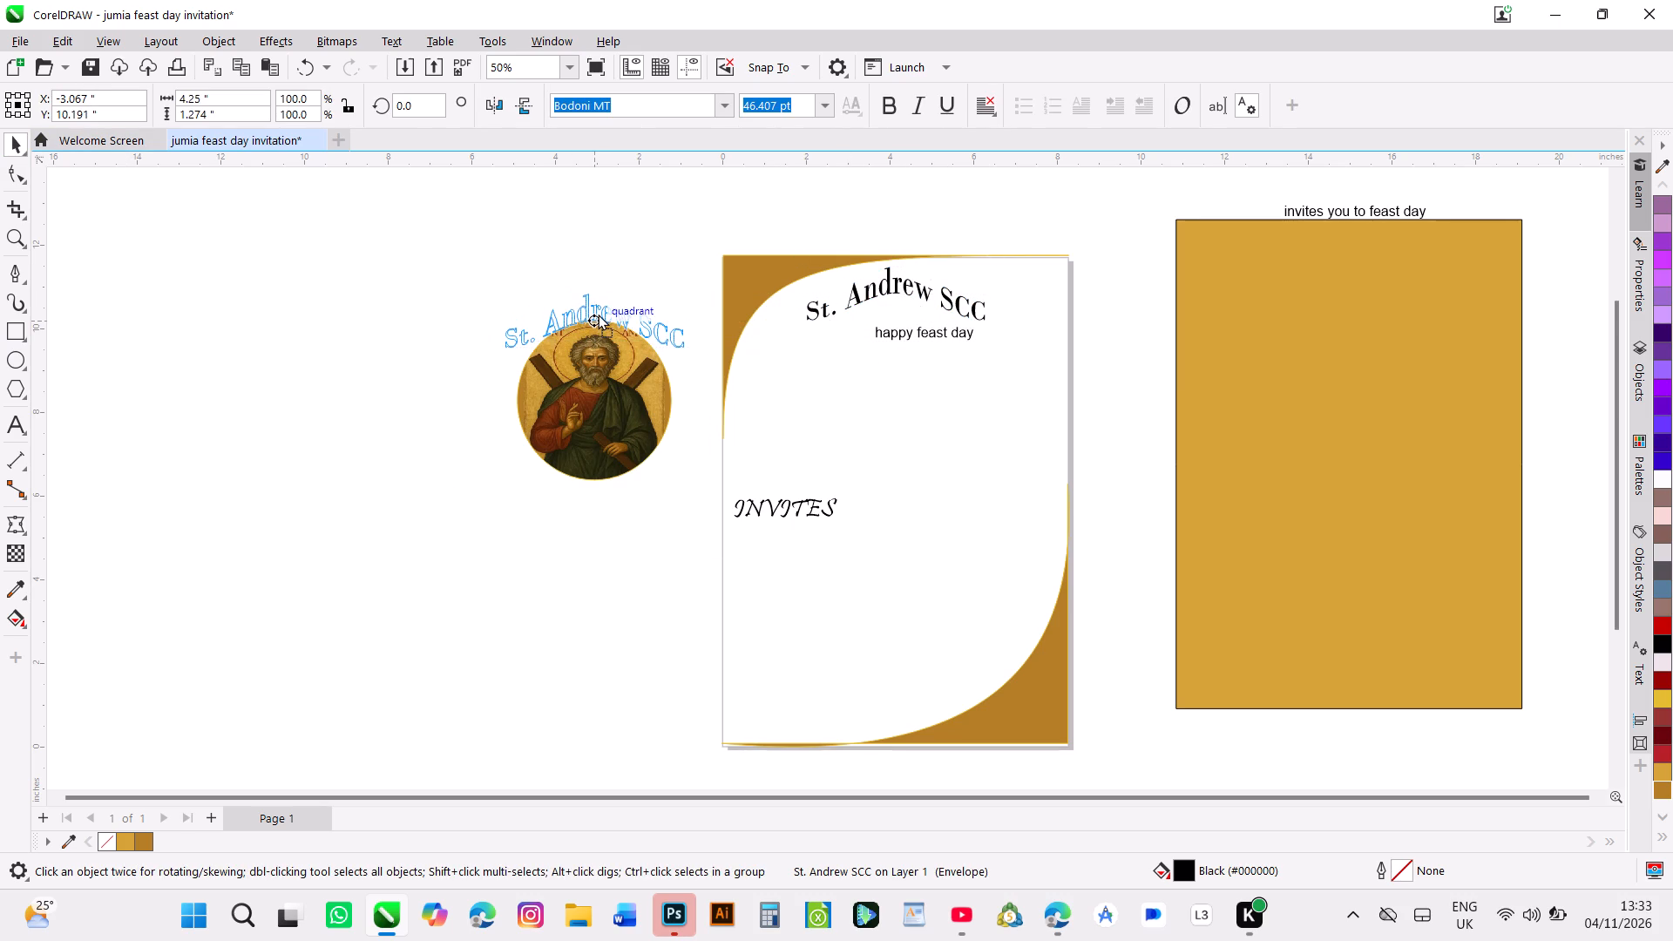
drag(598, 314, 598, 308)
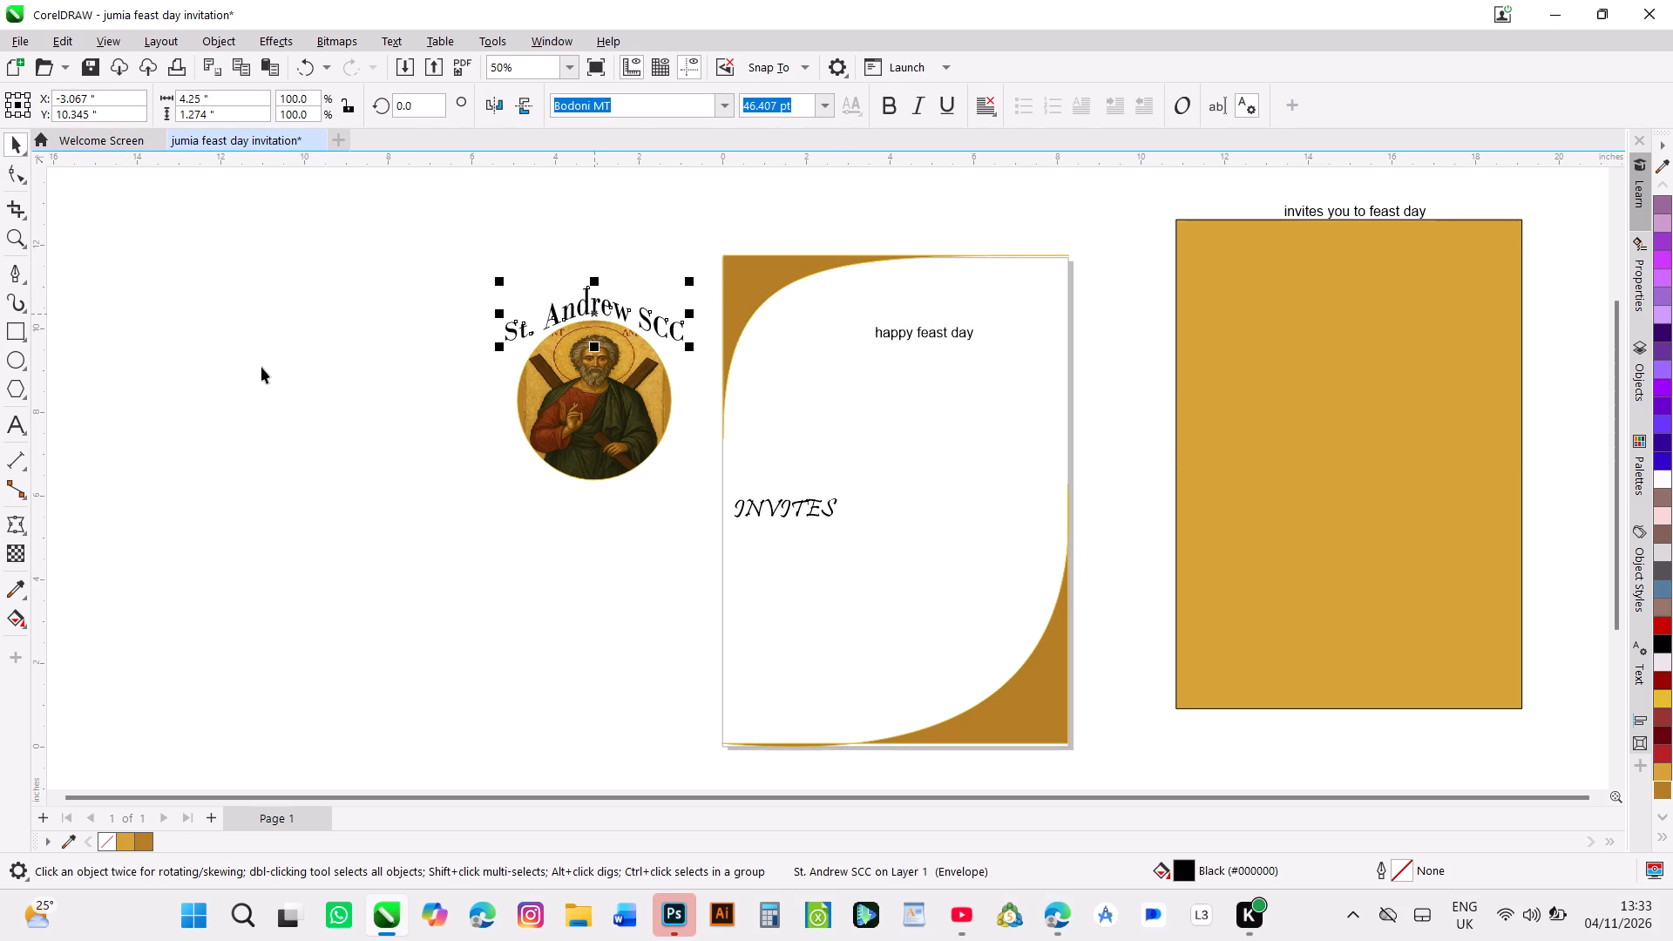
click(261, 318)
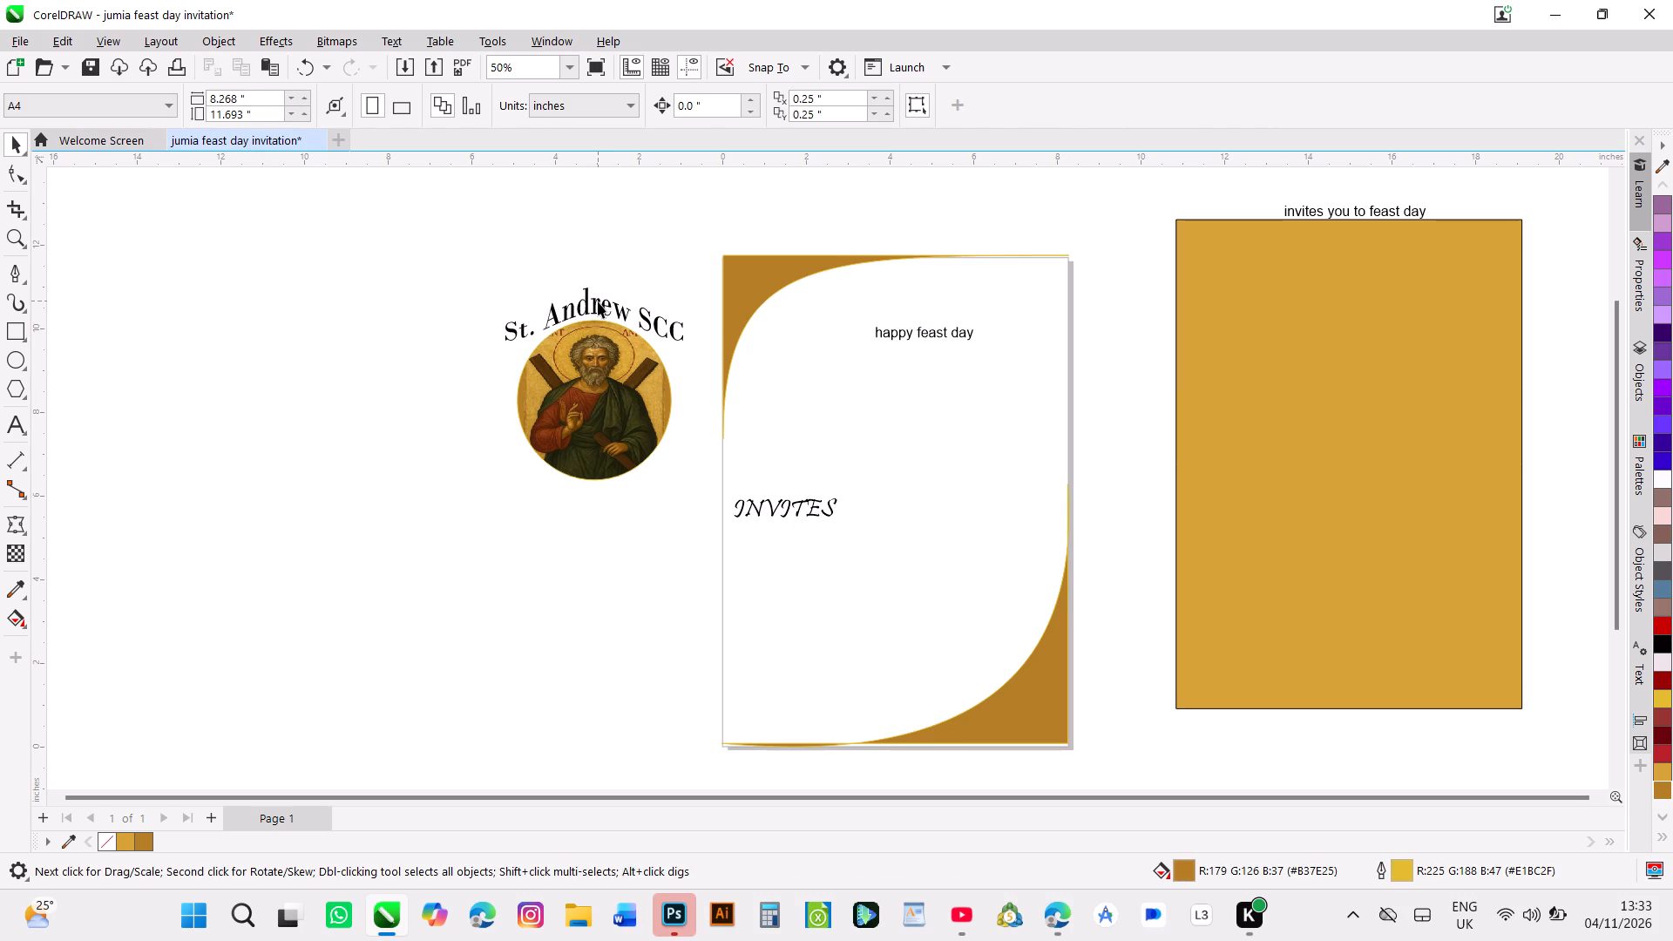
Lower the bottom-left Envelope node of the arched "St. Andrew SCC" text straight down by about 0.48 inches.
click(598, 301)
click(11, 531)
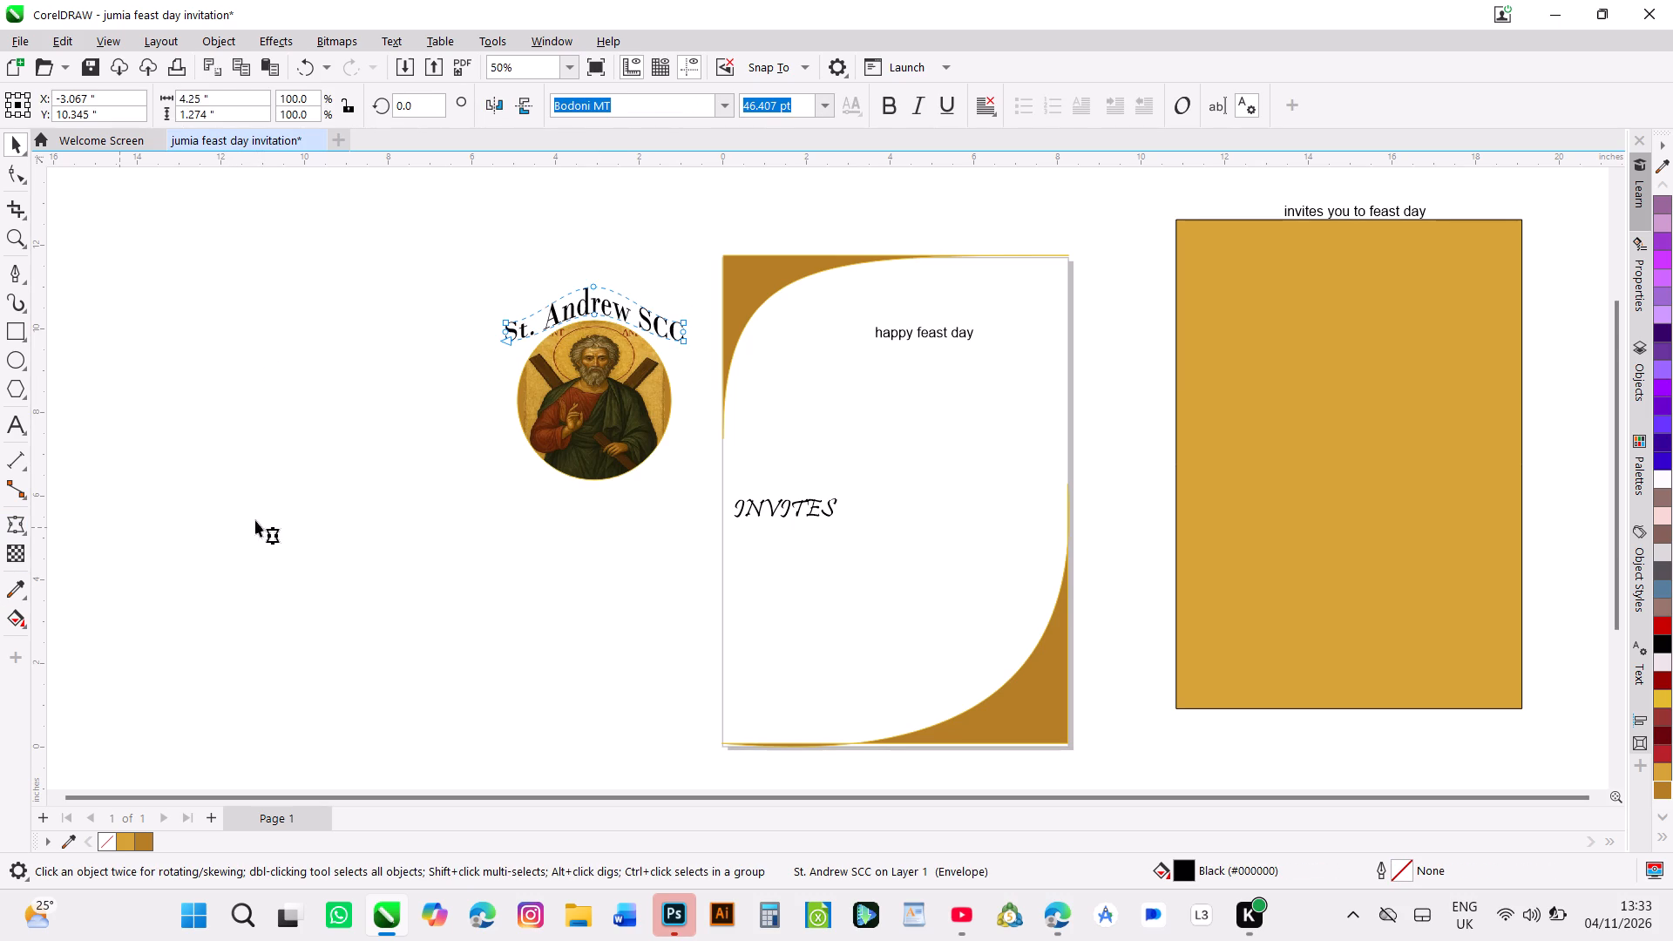
drag(508, 342, 508, 362)
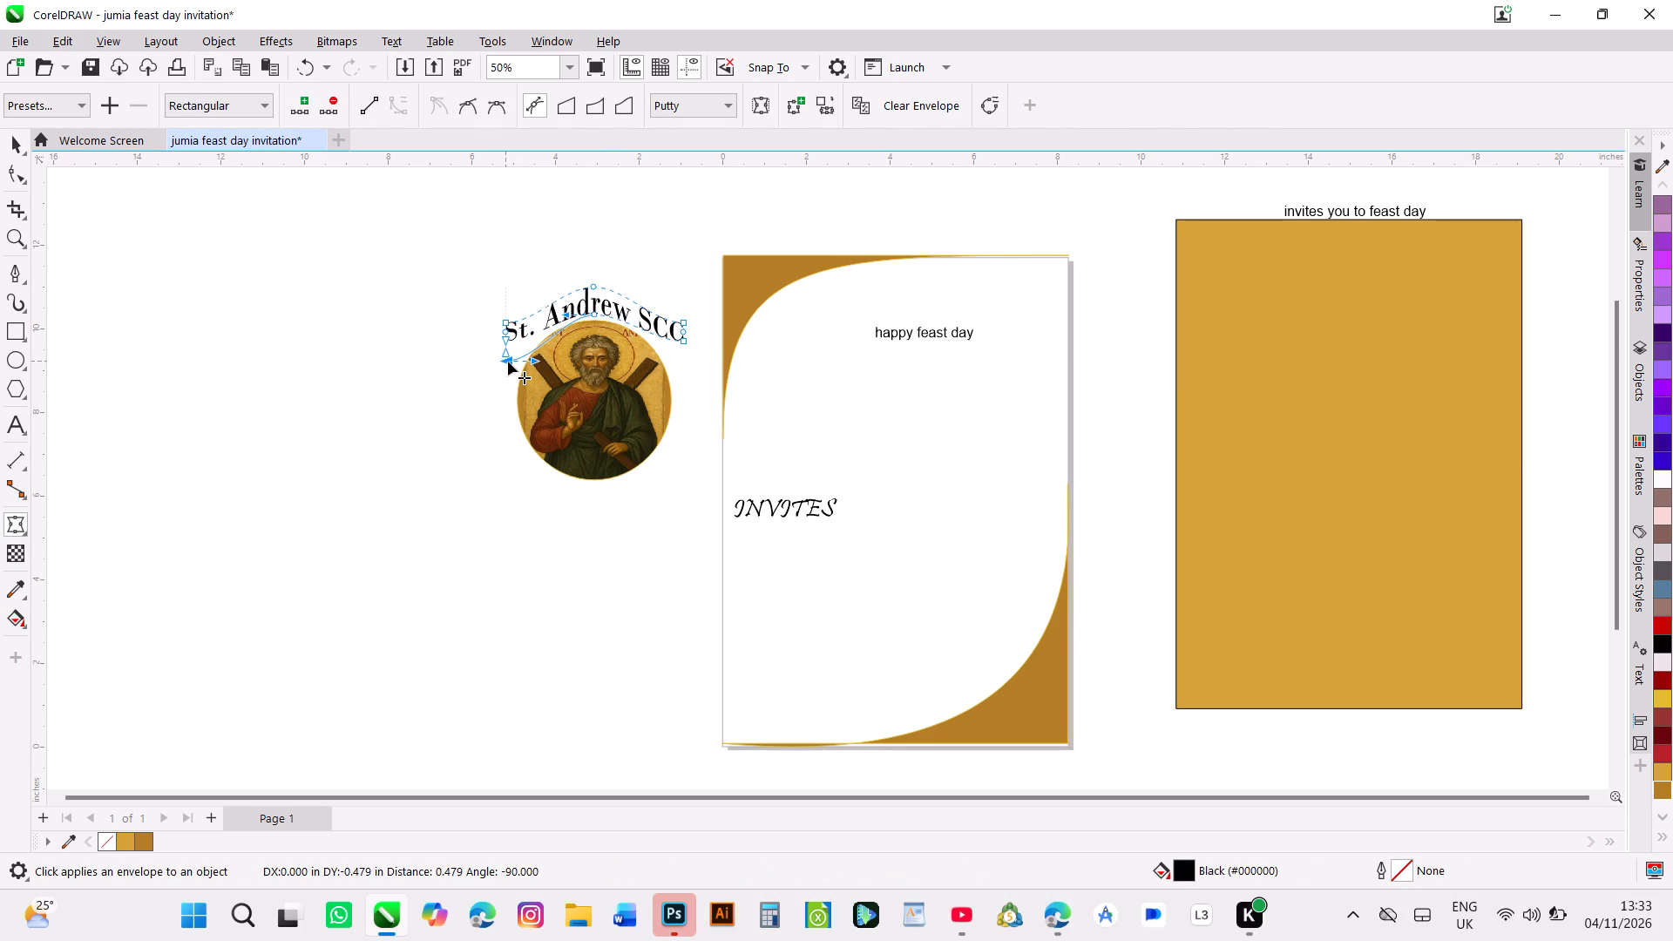
drag(508, 362, 507, 362)
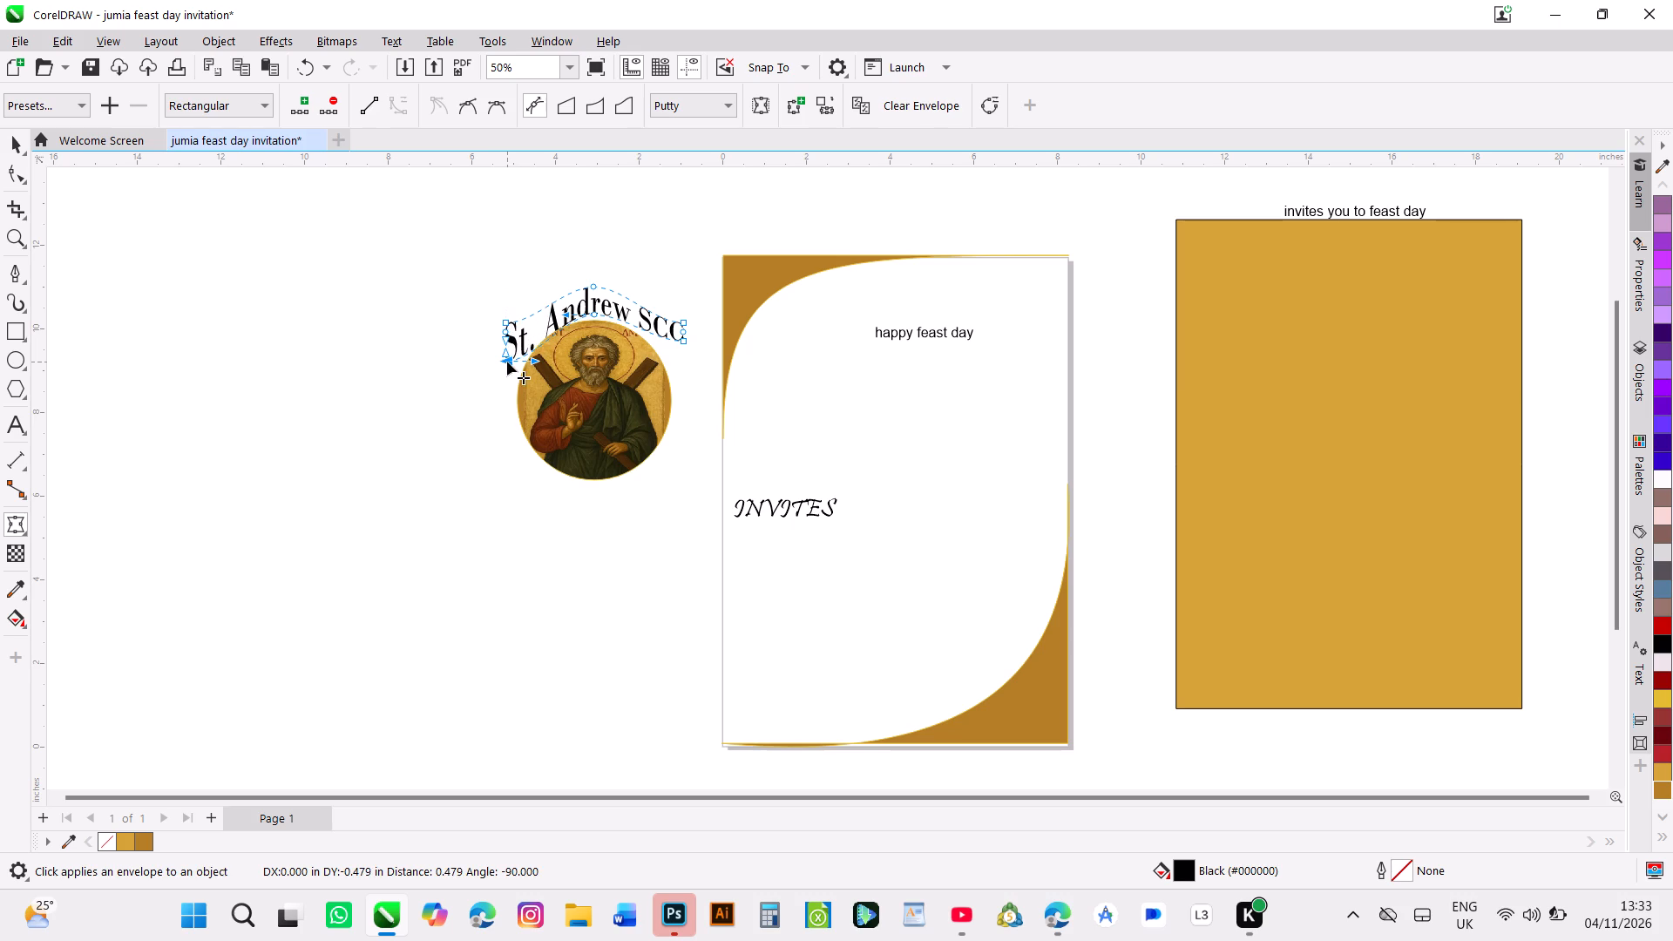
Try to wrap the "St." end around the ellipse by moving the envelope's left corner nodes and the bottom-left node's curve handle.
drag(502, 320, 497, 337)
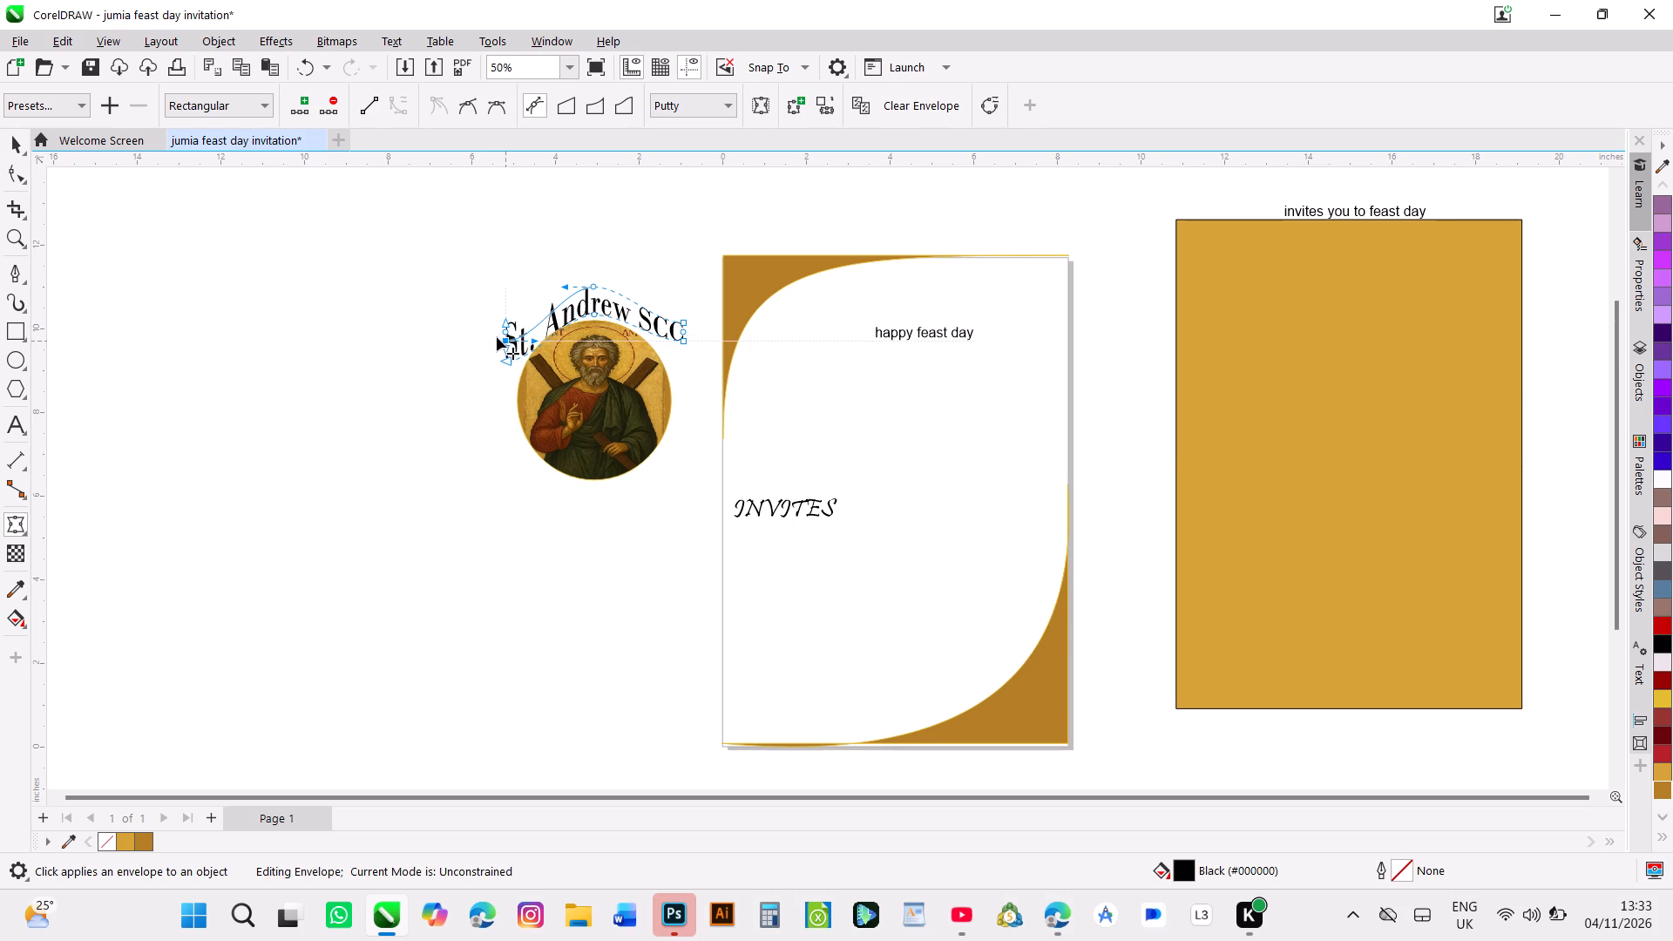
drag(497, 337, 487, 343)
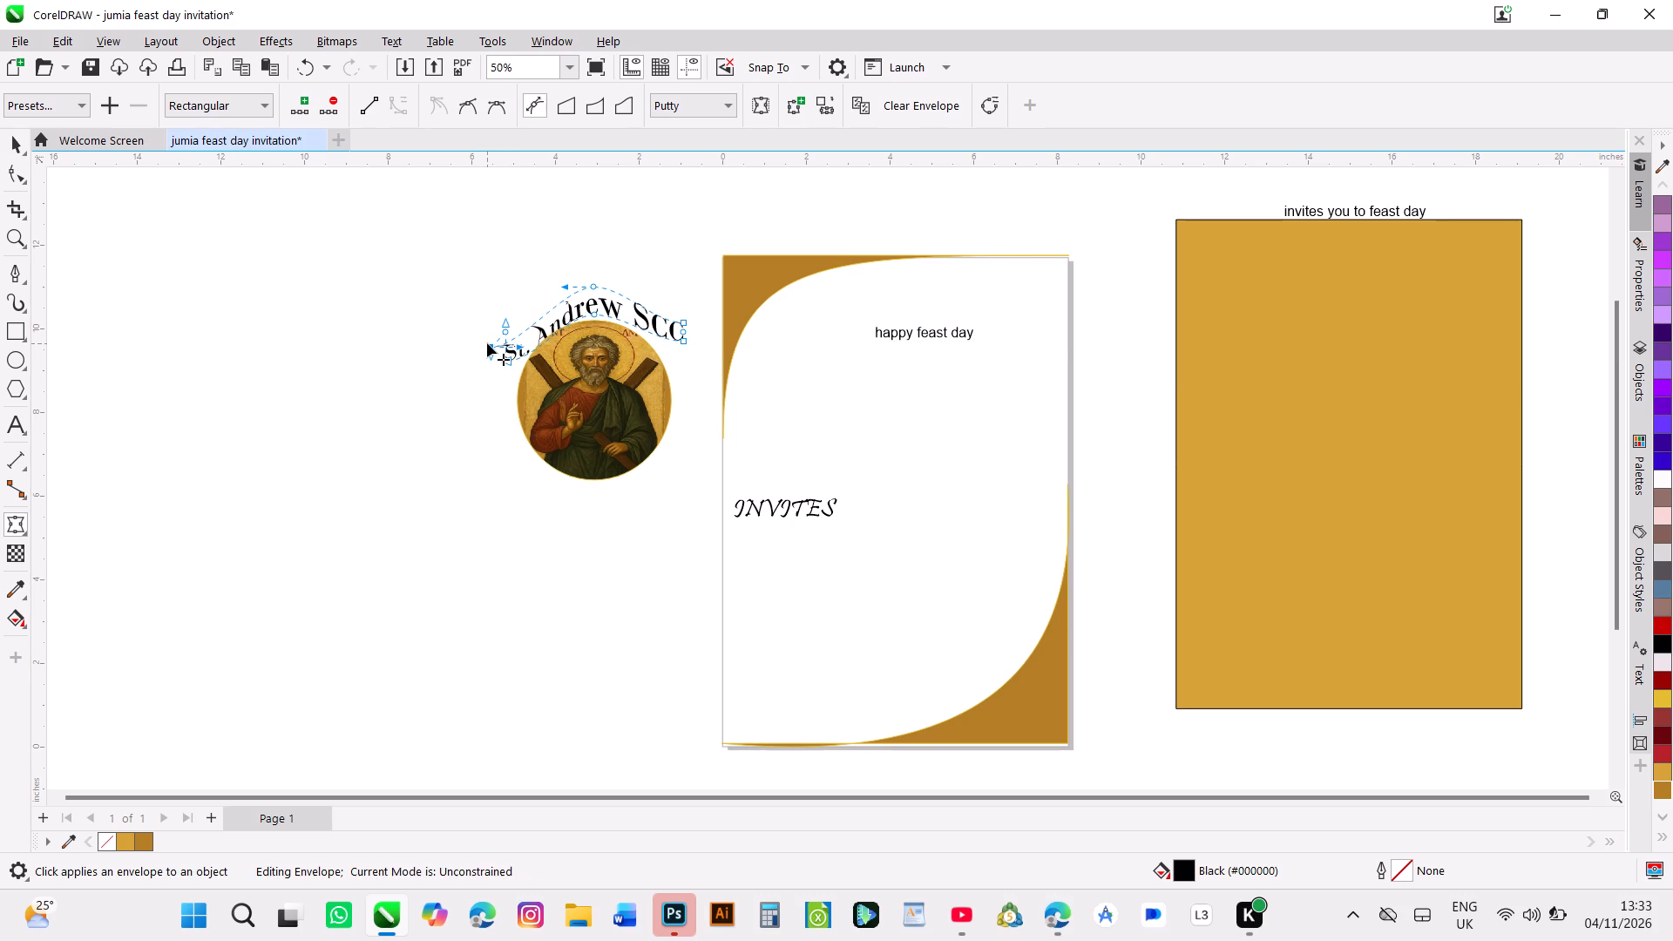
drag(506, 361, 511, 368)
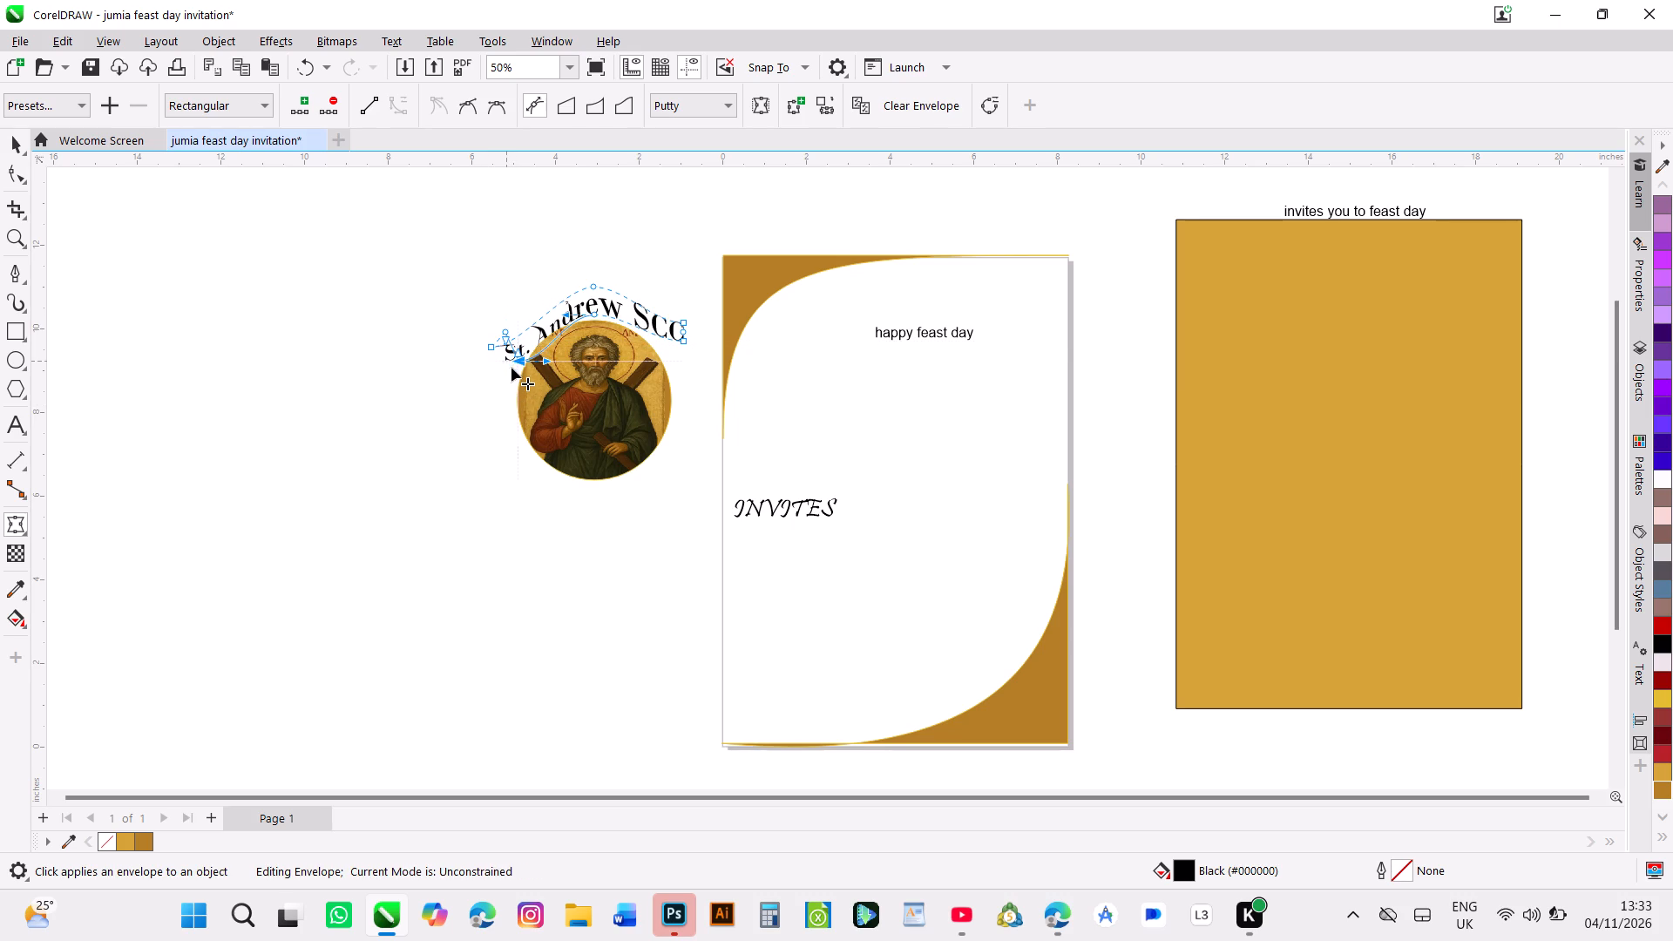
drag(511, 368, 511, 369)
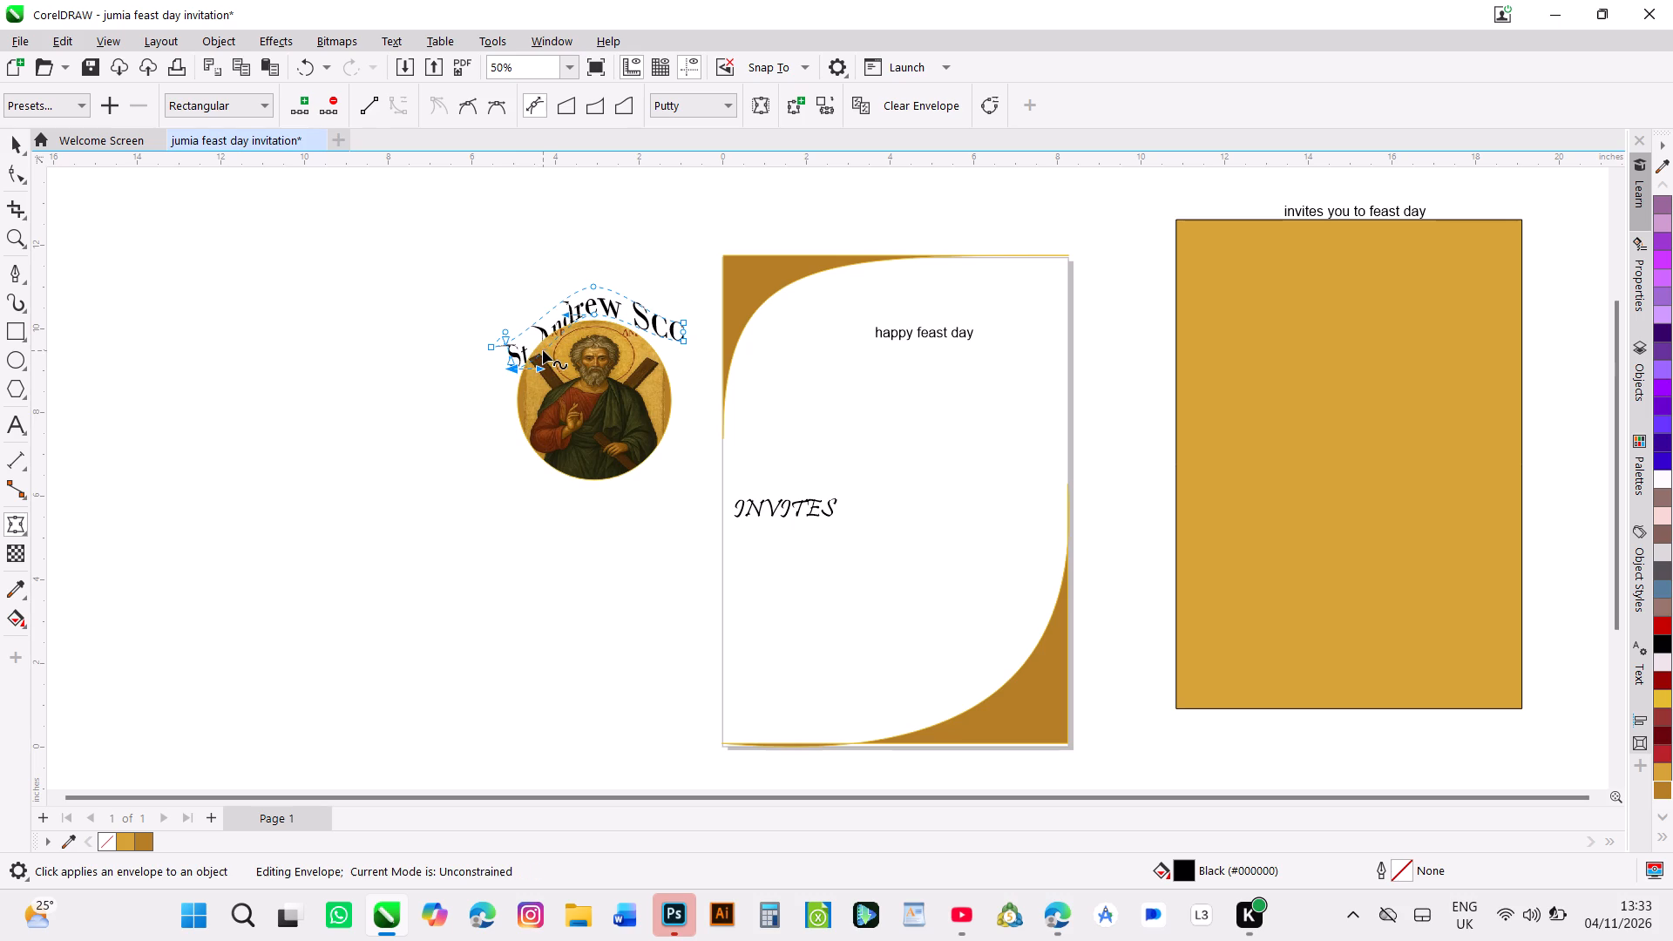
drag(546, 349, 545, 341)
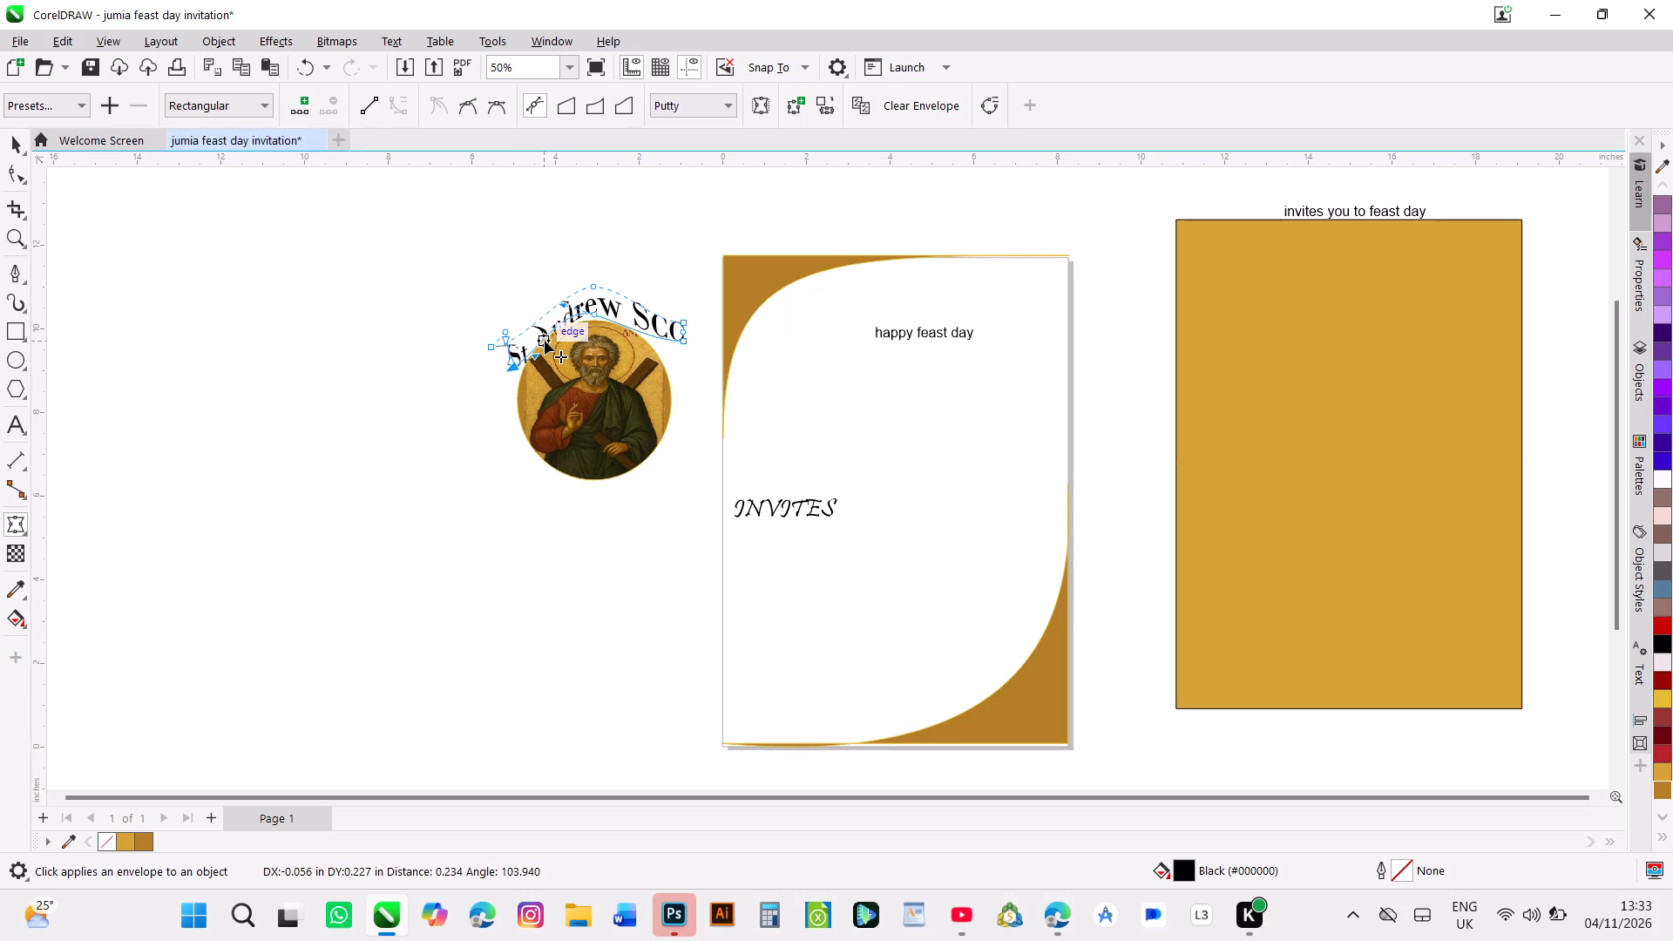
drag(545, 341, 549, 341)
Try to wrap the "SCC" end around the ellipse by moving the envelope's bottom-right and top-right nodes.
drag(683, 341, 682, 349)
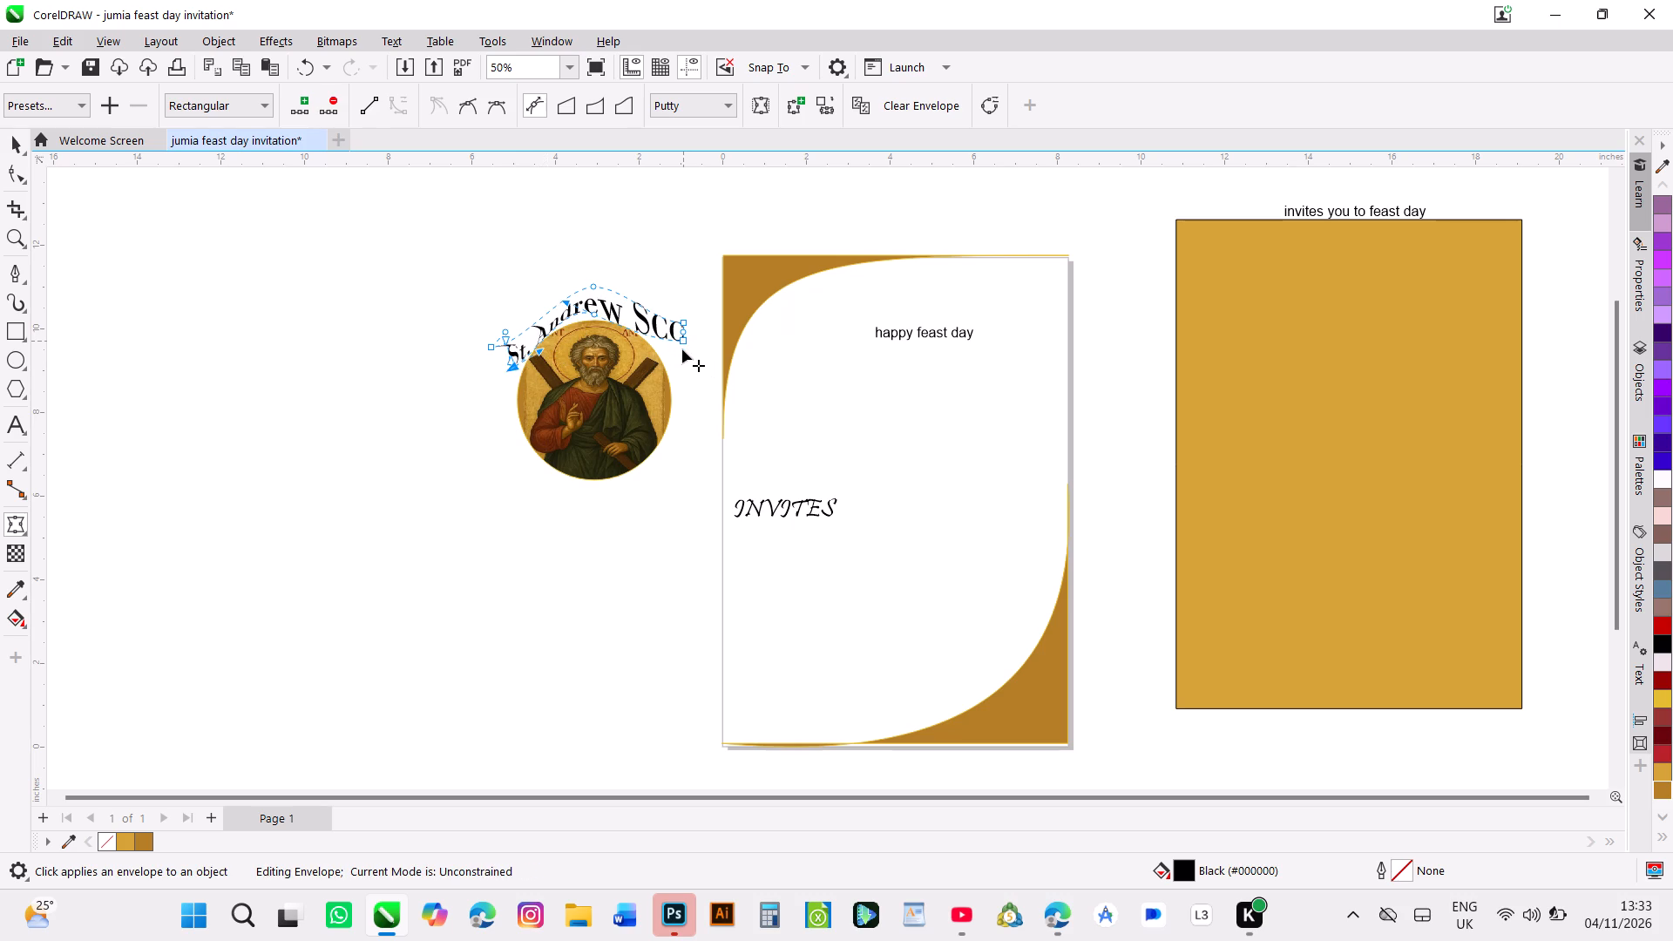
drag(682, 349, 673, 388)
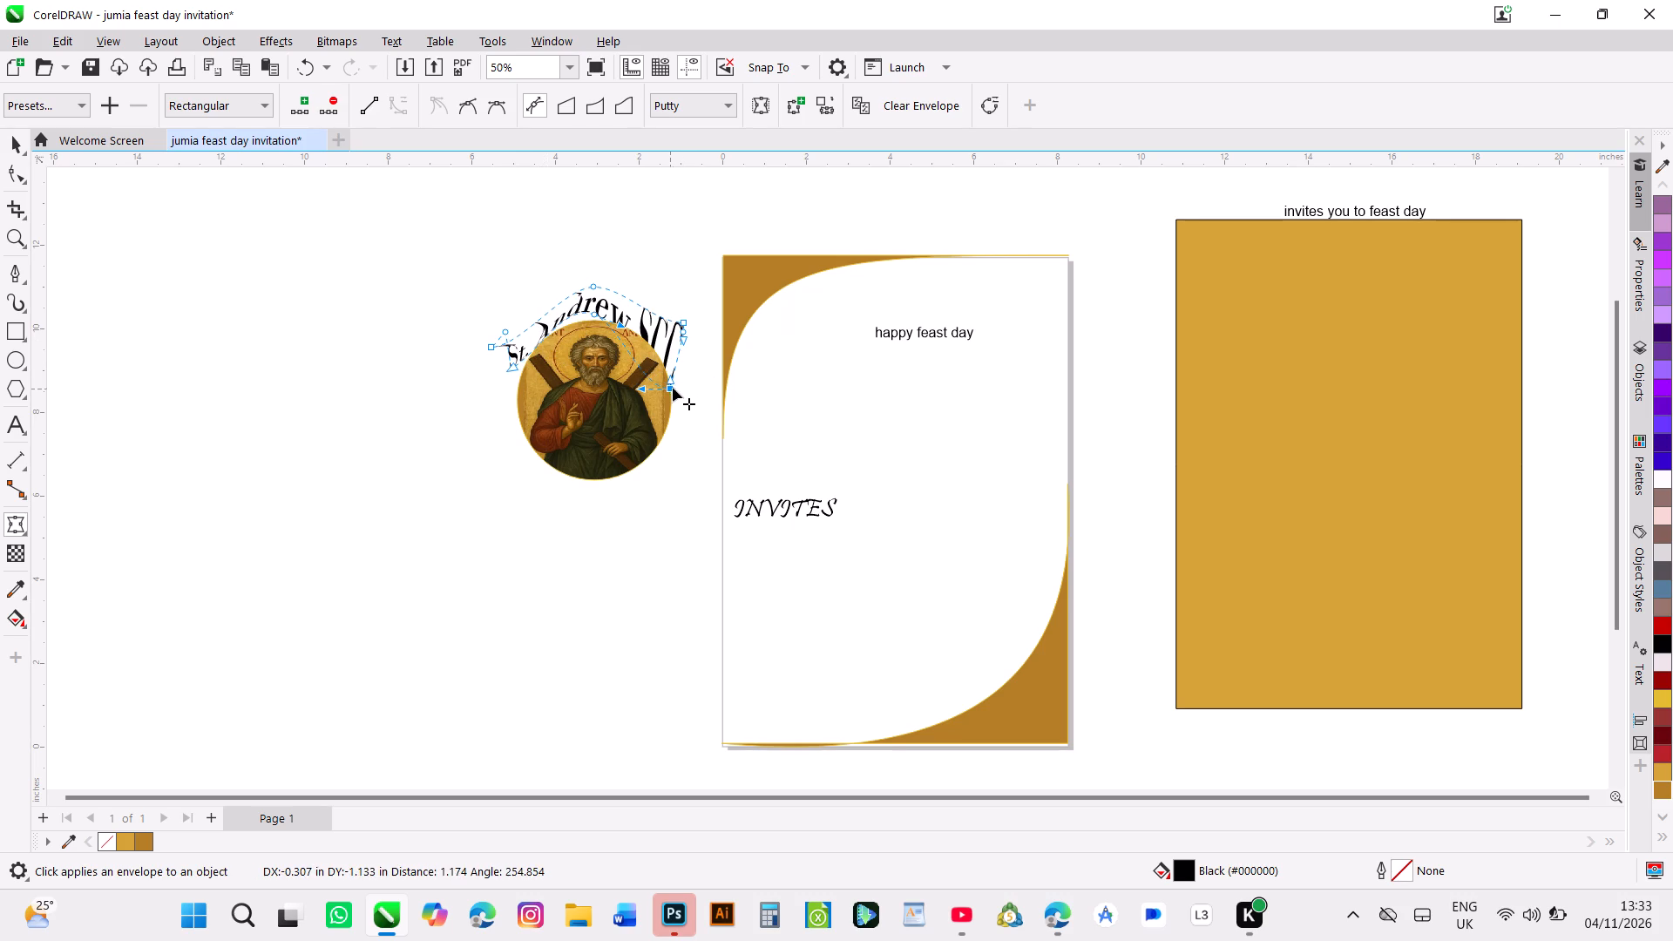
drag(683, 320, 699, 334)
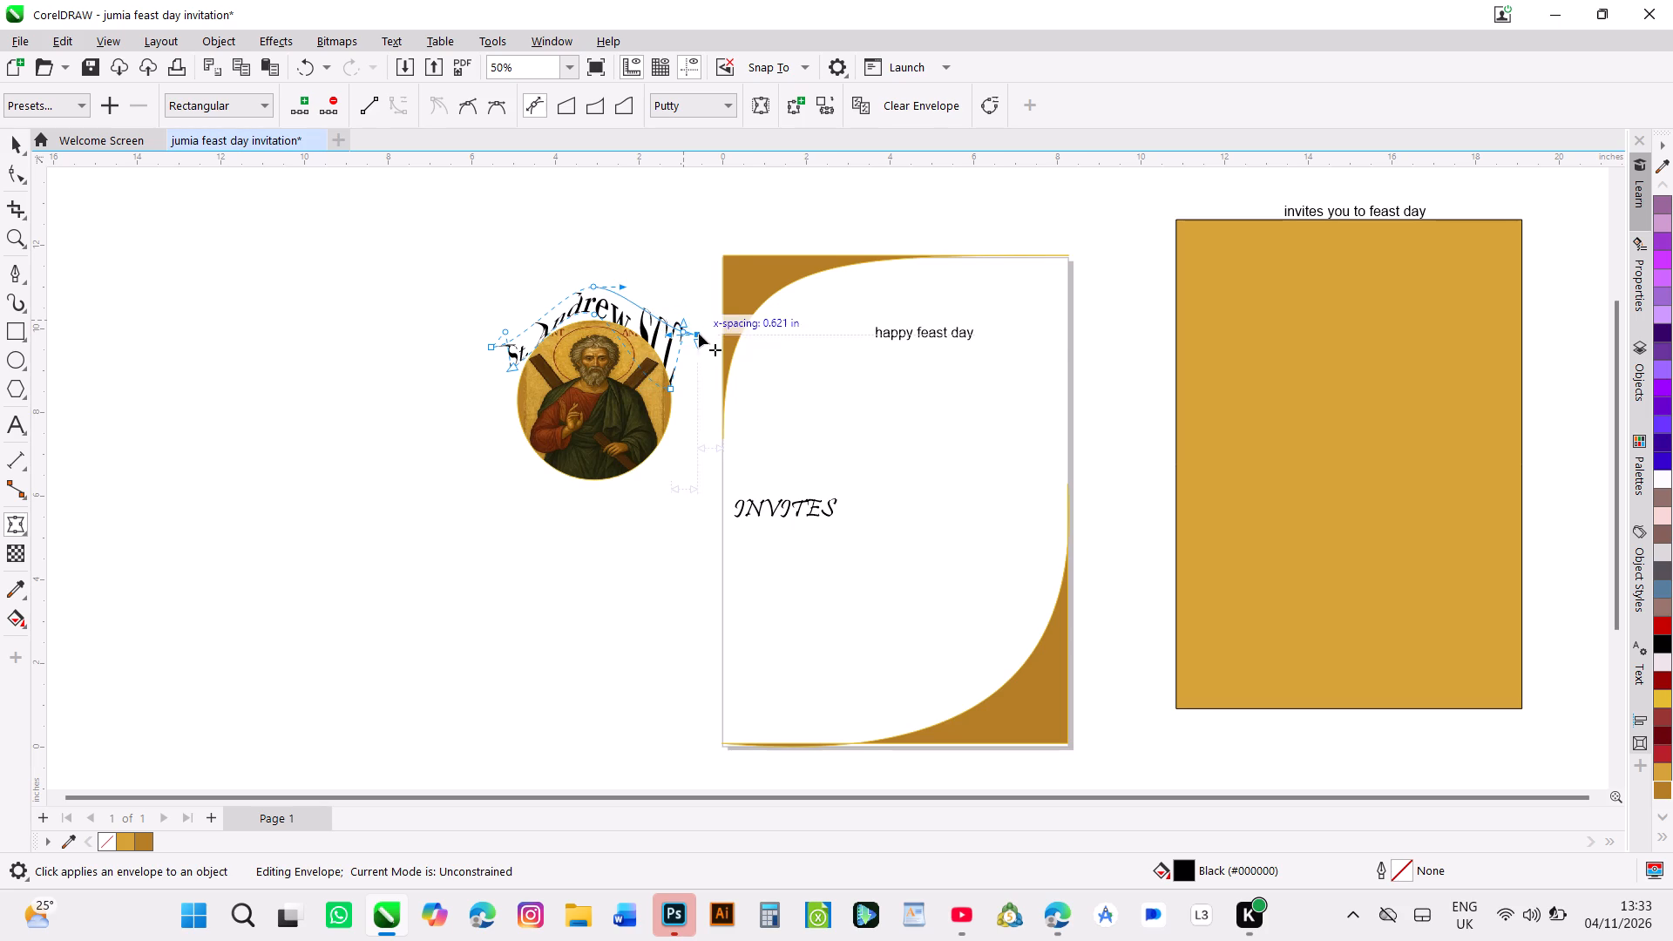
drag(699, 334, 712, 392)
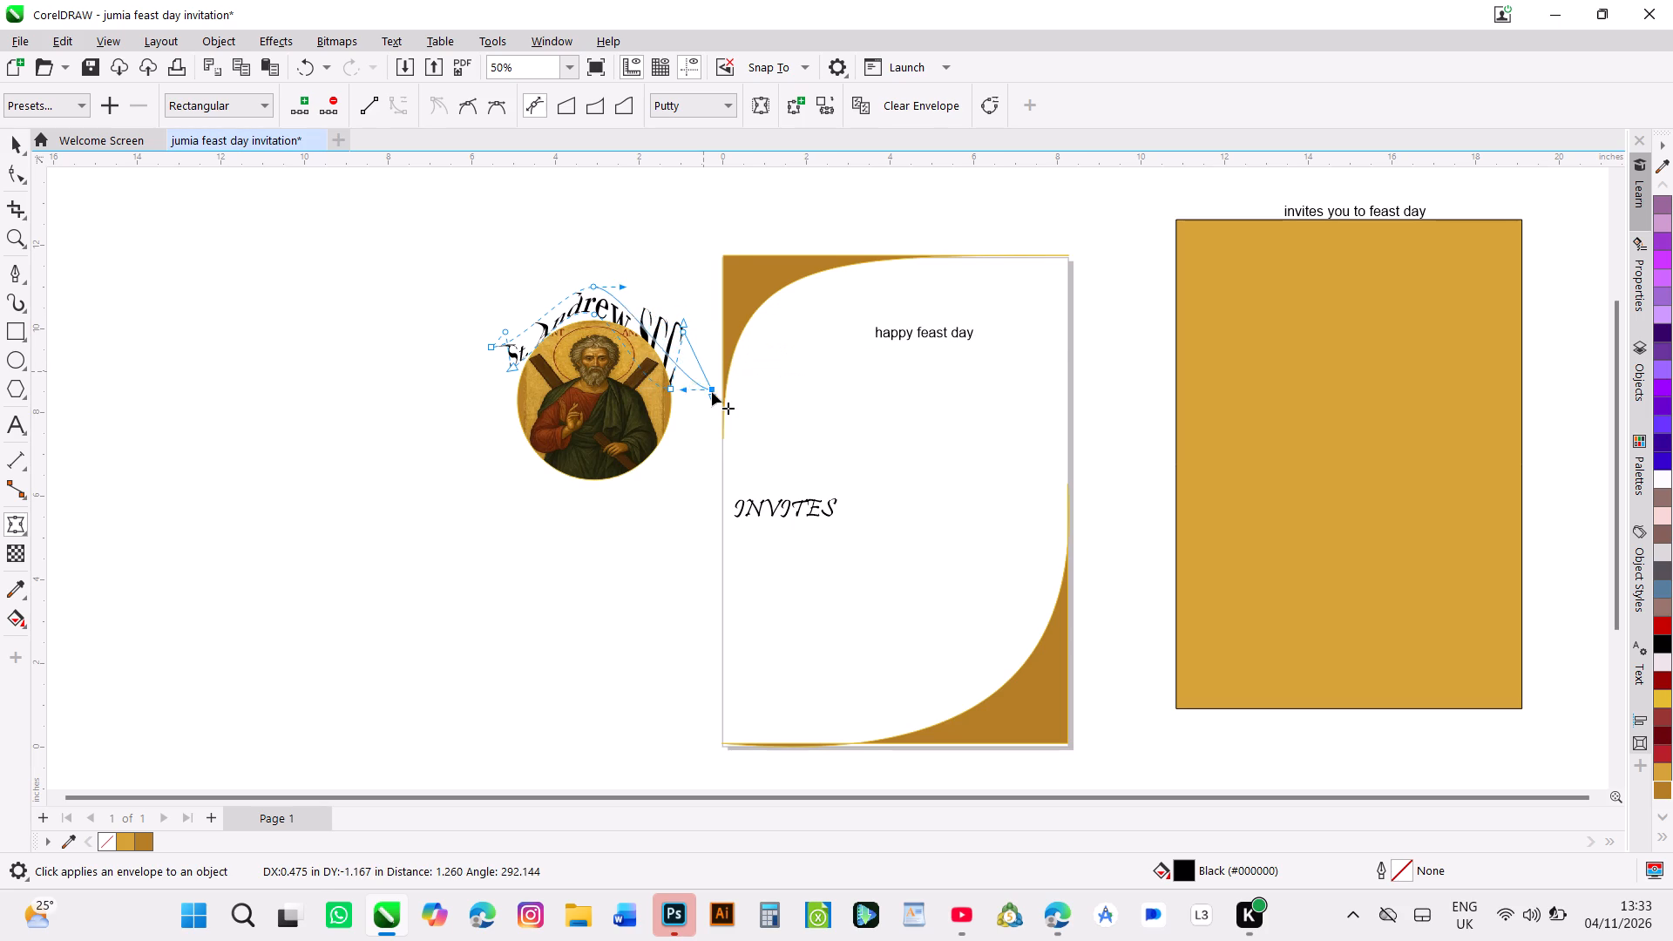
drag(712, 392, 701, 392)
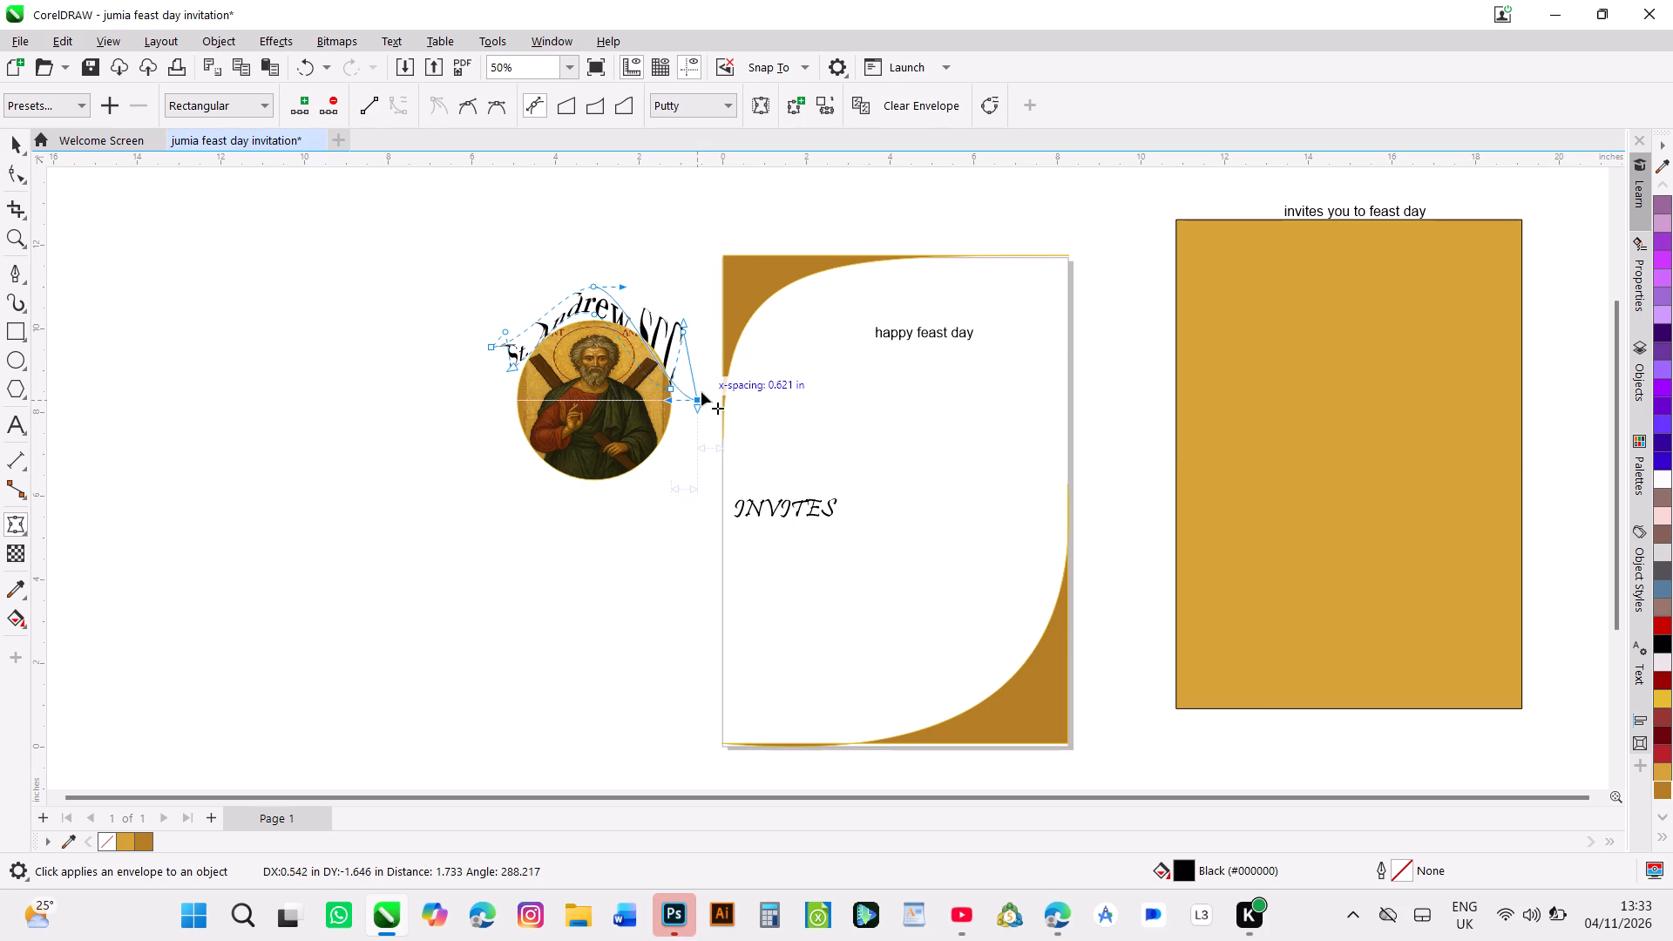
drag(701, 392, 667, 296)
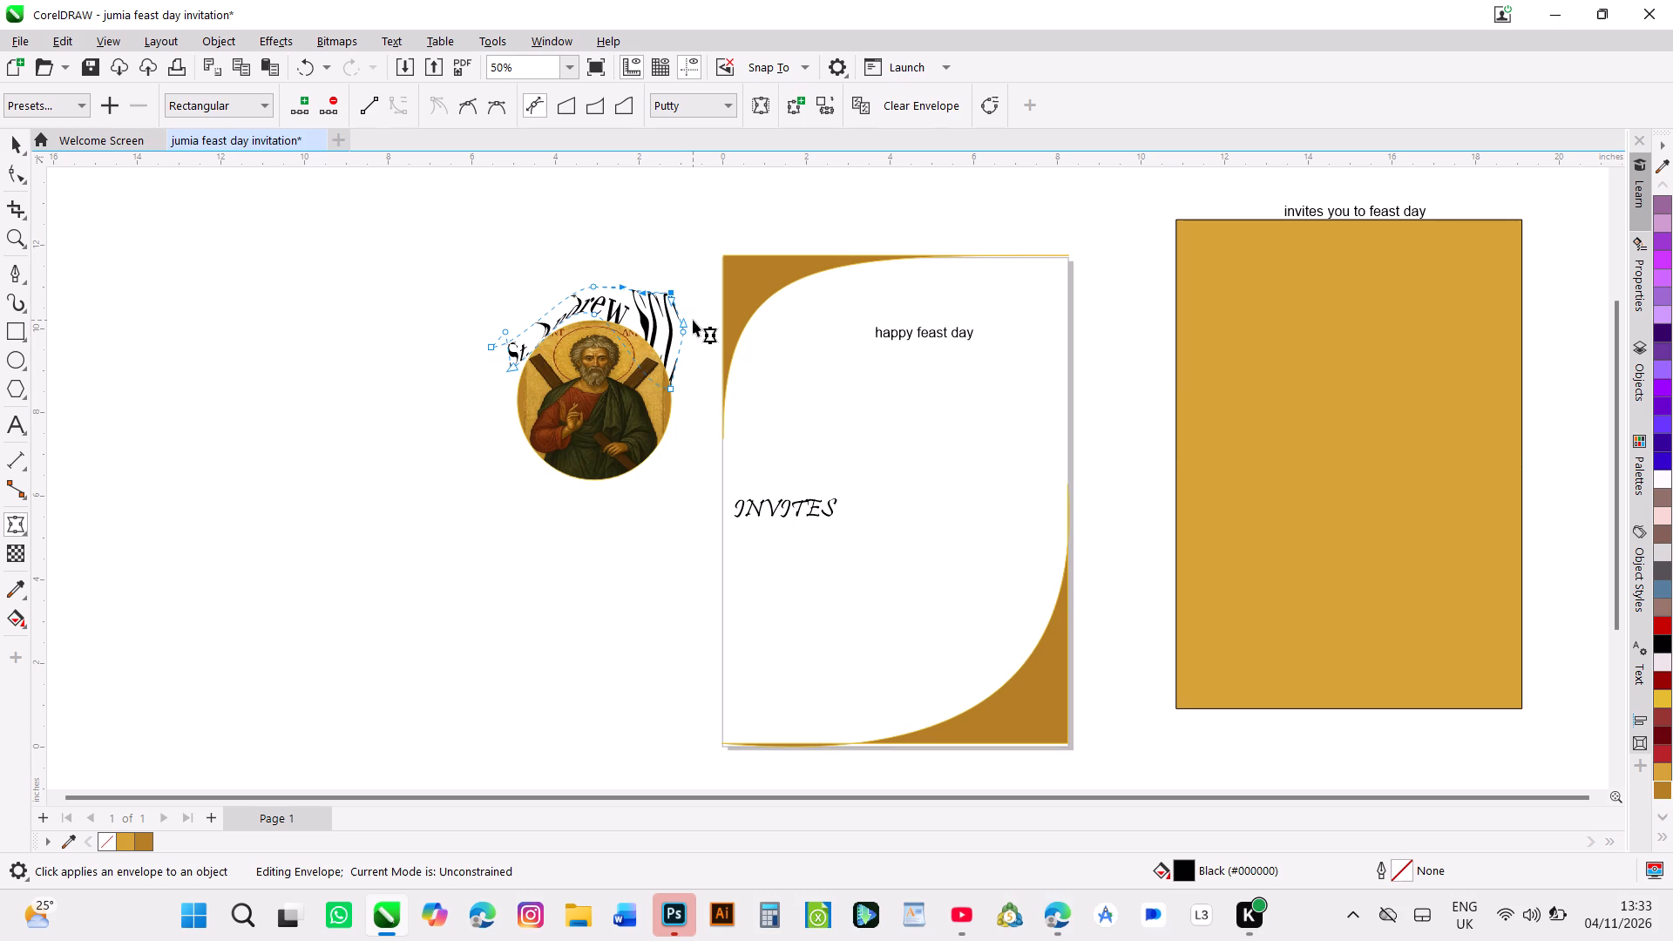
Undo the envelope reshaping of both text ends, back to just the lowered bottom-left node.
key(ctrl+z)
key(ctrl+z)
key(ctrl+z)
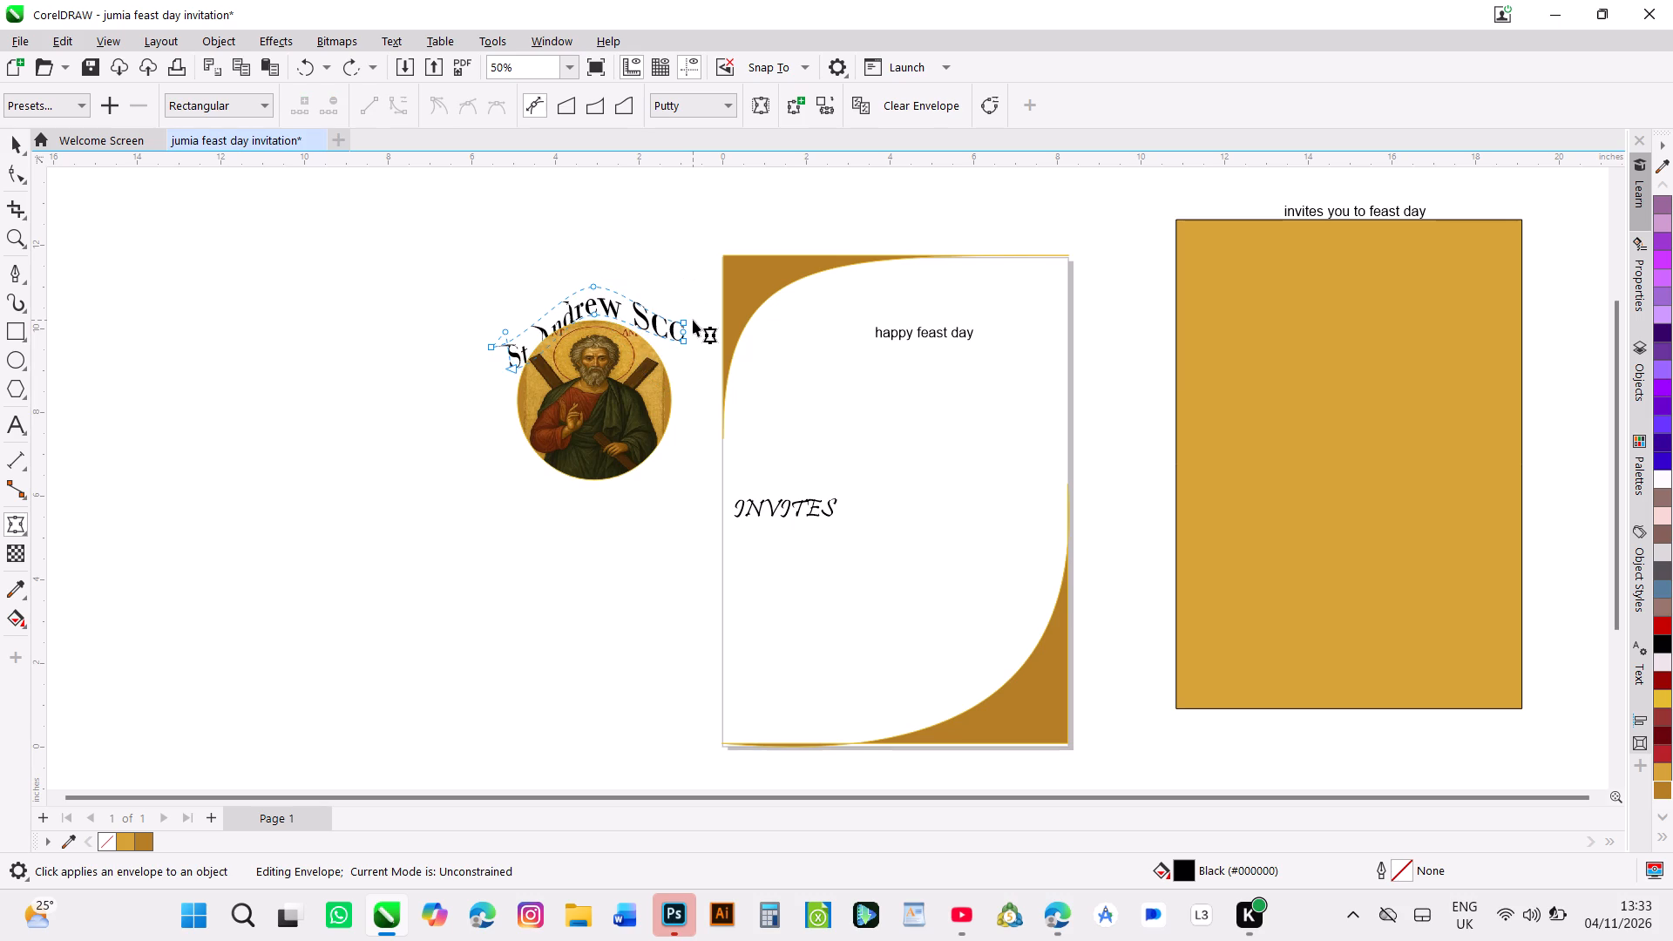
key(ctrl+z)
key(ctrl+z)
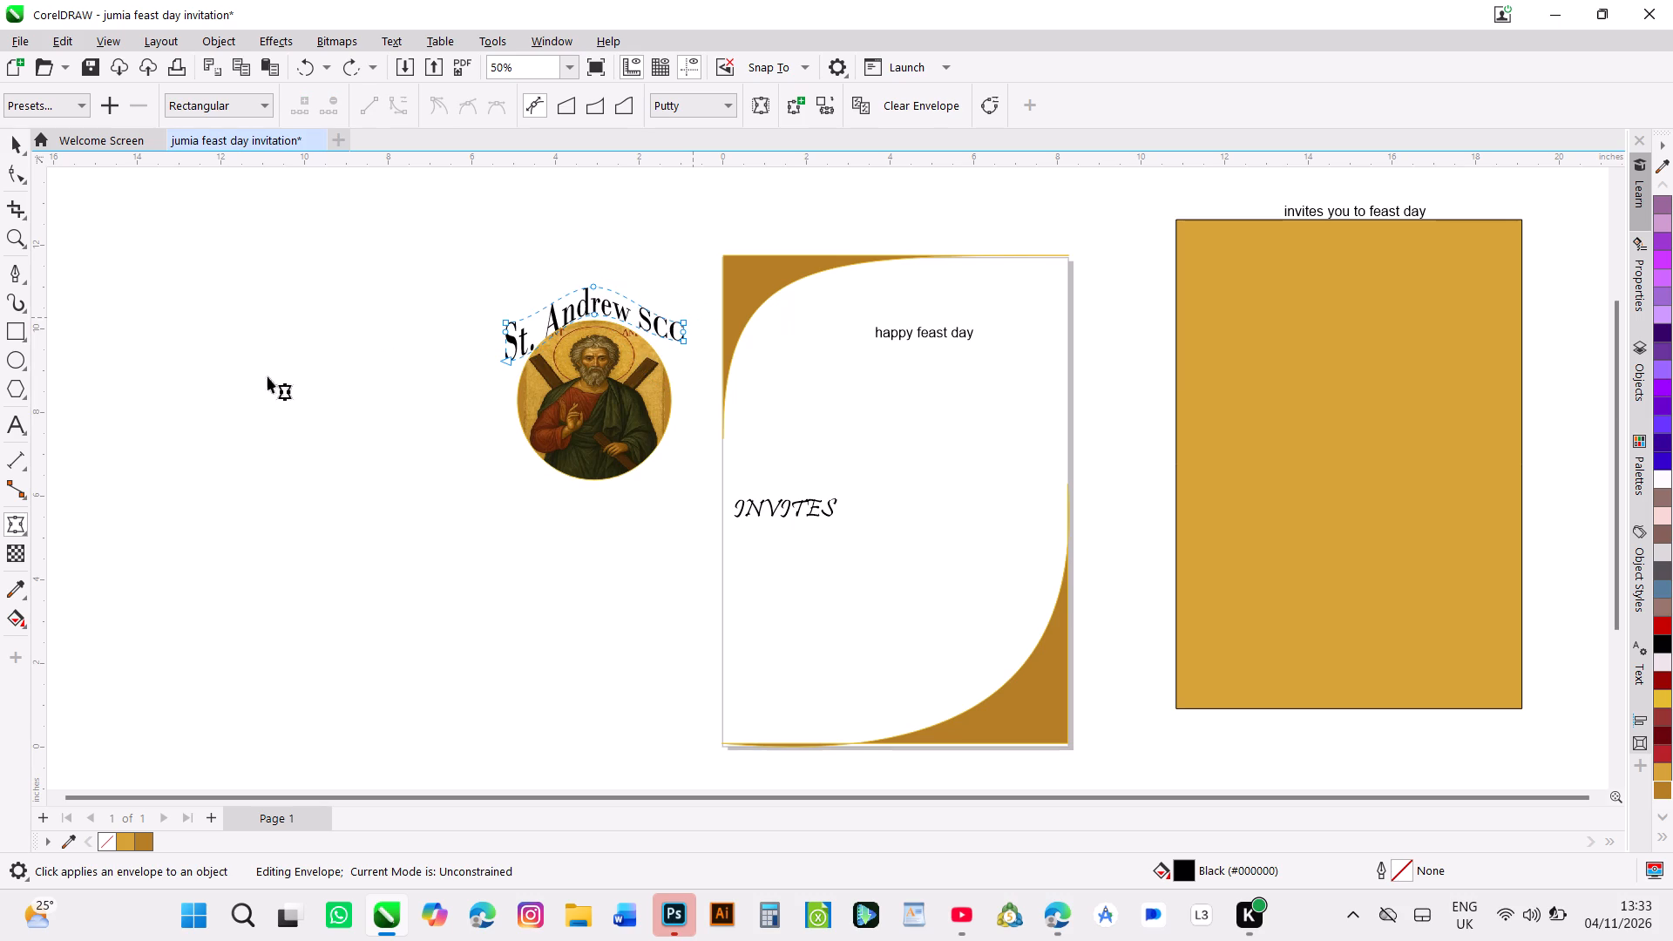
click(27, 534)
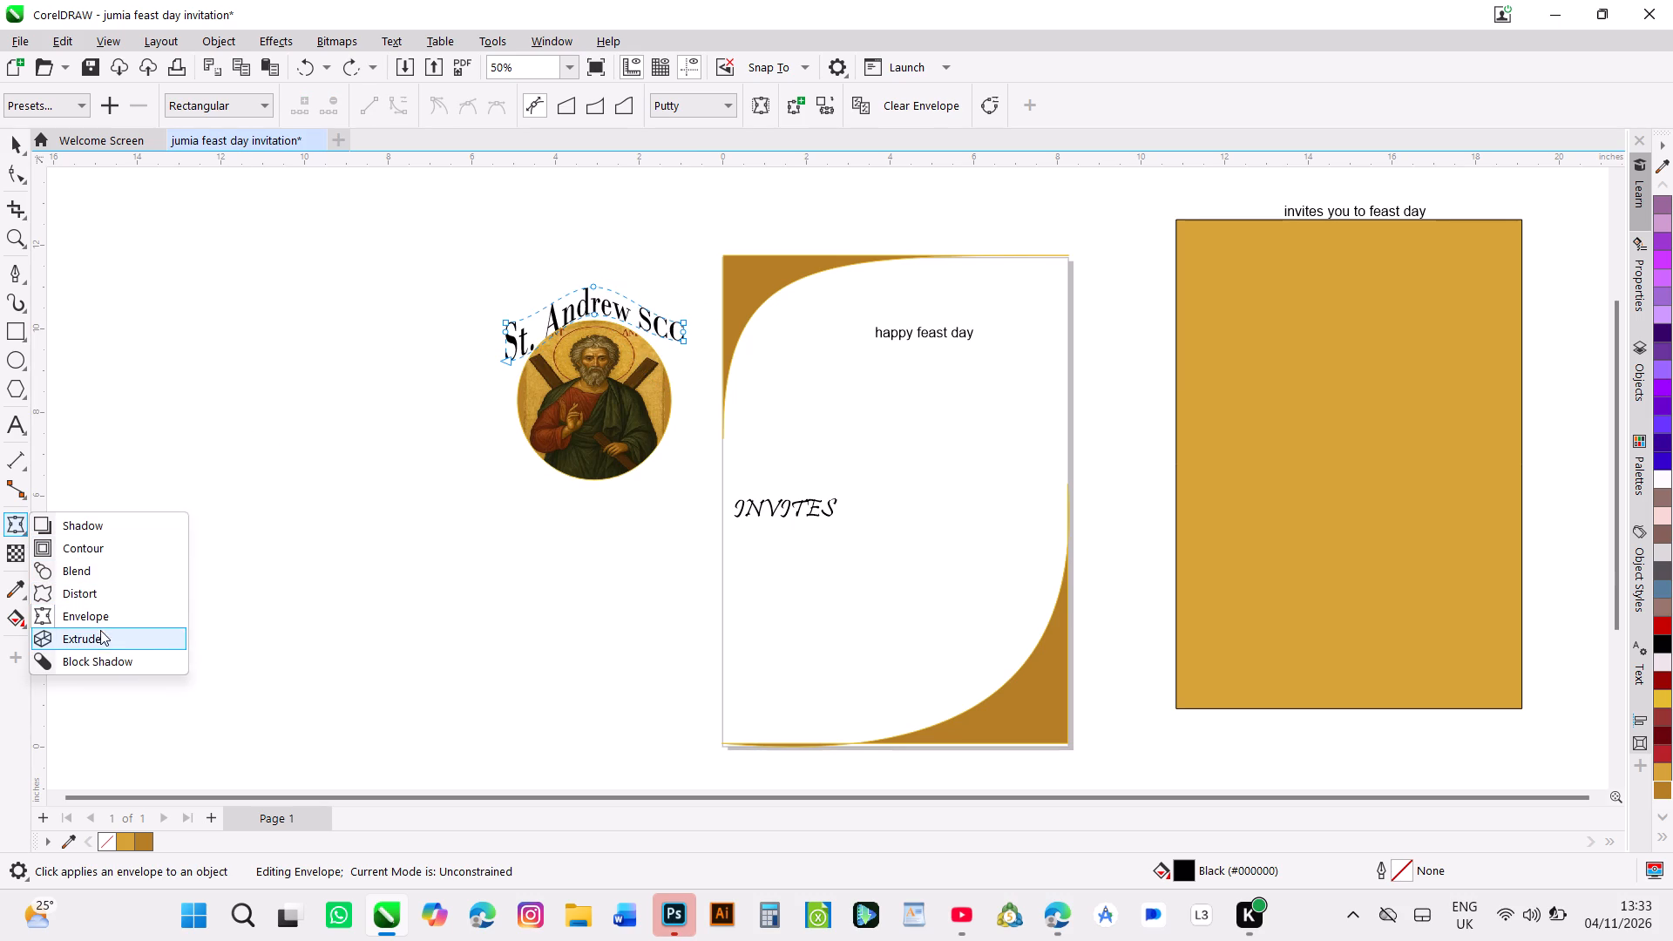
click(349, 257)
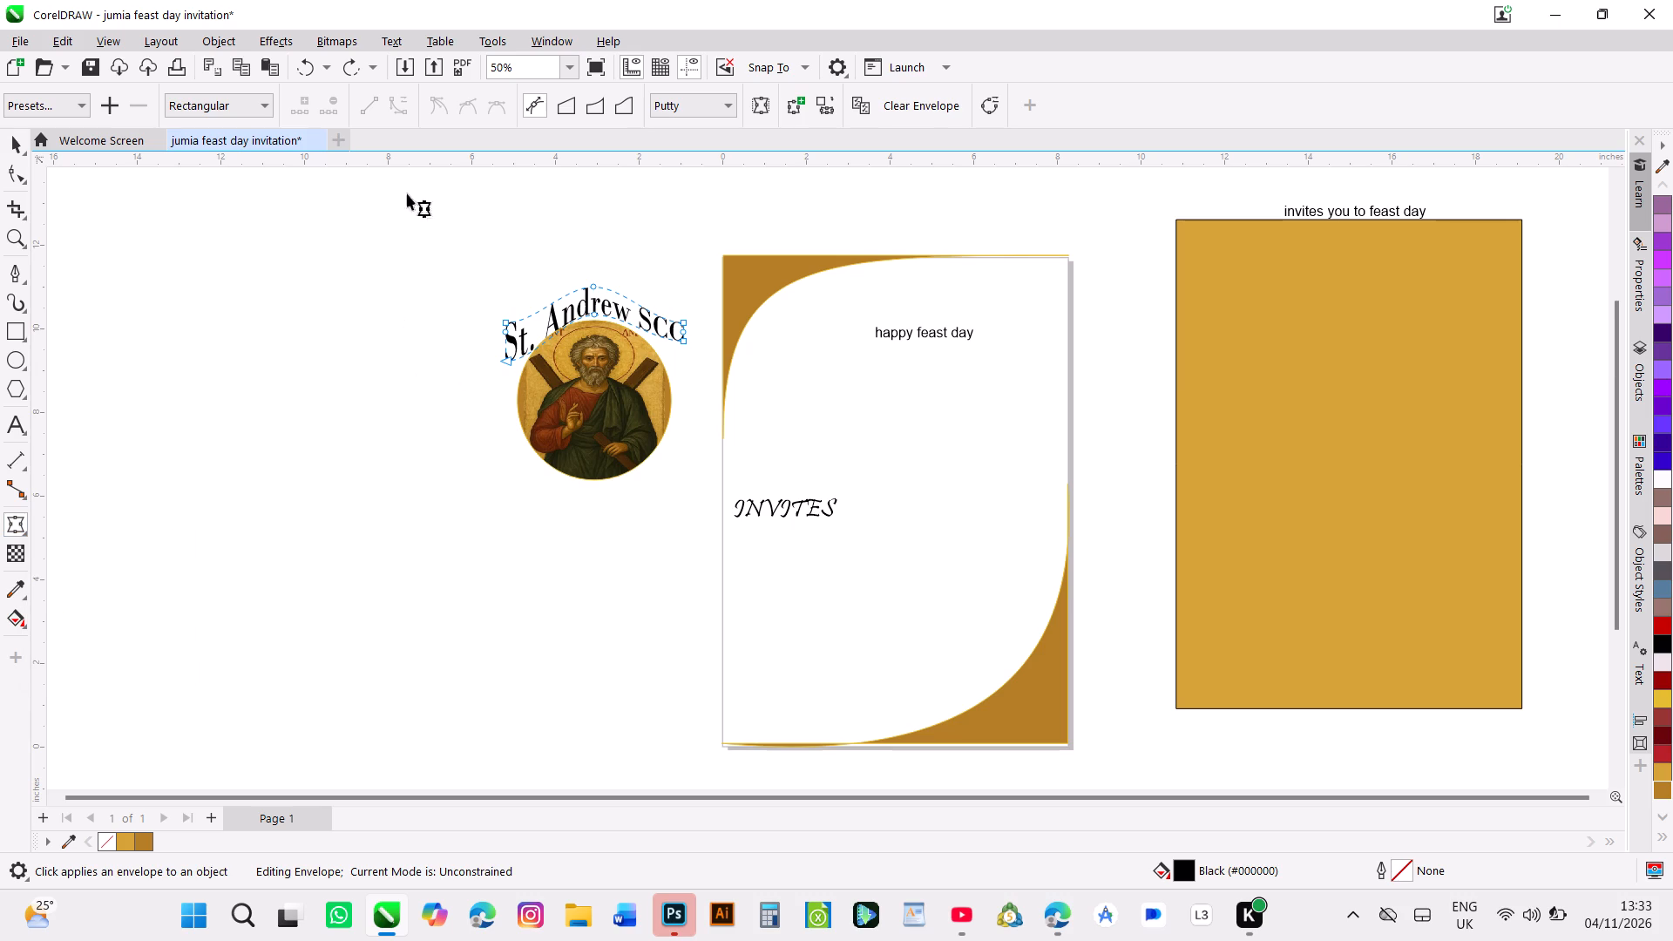
Lower the envelope's bottom-right node level with the bottom-left one and its top-right node about 0.28 inches, and deselect the text.
drag(683, 340, 677, 363)
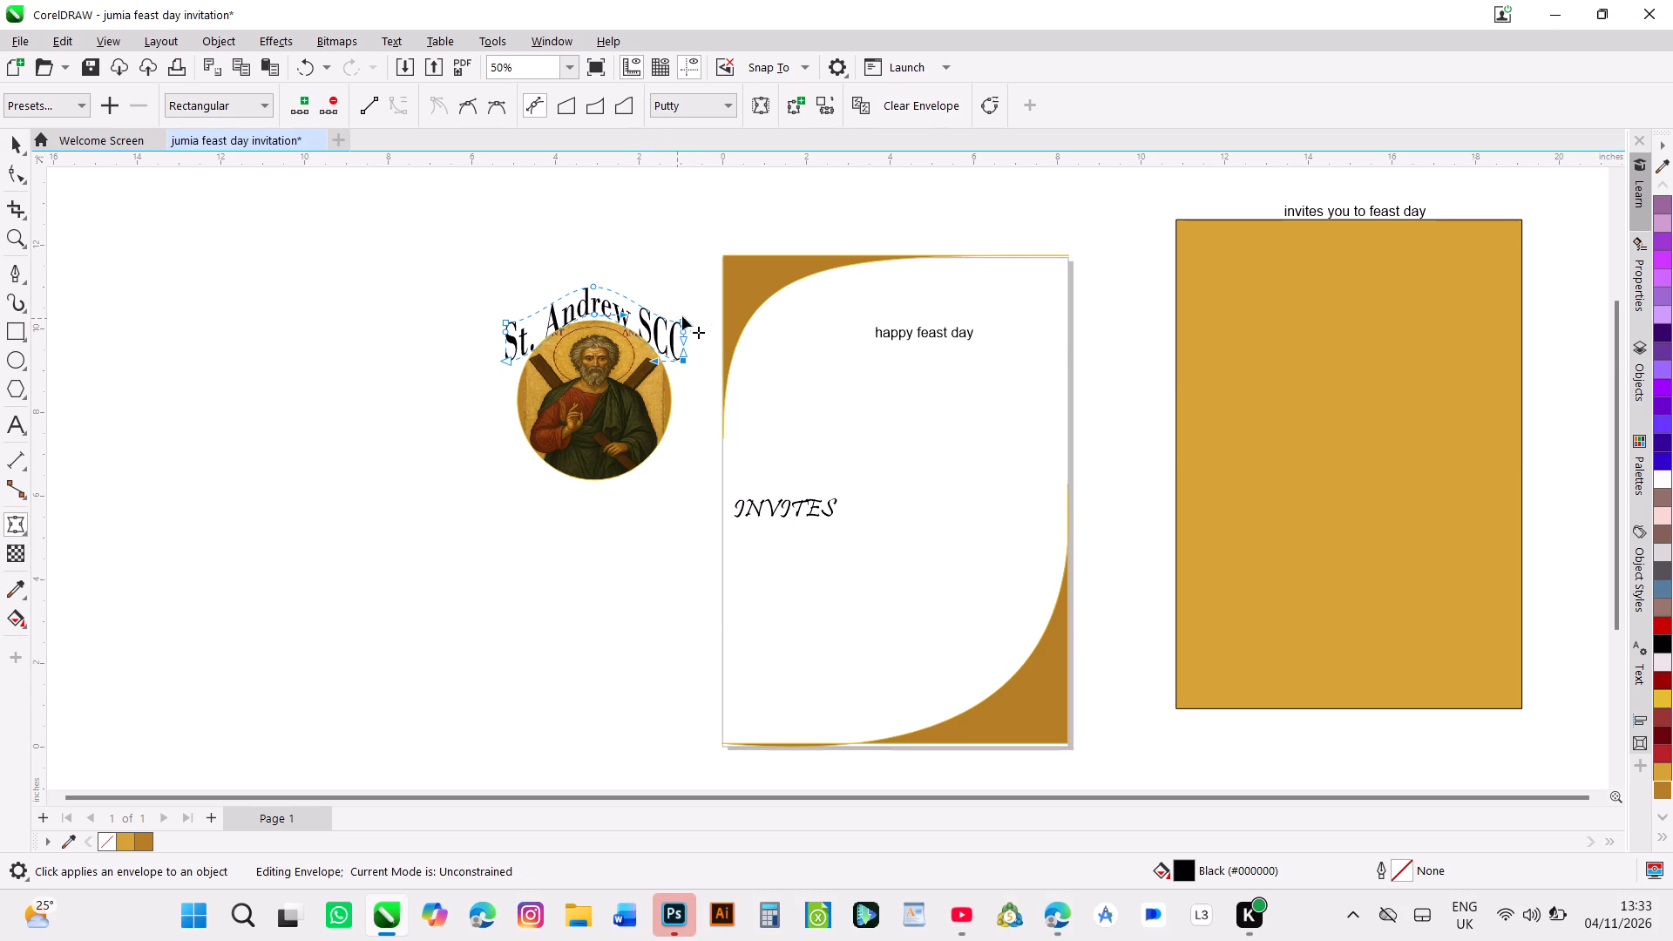
drag(686, 321, 685, 334)
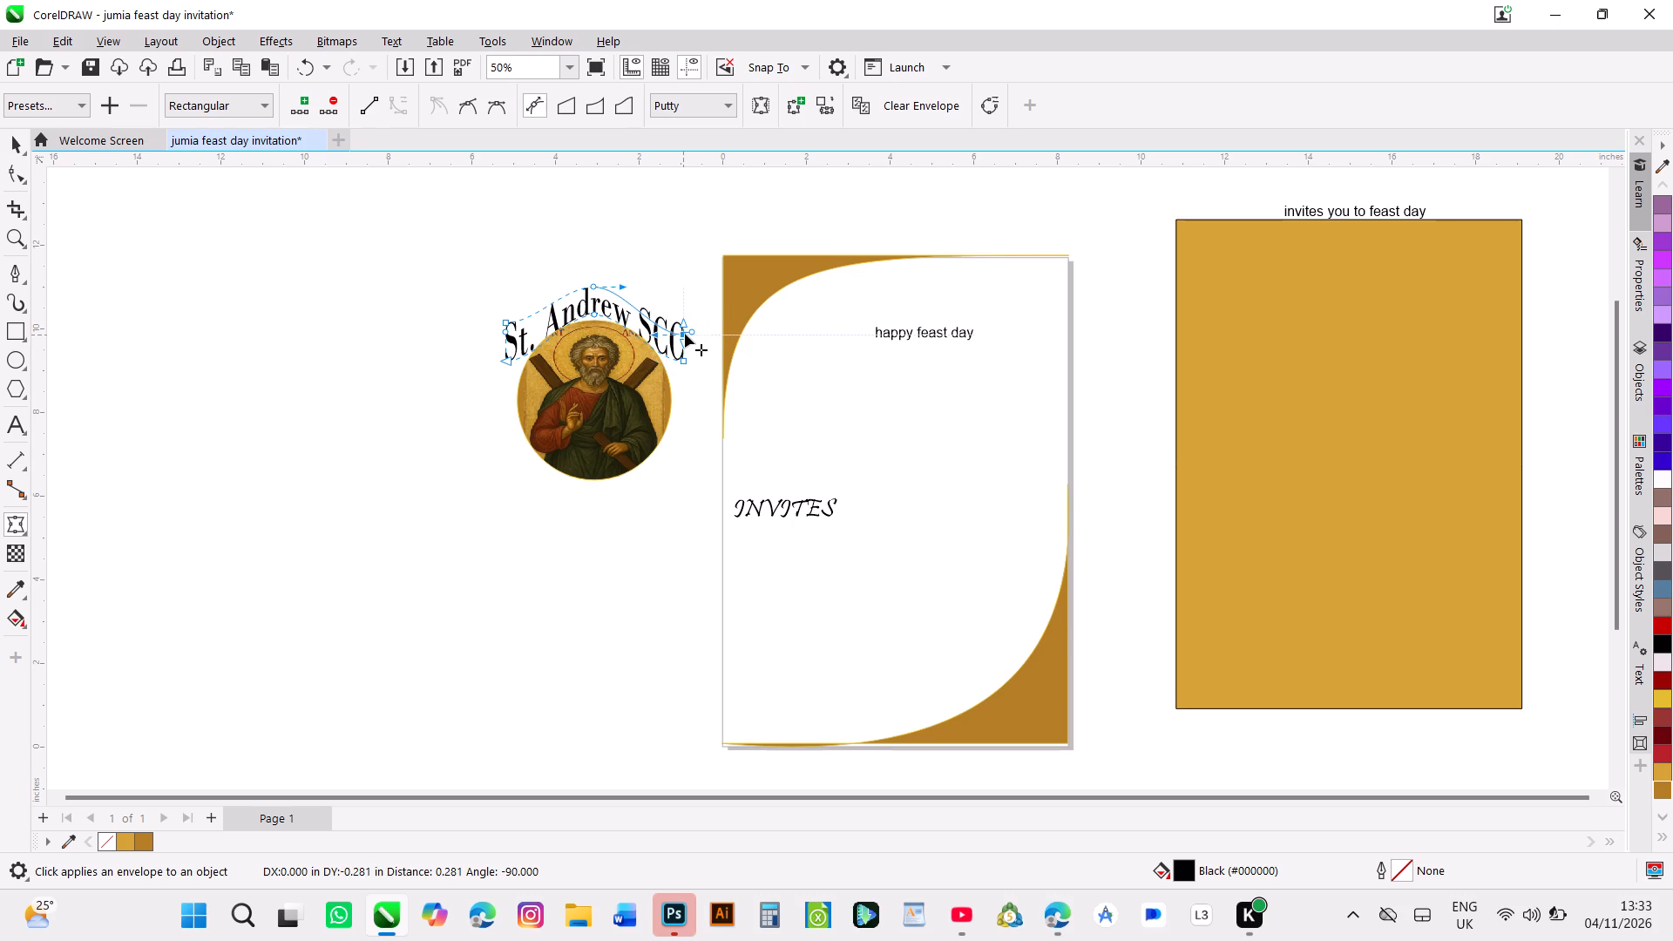
drag(685, 334, 685, 335)
click(681, 250)
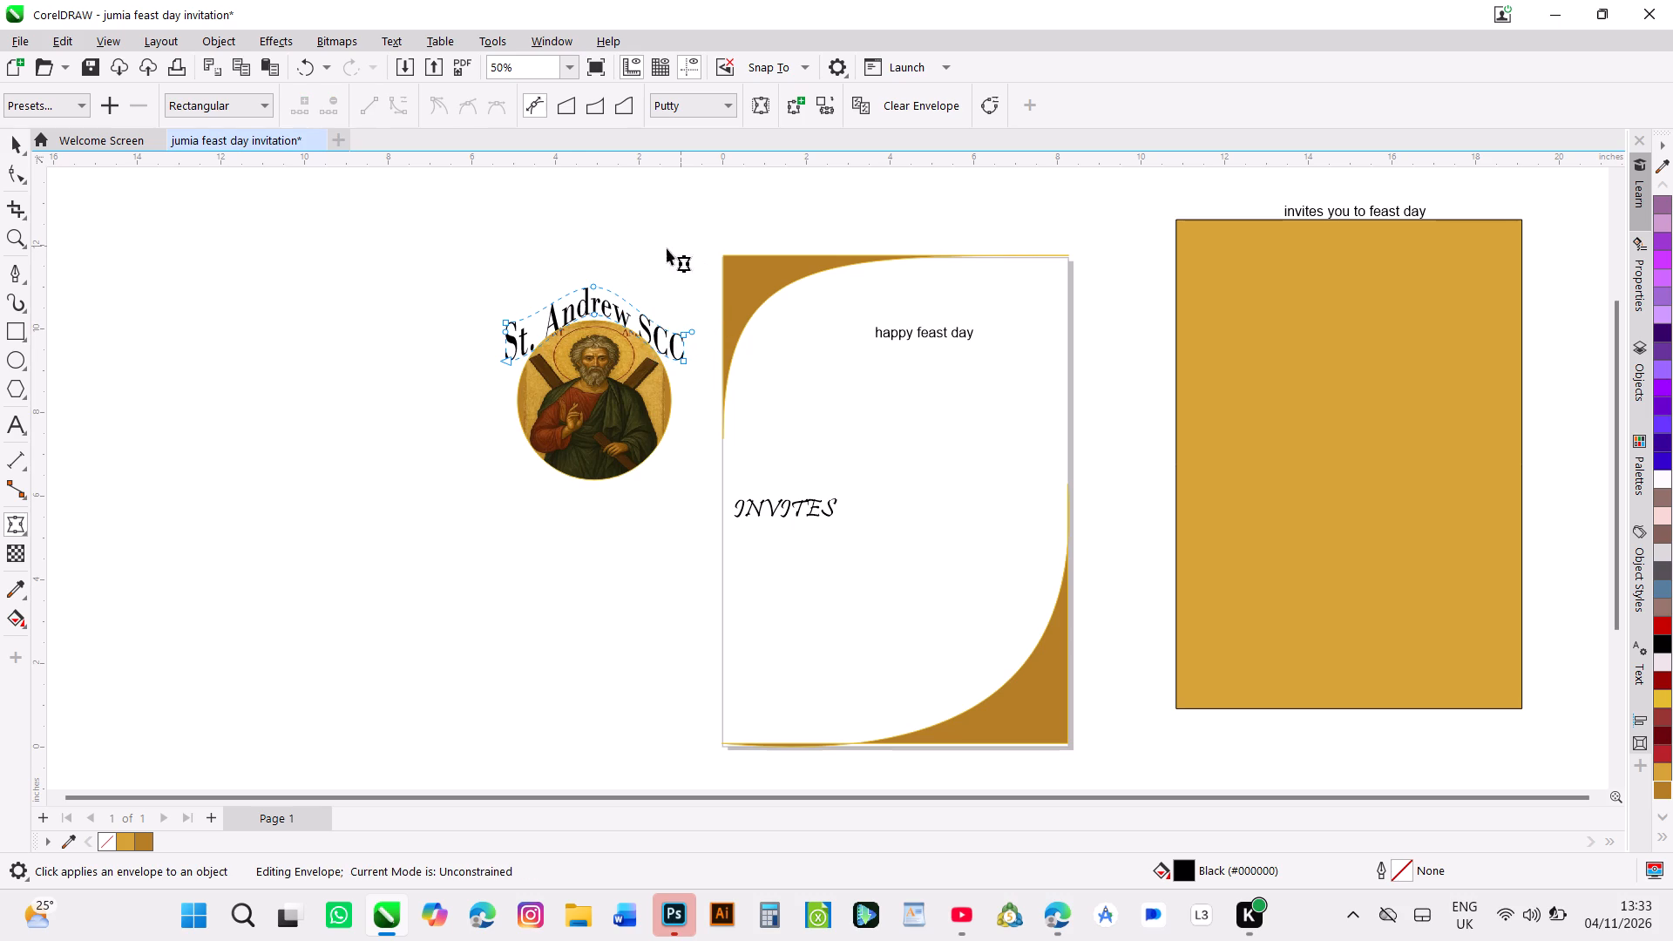
click(444, 258)
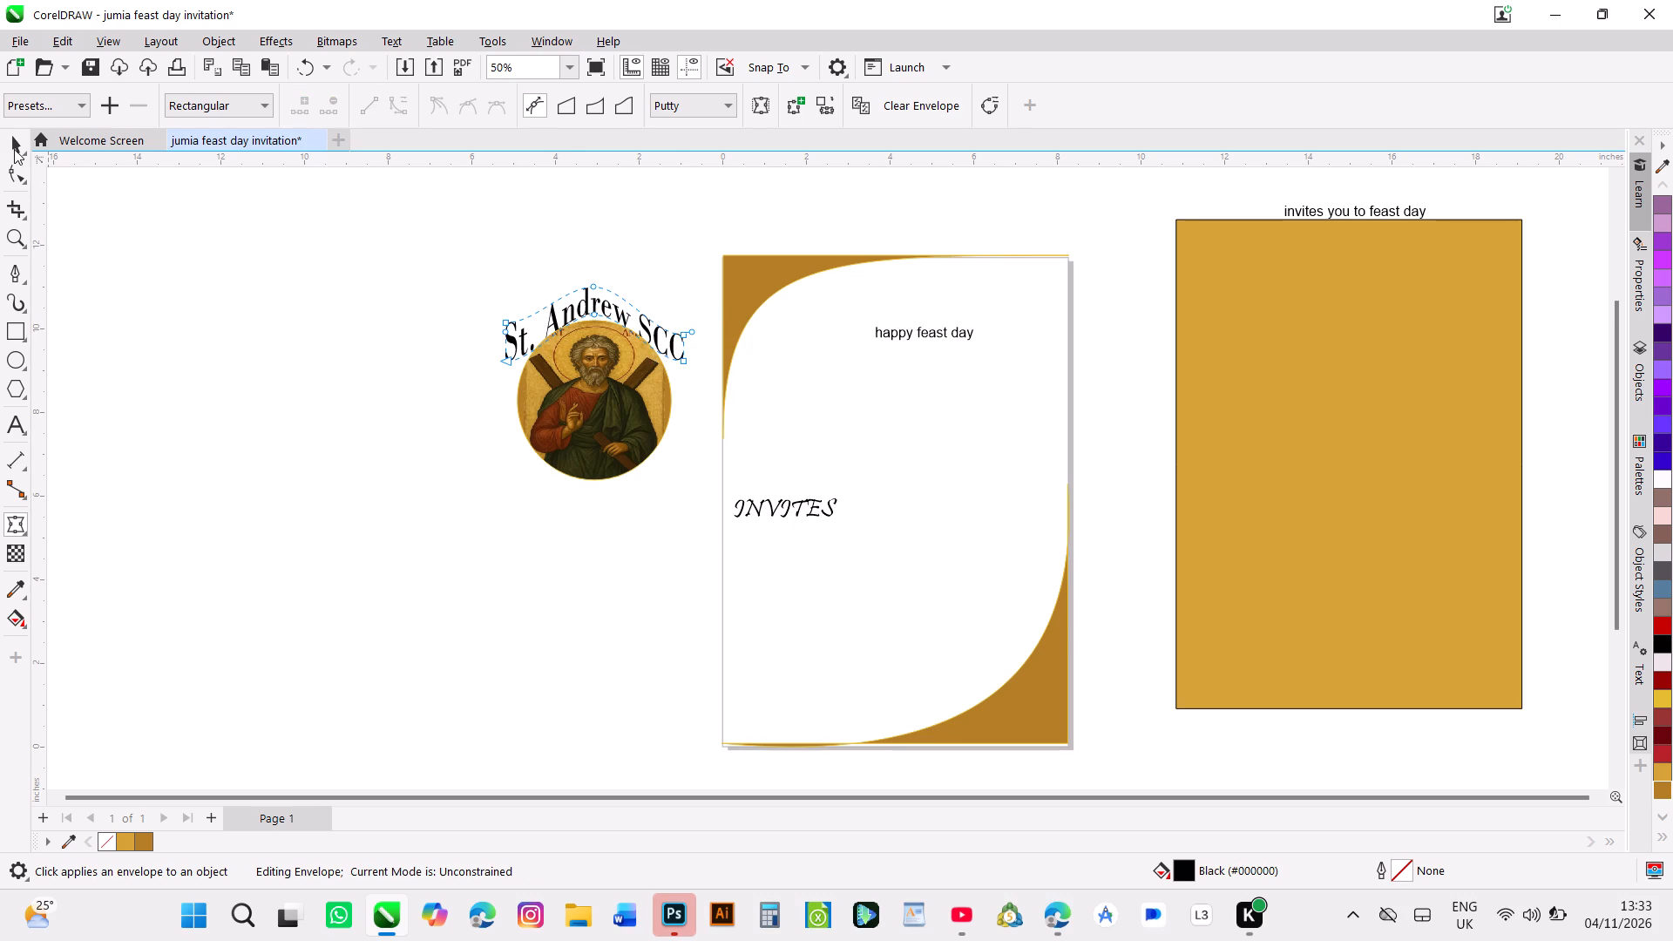
click(11, 146)
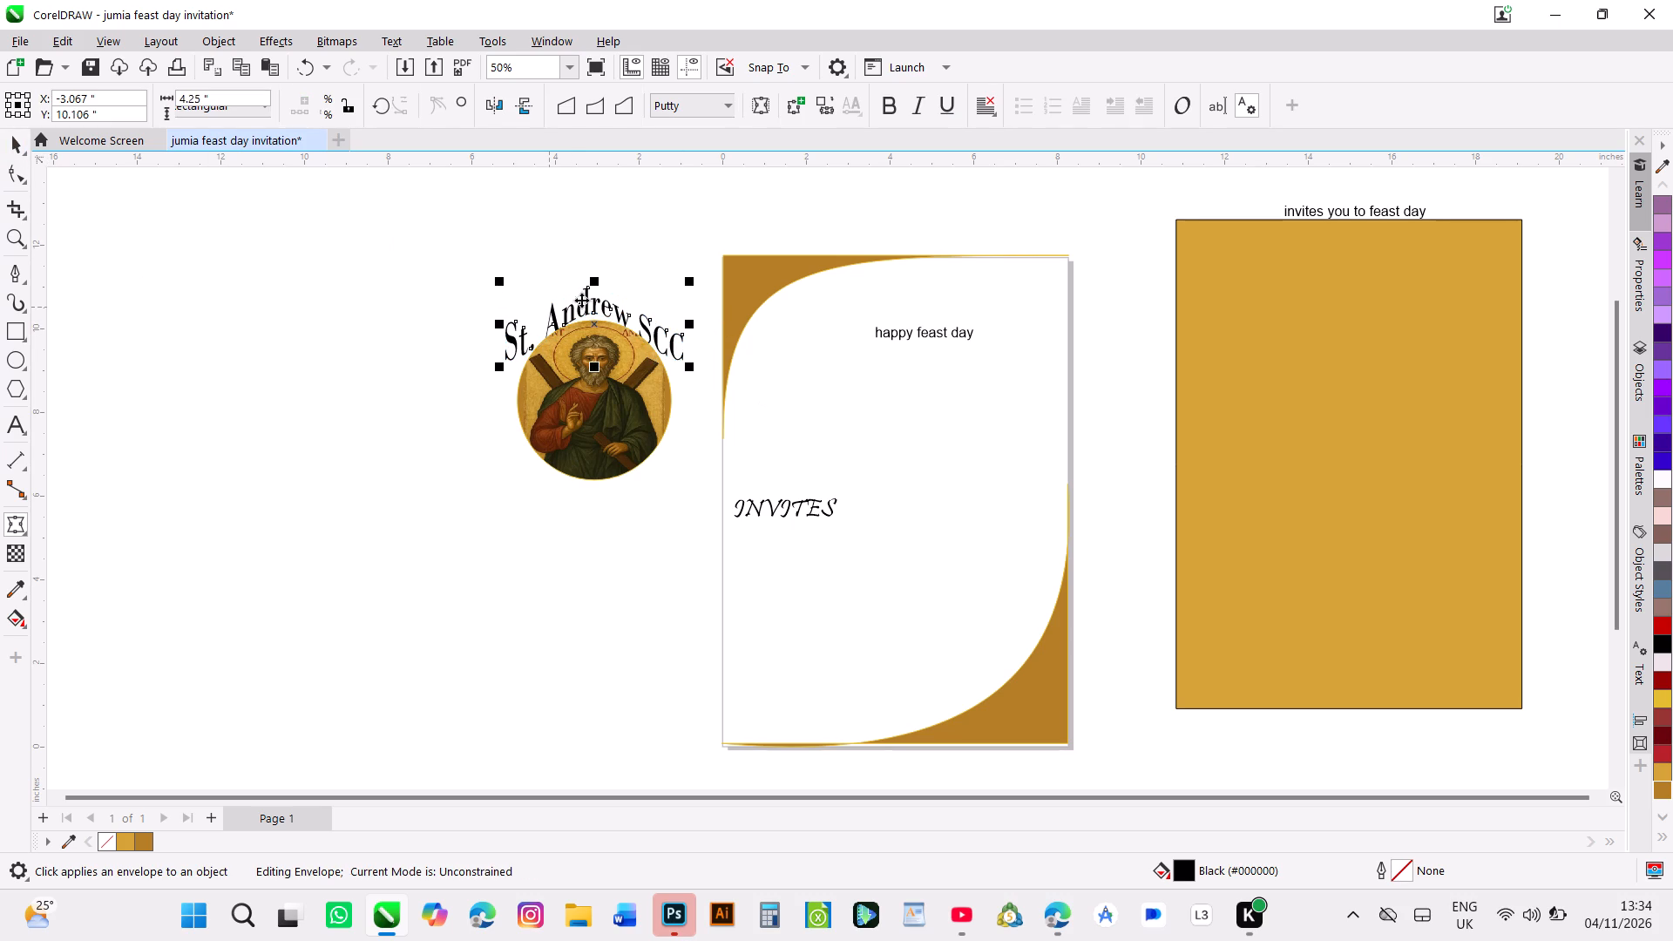
drag(505, 167, 519, 205)
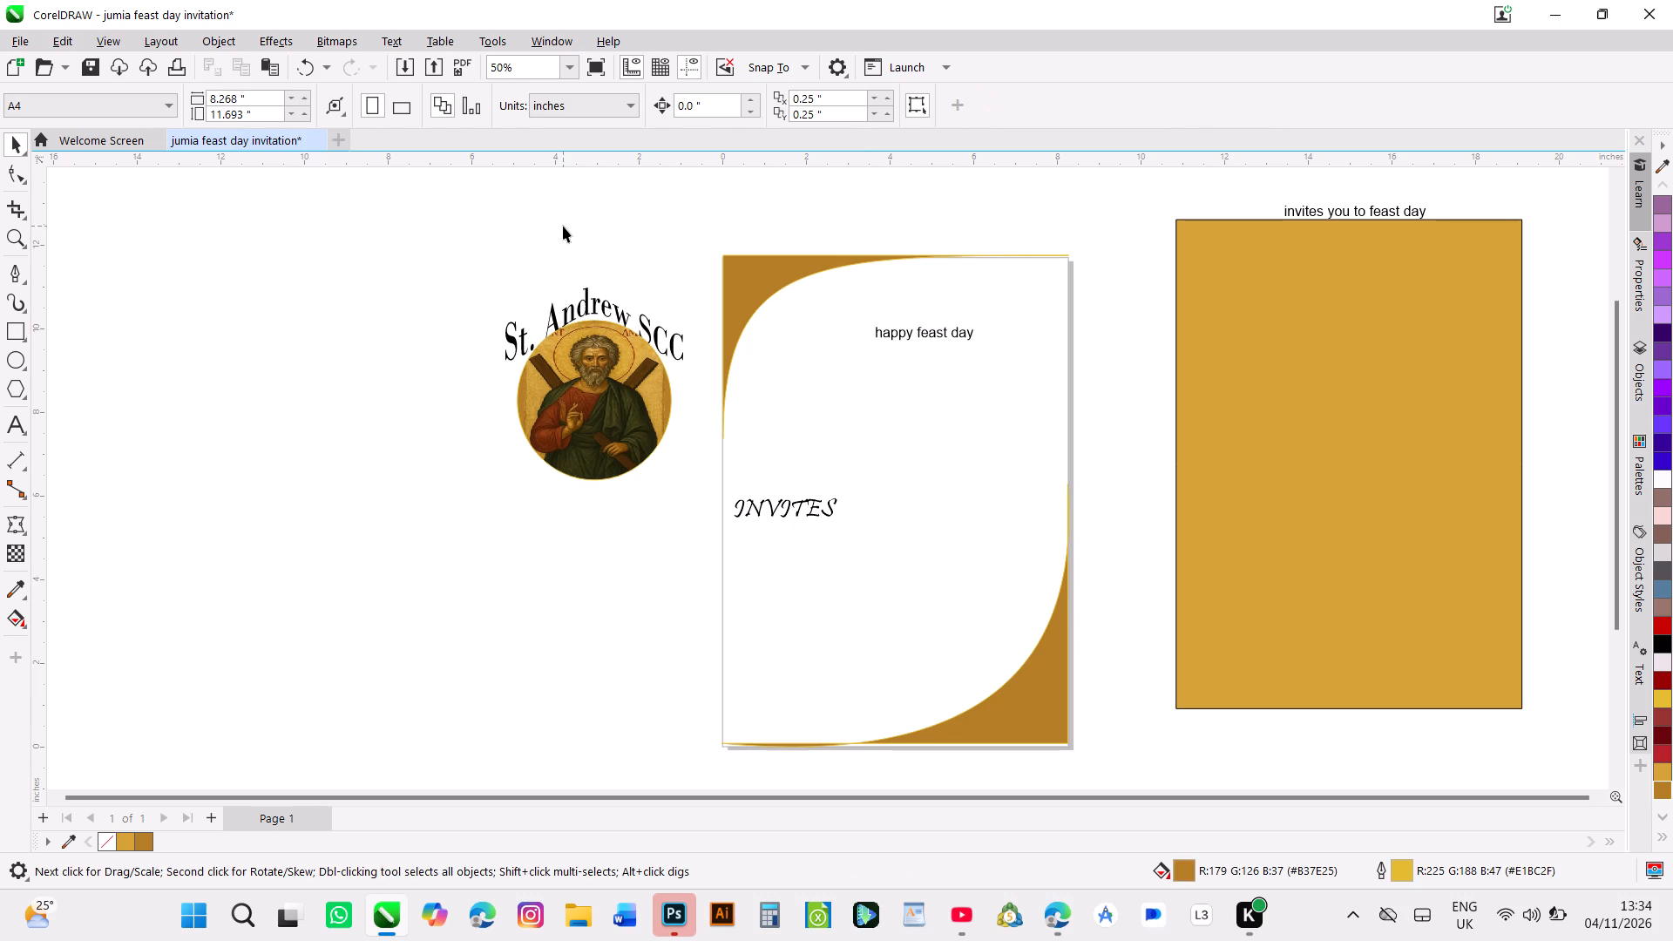
Raise the top-centre Envelope node of the "St. Andrew SCC" text by about 0.3 inches.
click(595, 307)
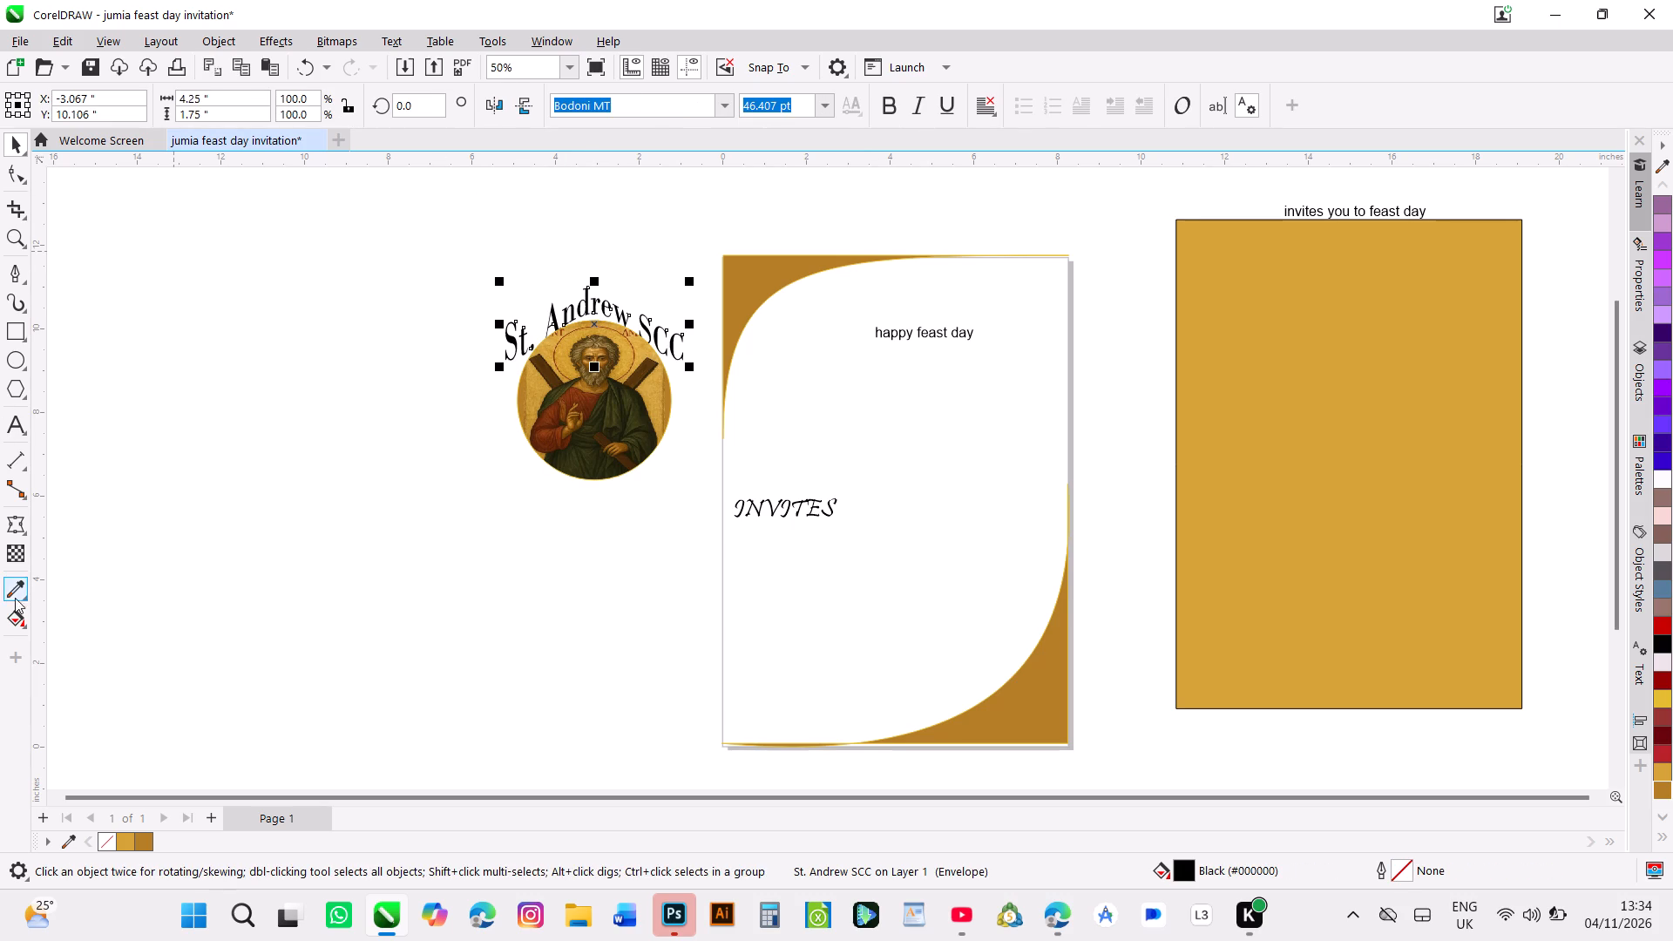
click(10, 529)
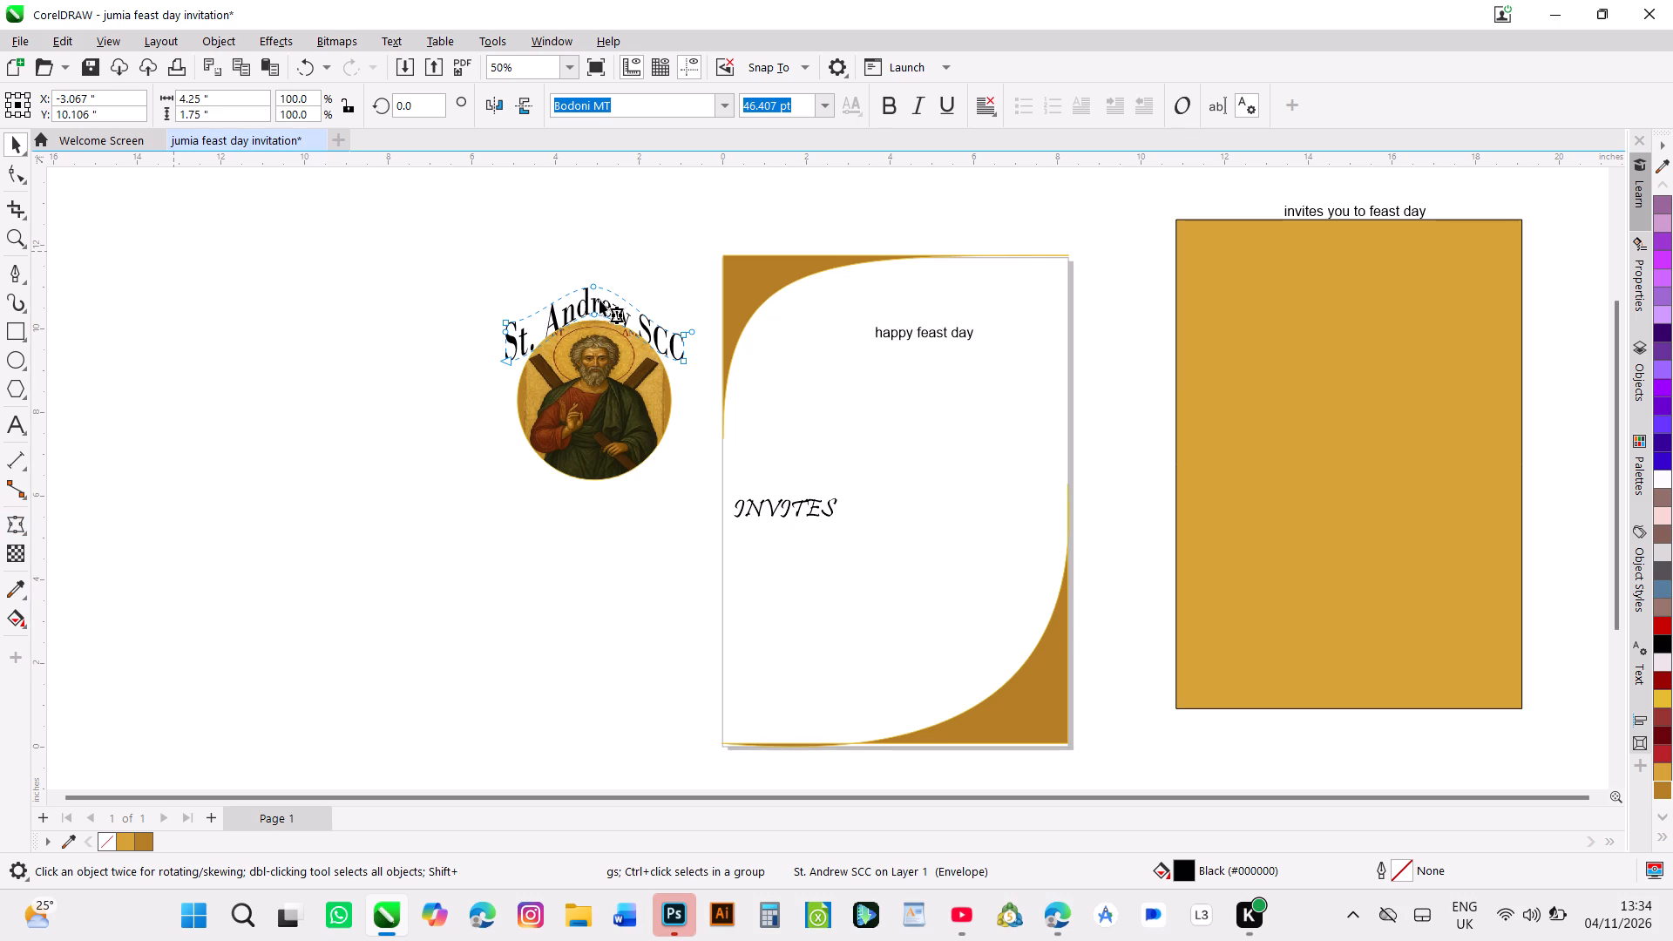
drag(593, 288, 593, 274)
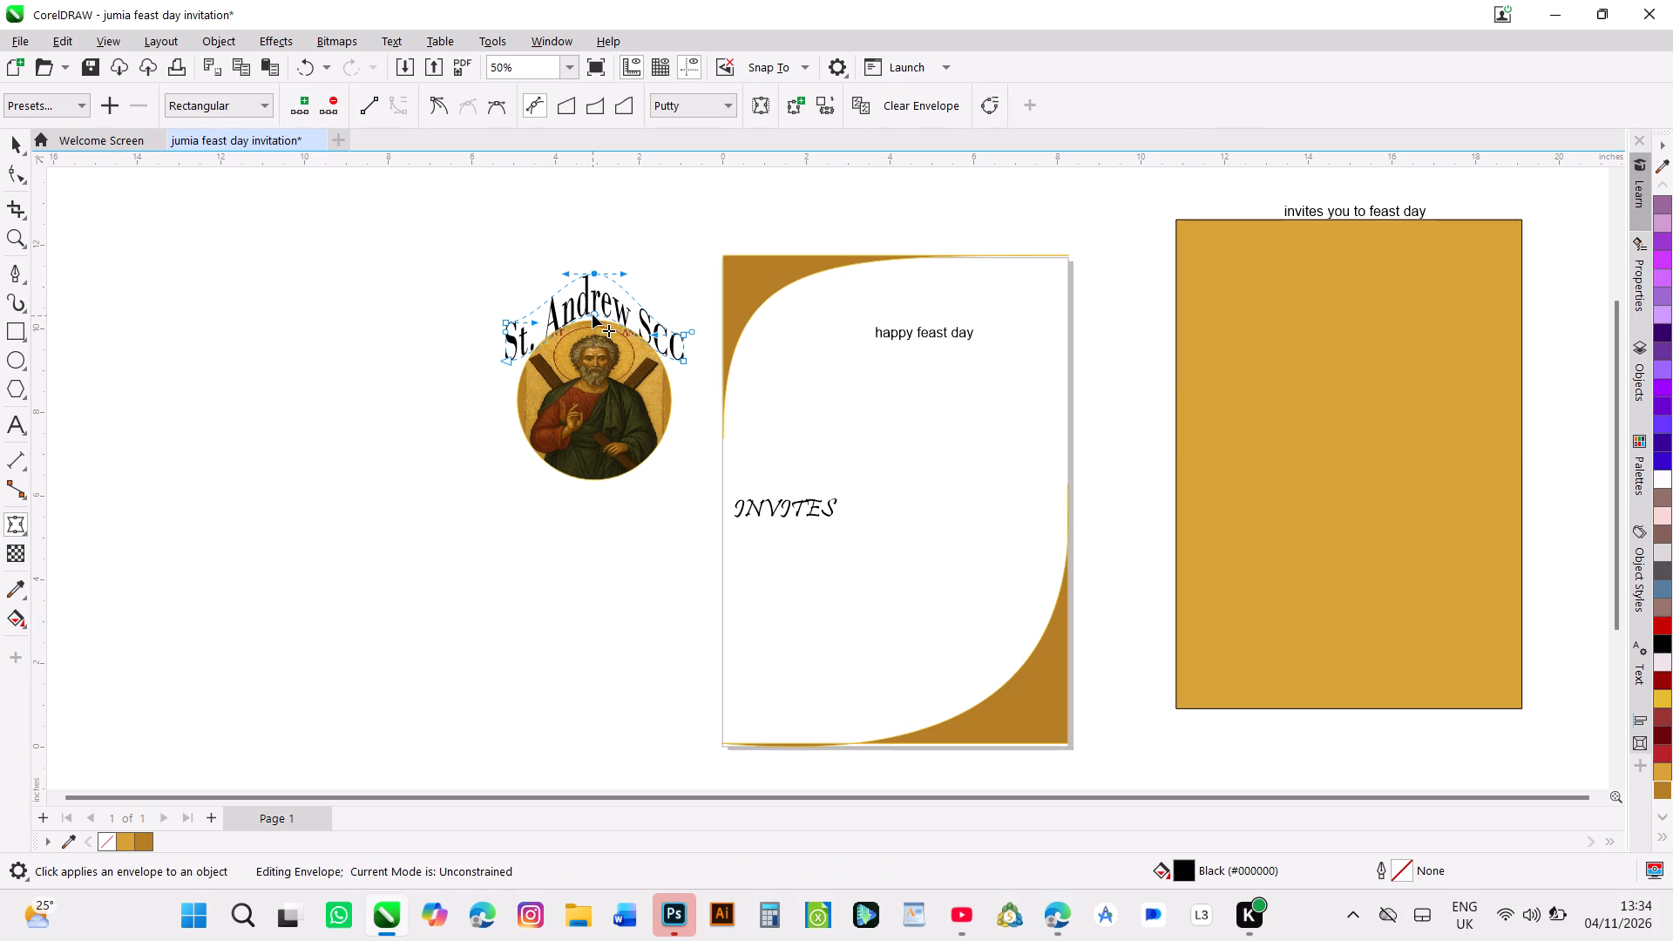
Fit the envelope's lower-left curve to the ellipse by raising the bottom-left node's handle and adjusting the bottom-centre node and its left handle.
click(593, 315)
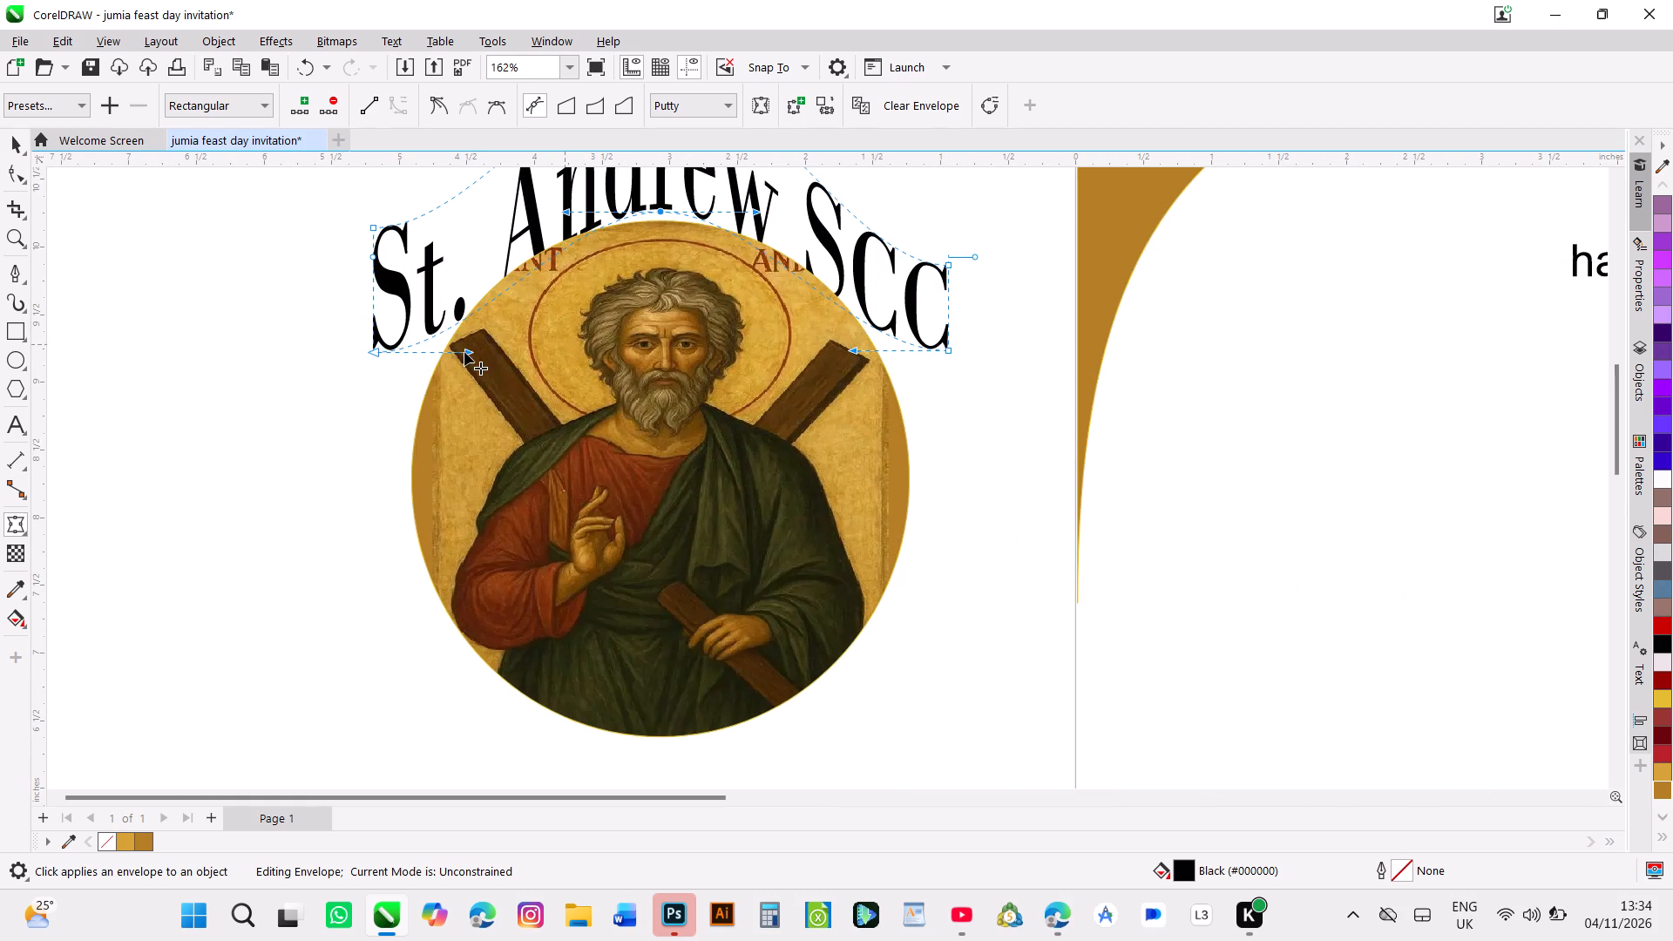
drag(472, 352, 464, 319)
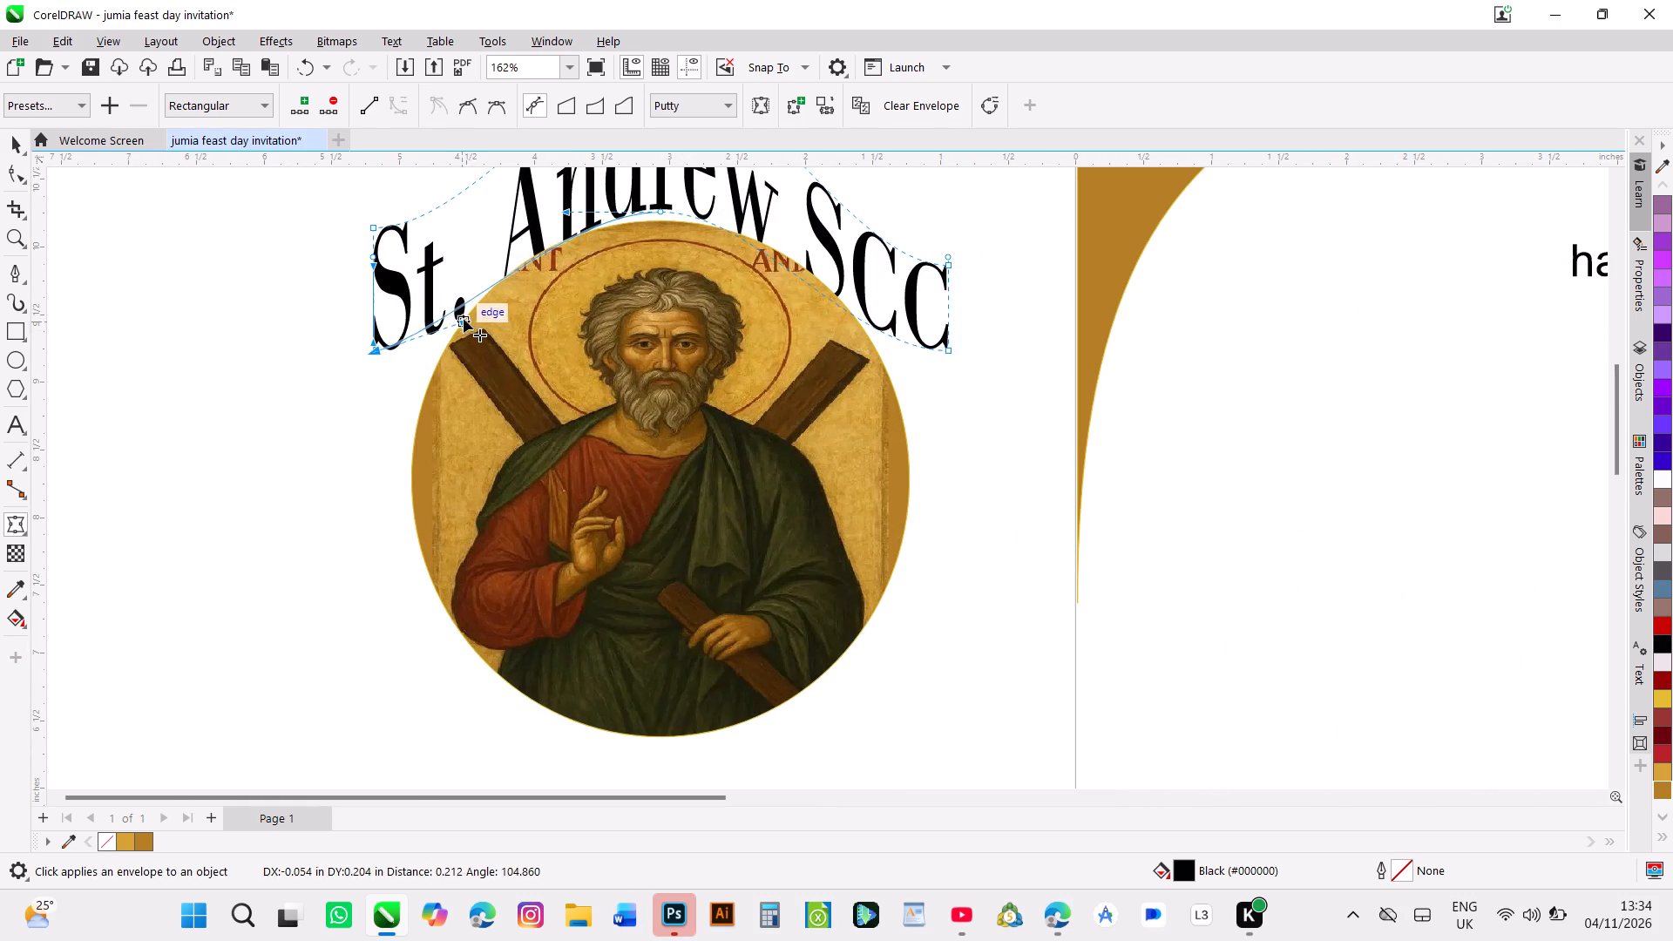
drag(464, 319, 461, 317)
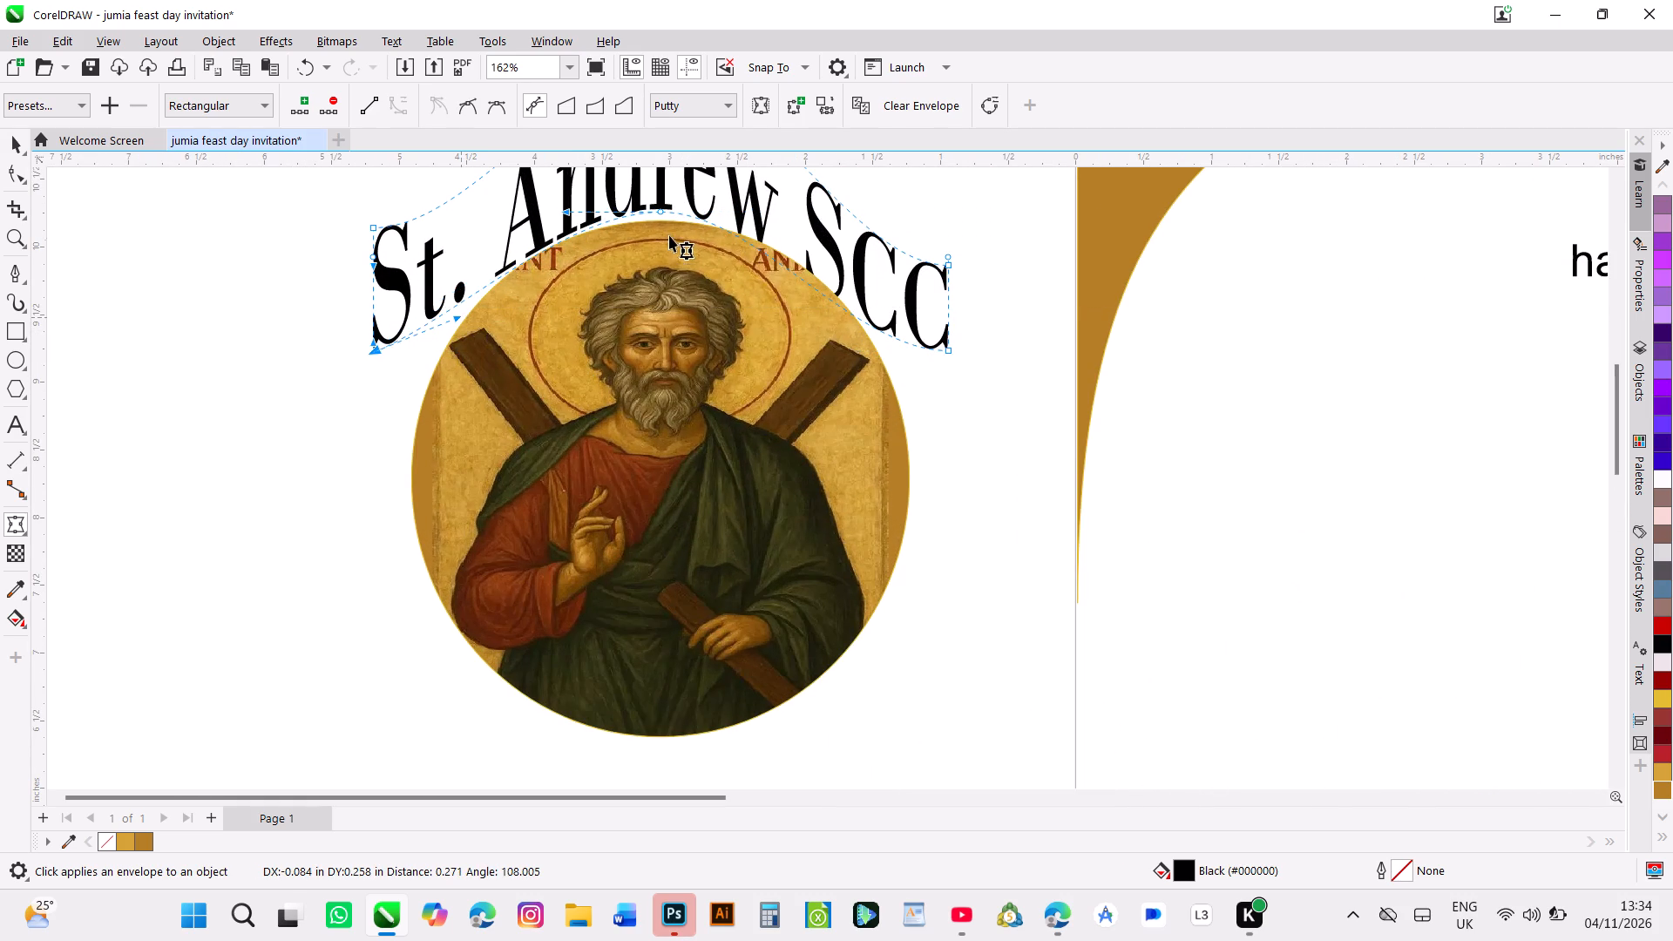
click(565, 215)
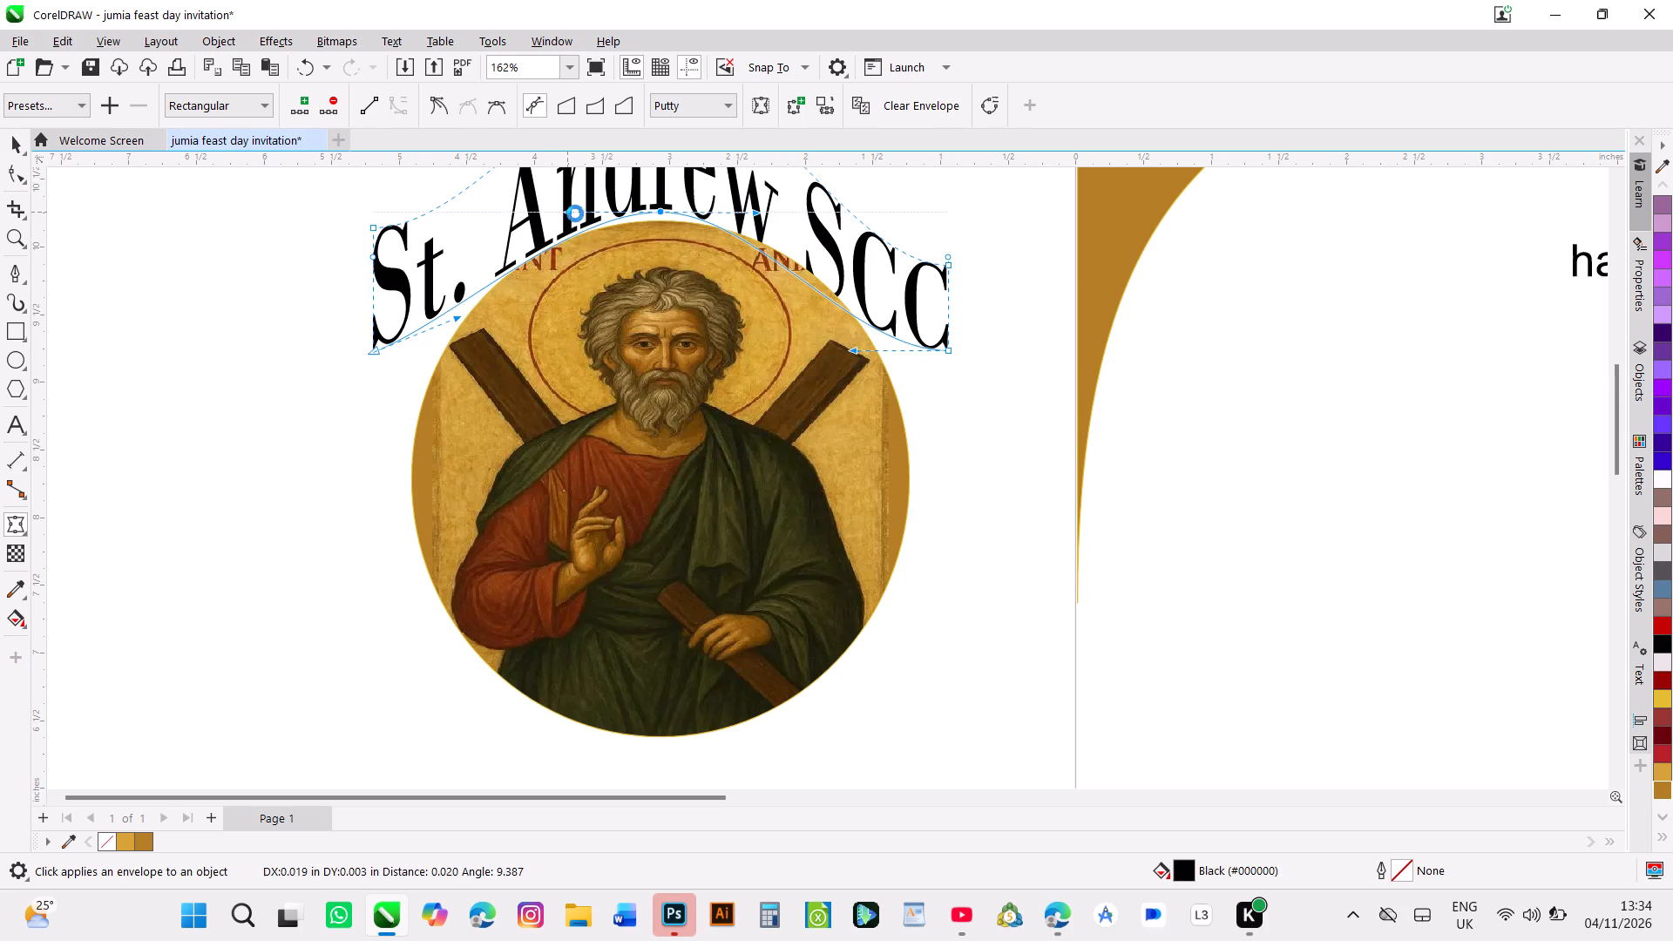
click(659, 211)
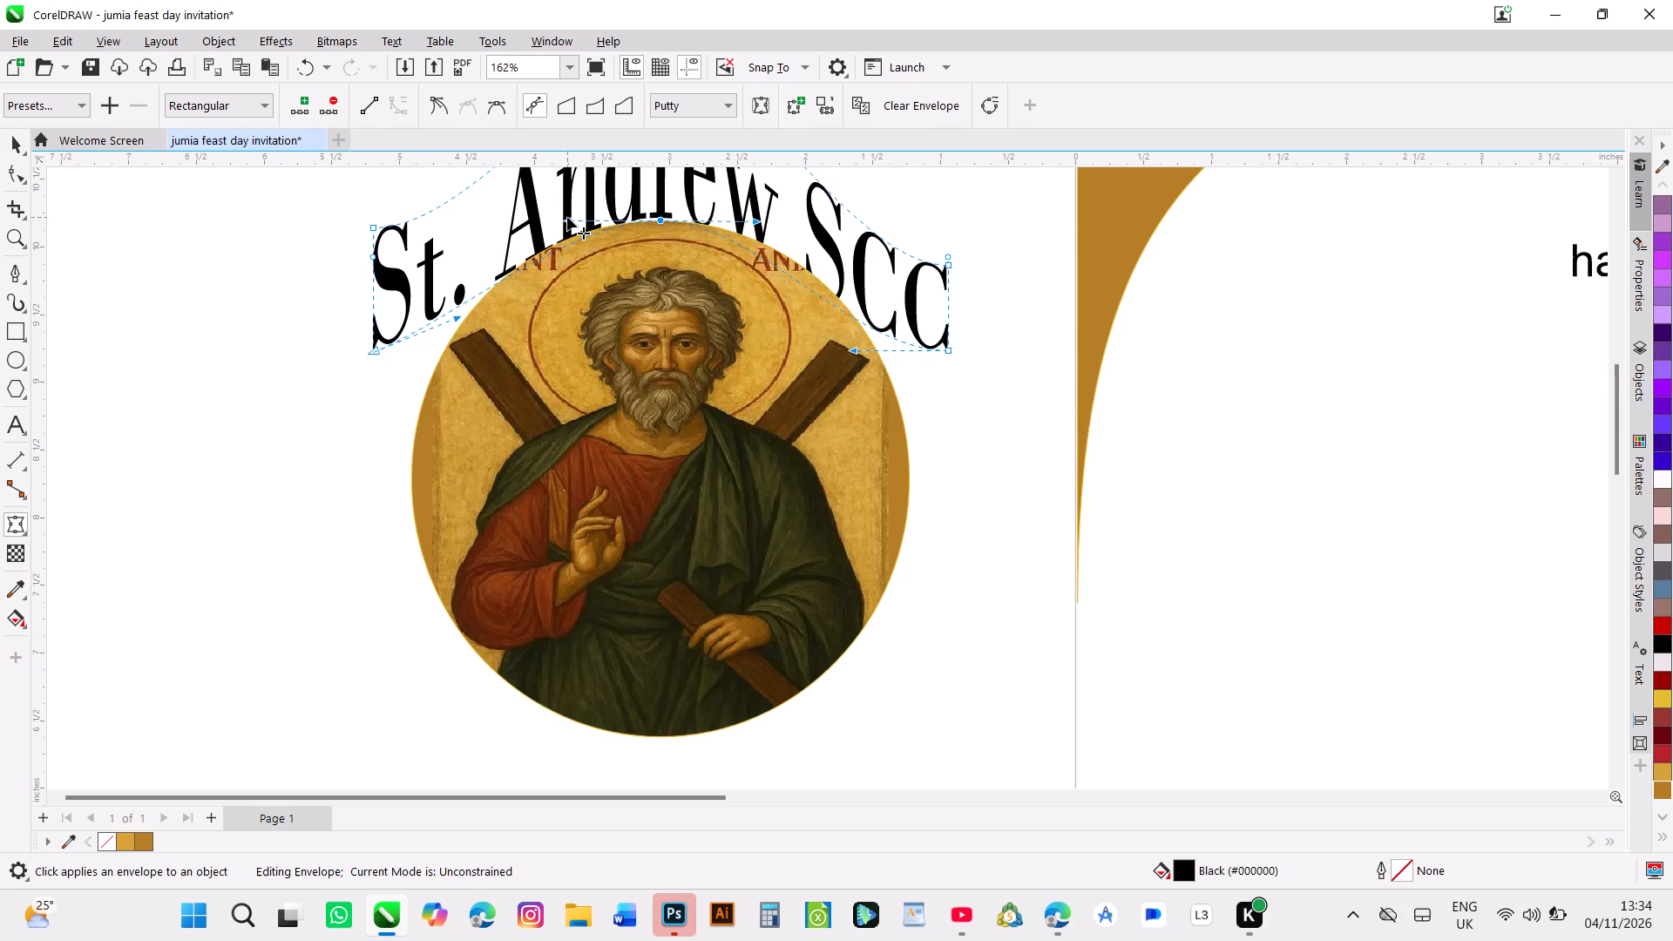
drag(567, 217, 568, 208)
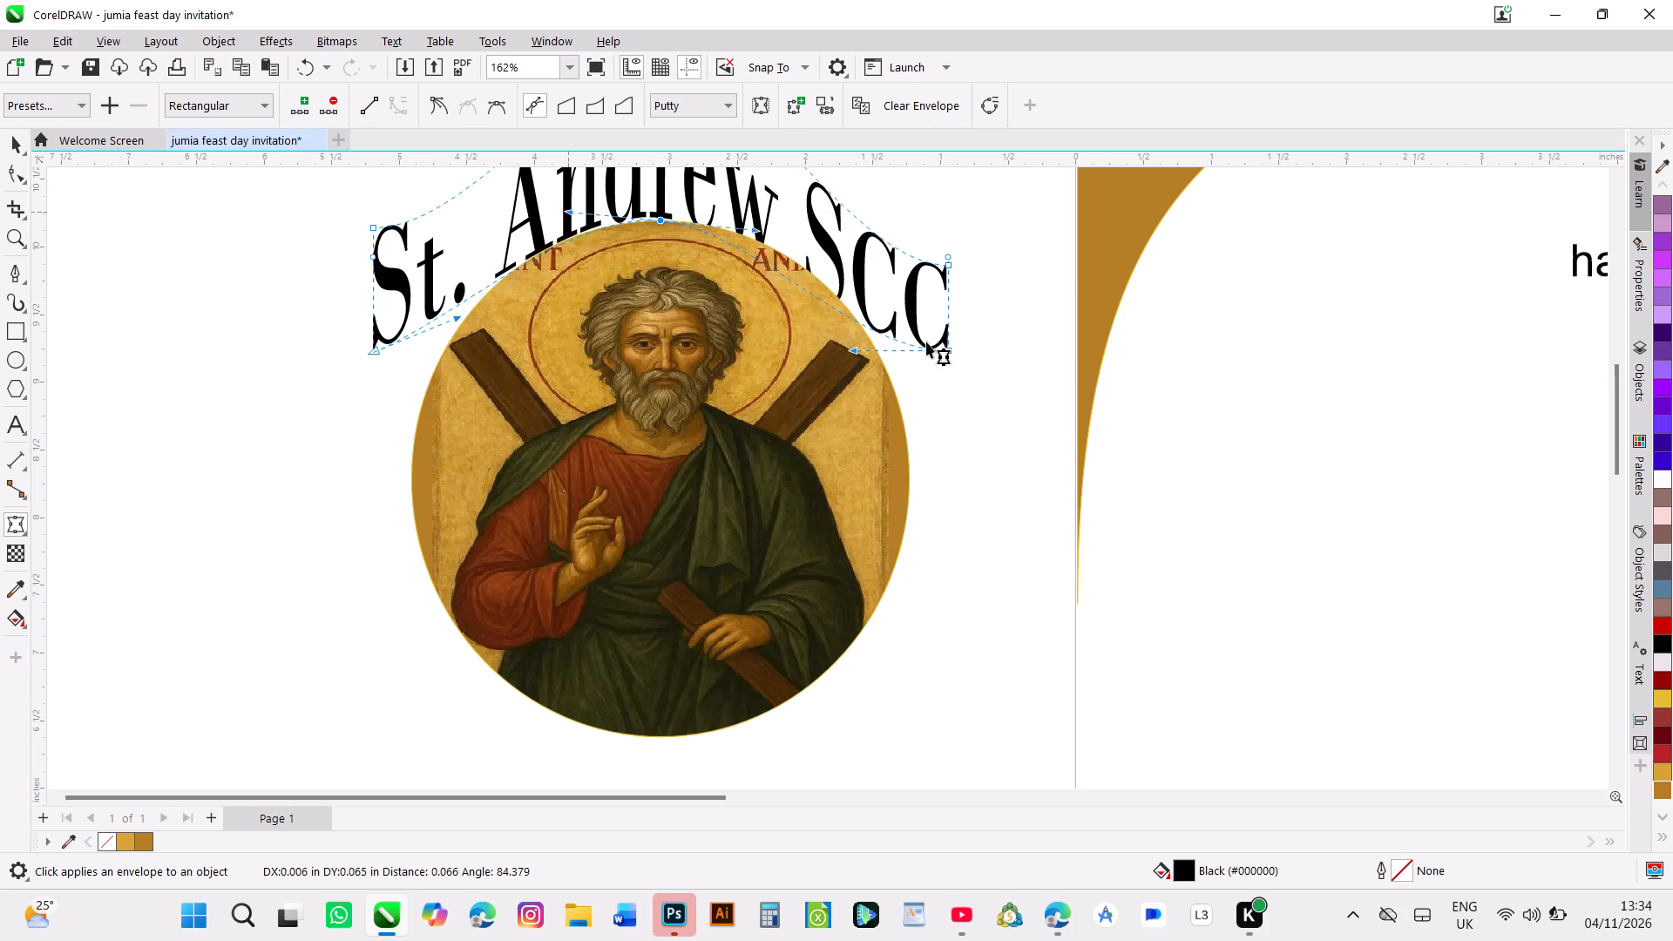
Wrap the envelope's right end around the ellipse: bottom-right node onto its edge, top-right node about 0.5 inches lower, right-middle node between them.
drag(950, 349, 948, 353)
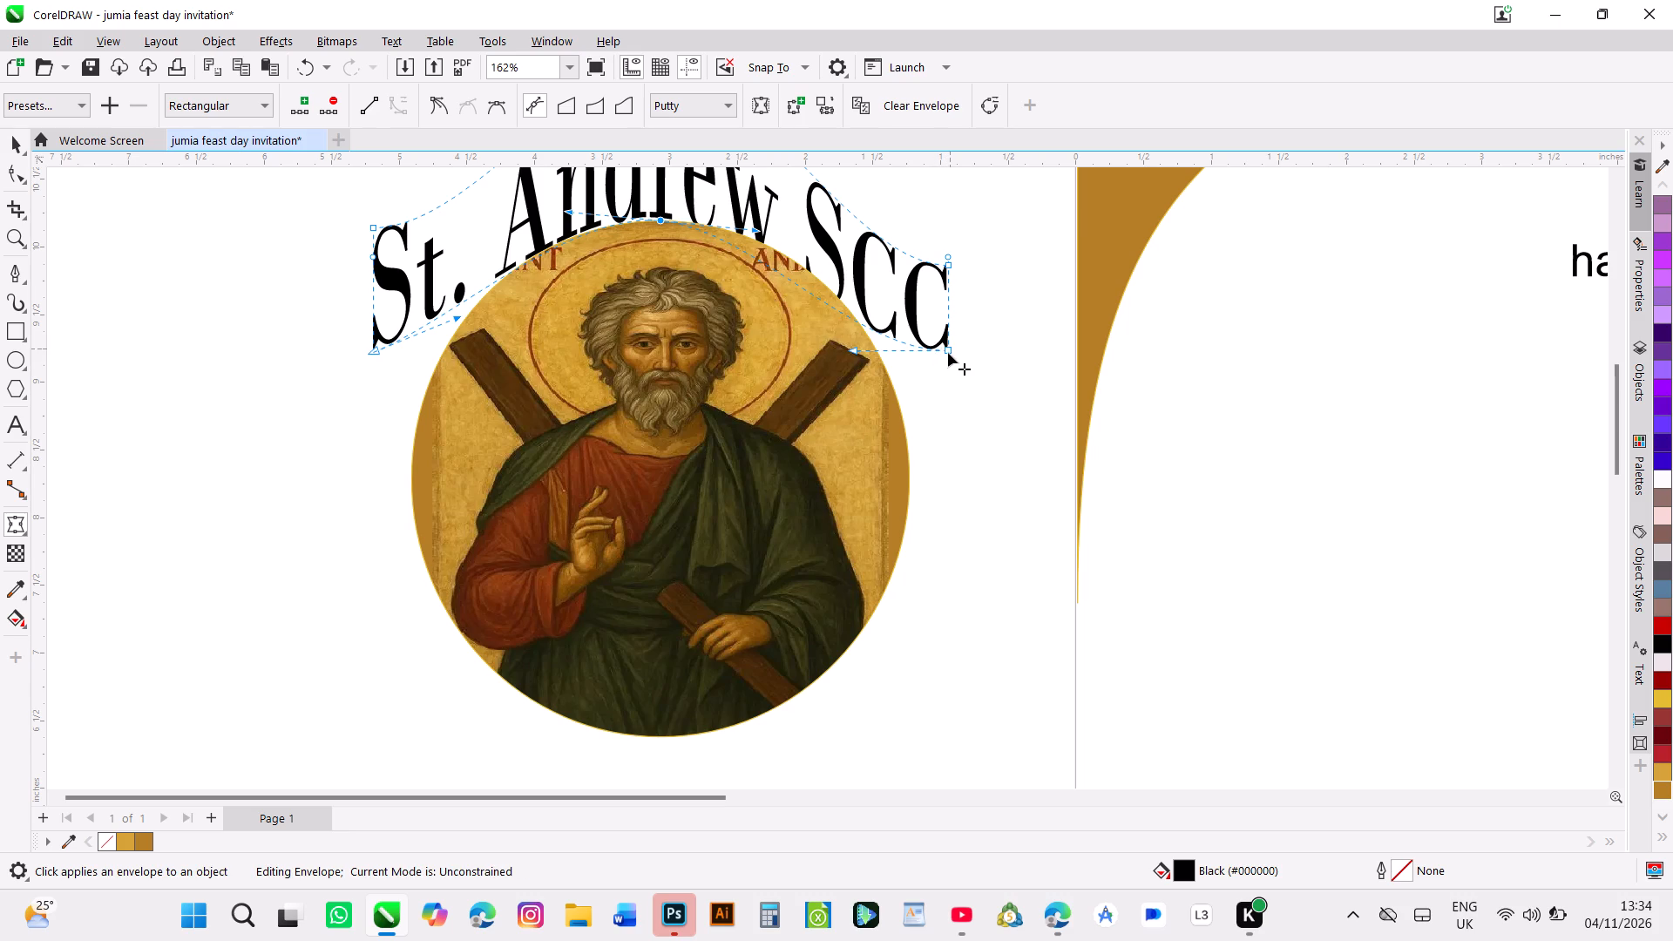
drag(948, 353, 903, 397)
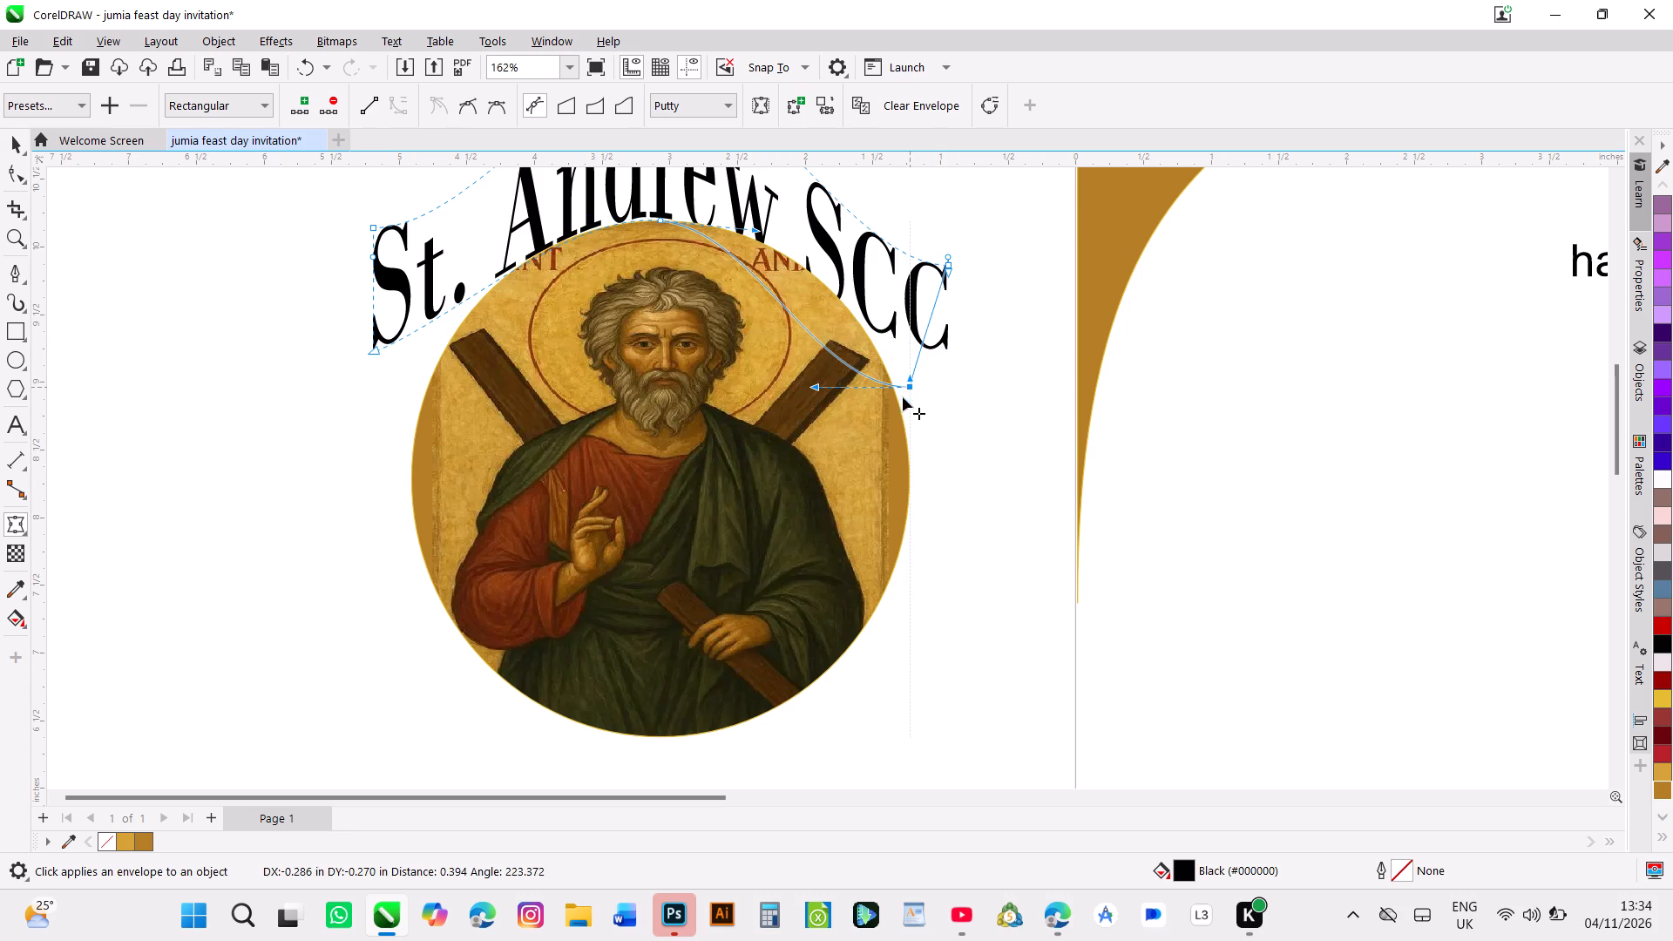
drag(903, 397, 901, 404)
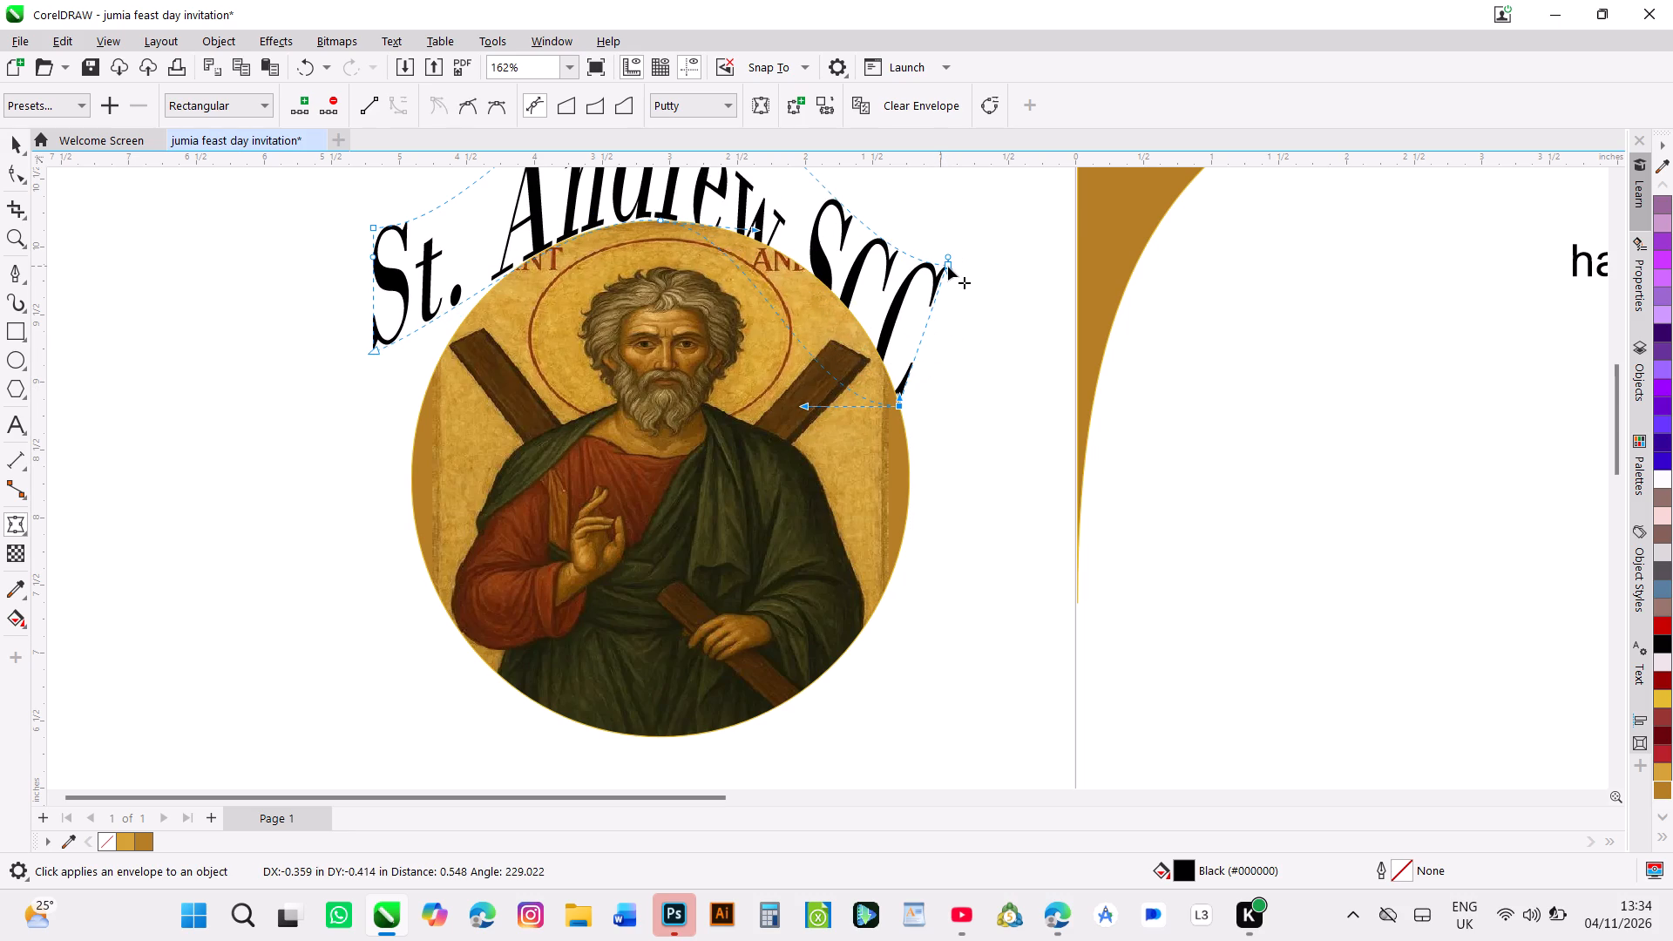
drag(947, 266, 952, 317)
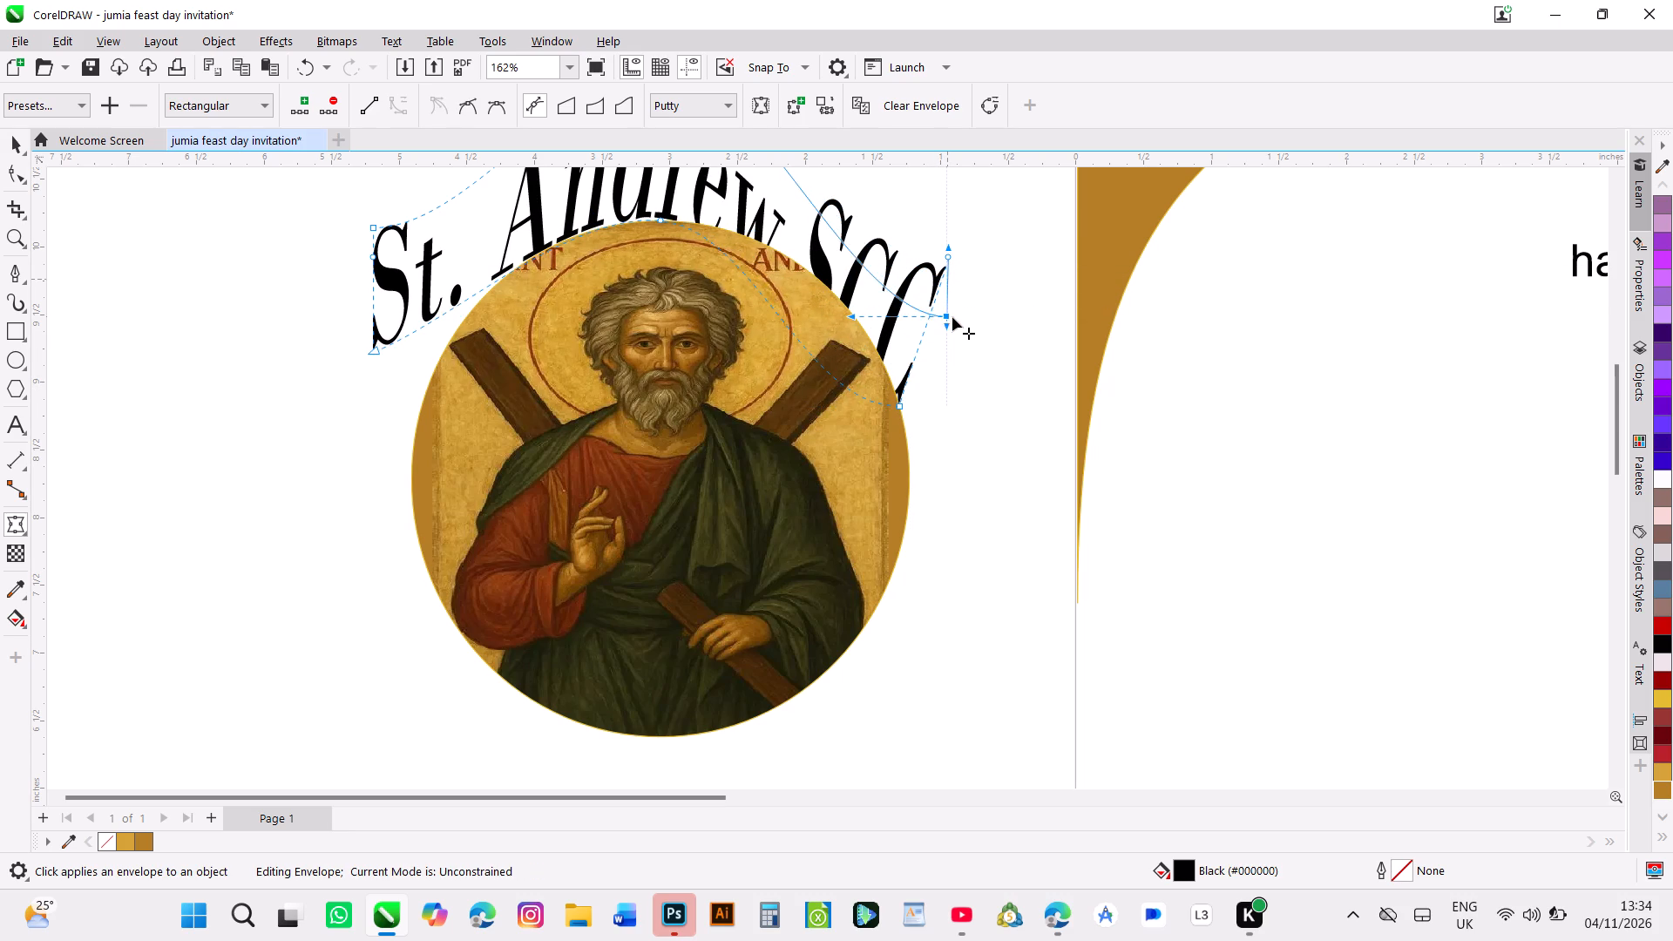
drag(952, 317, 950, 327)
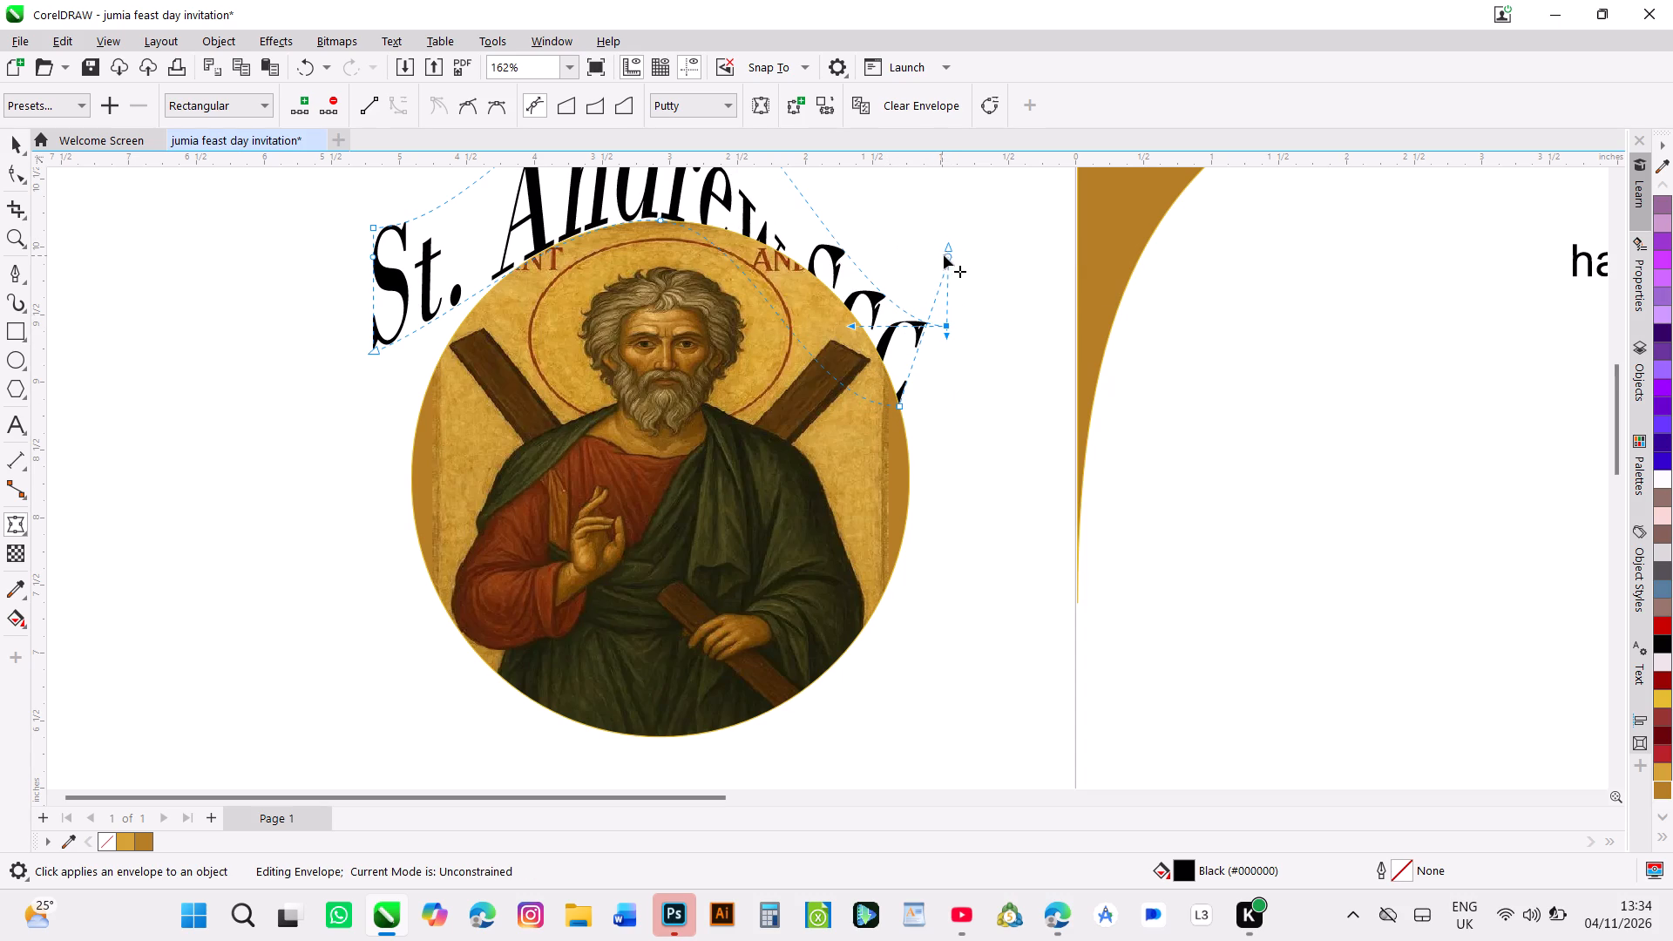
drag(947, 255, 919, 342)
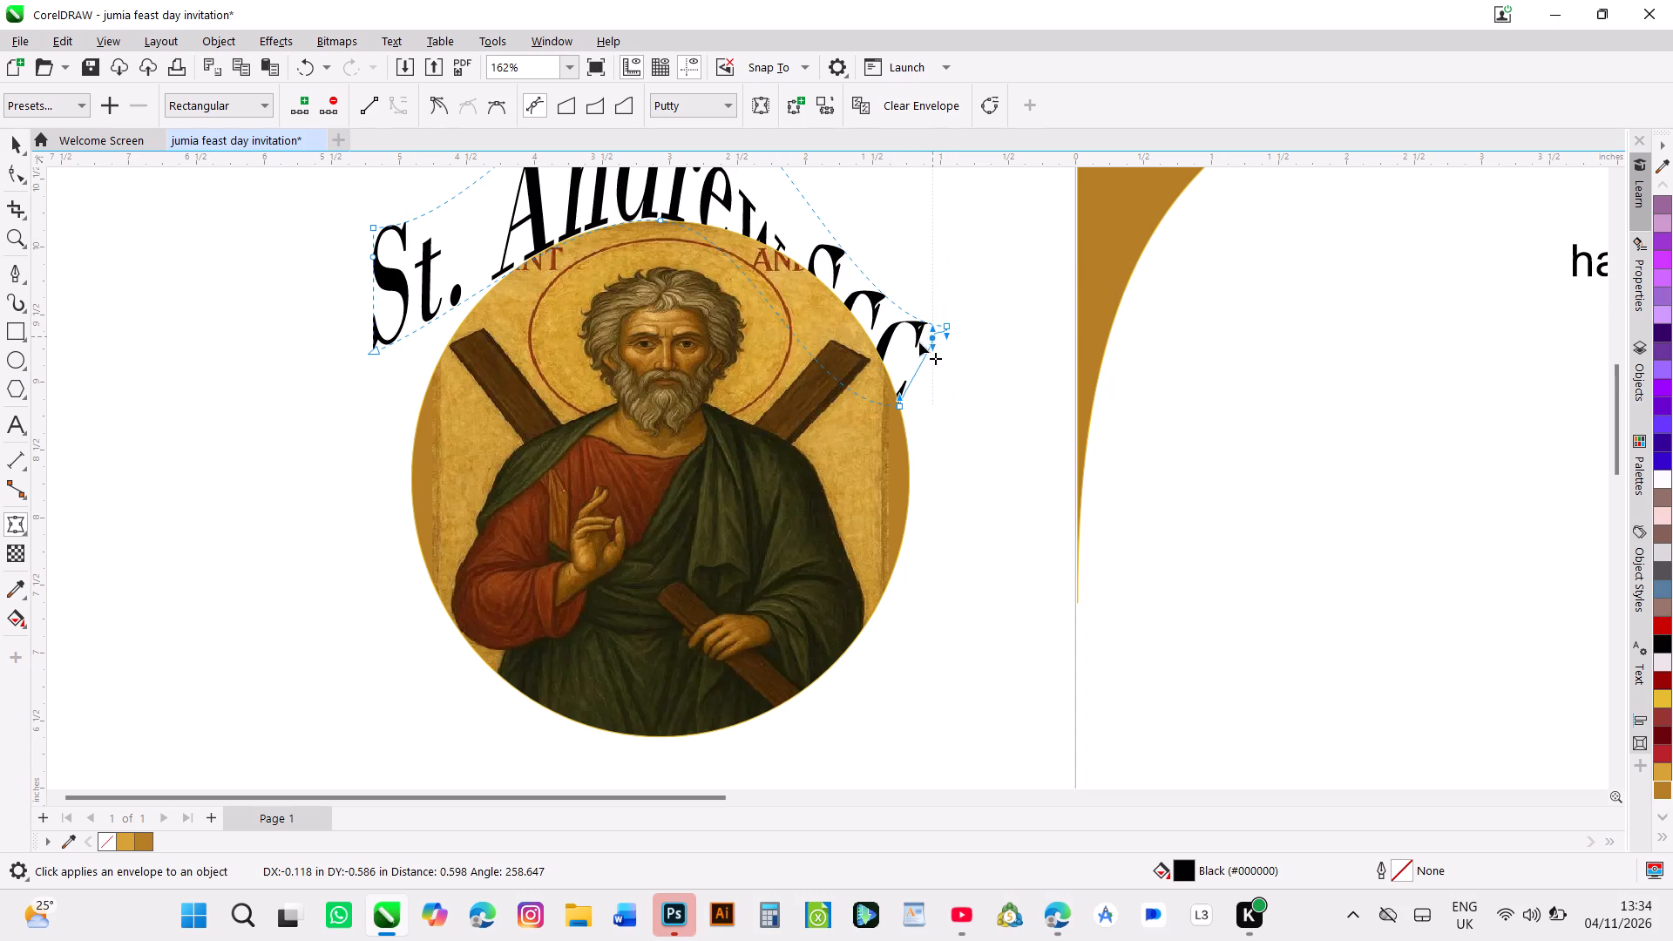
drag(919, 342, 924, 363)
drag(924, 363, 921, 362)
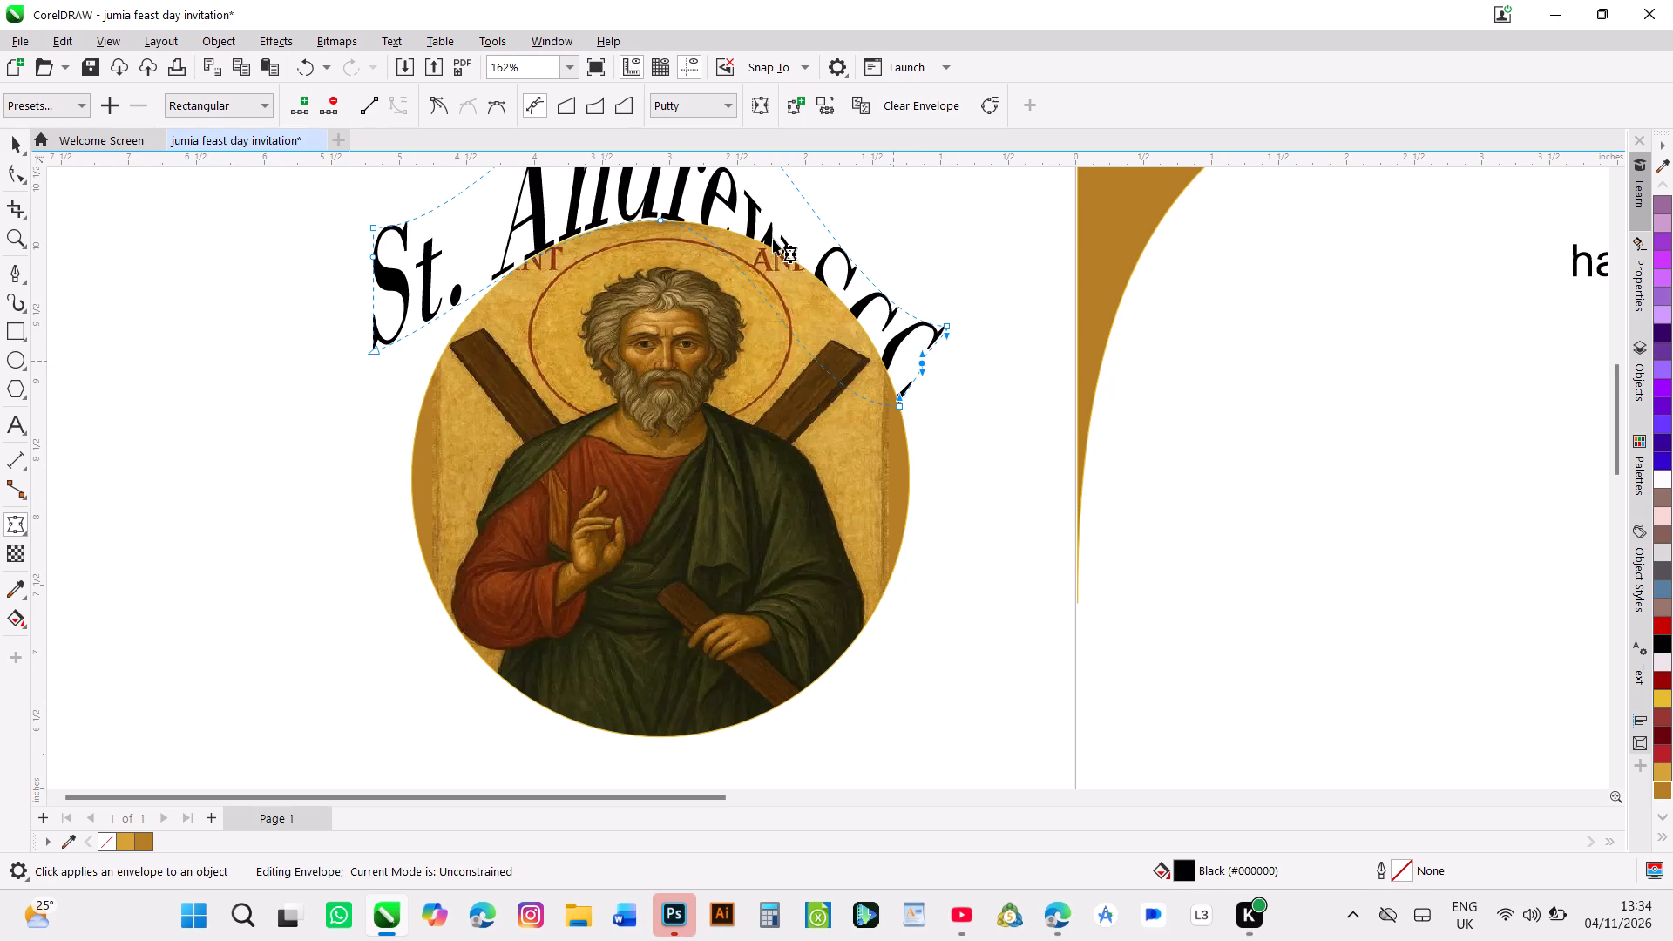
Fit the envelope's lower-right curve to the ellipse by raising the bottom-right node's handle about 0.98 inches and moving it about 0.37 inches right.
click(899, 407)
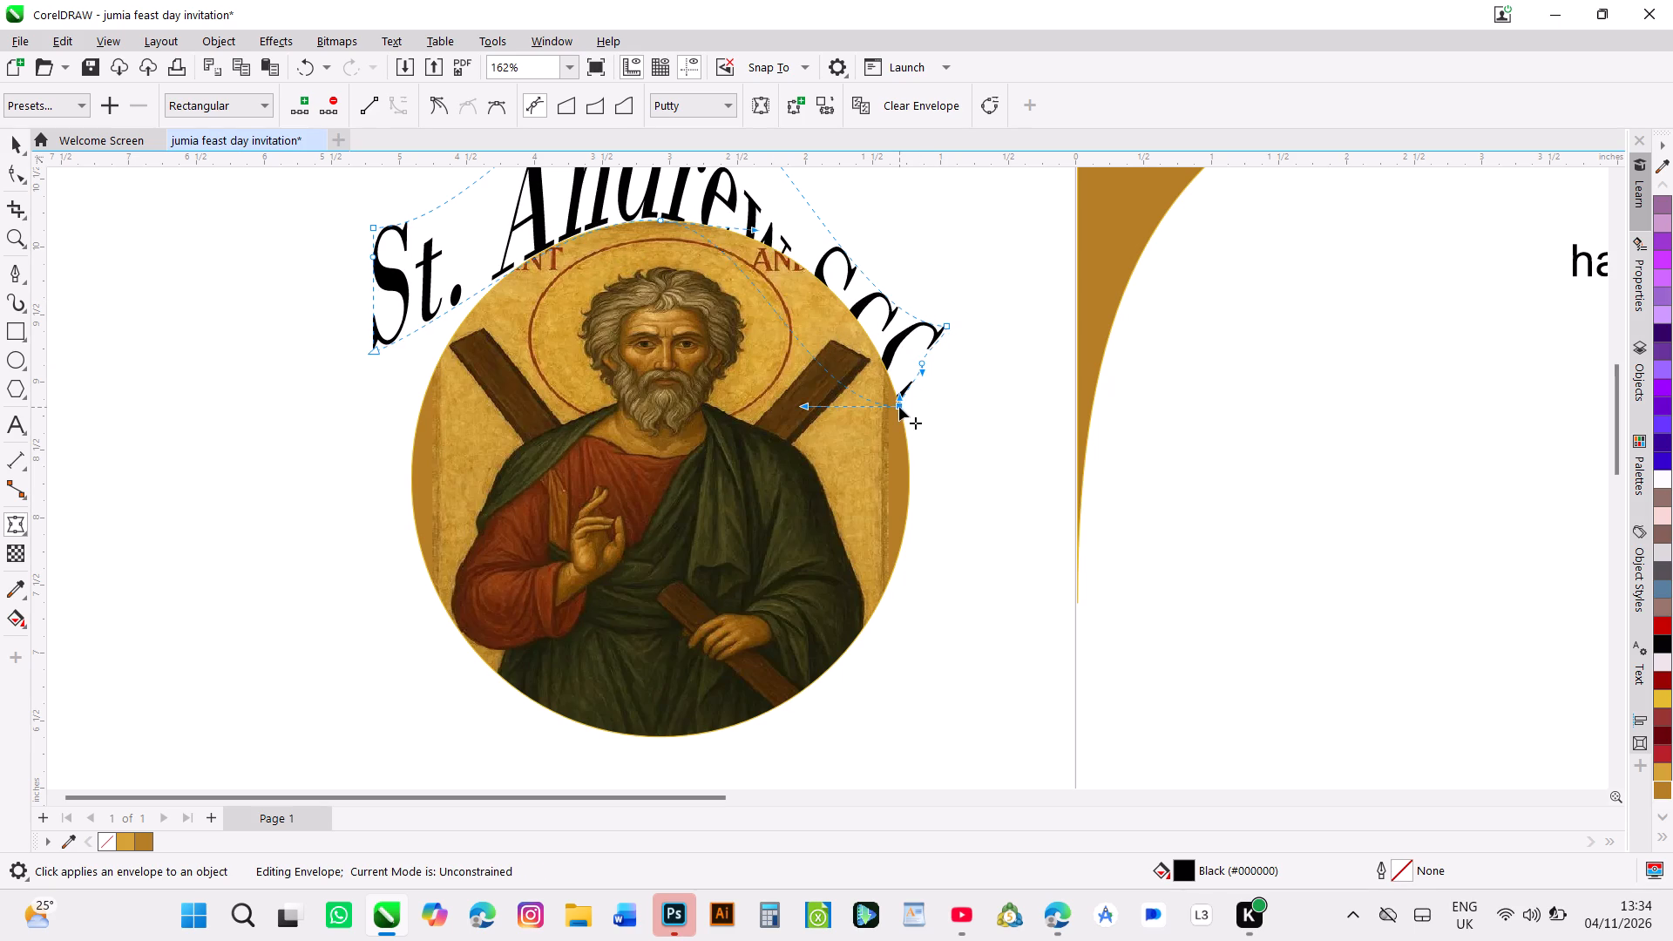
drag(808, 405, 816, 356)
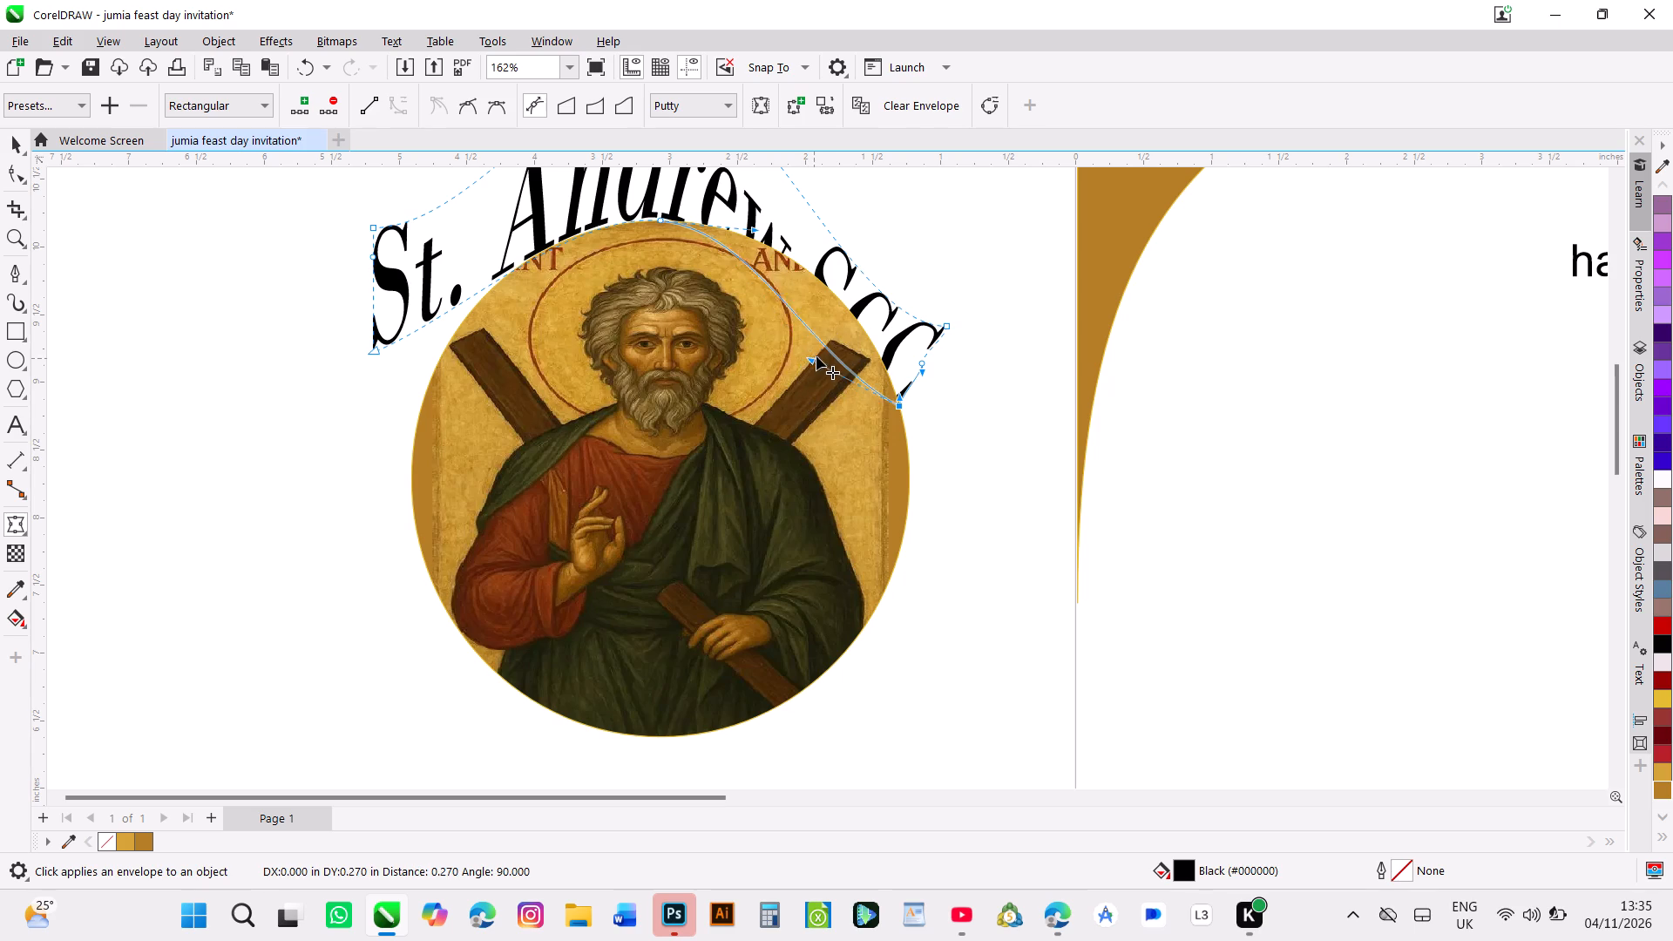
drag(816, 356, 886, 302)
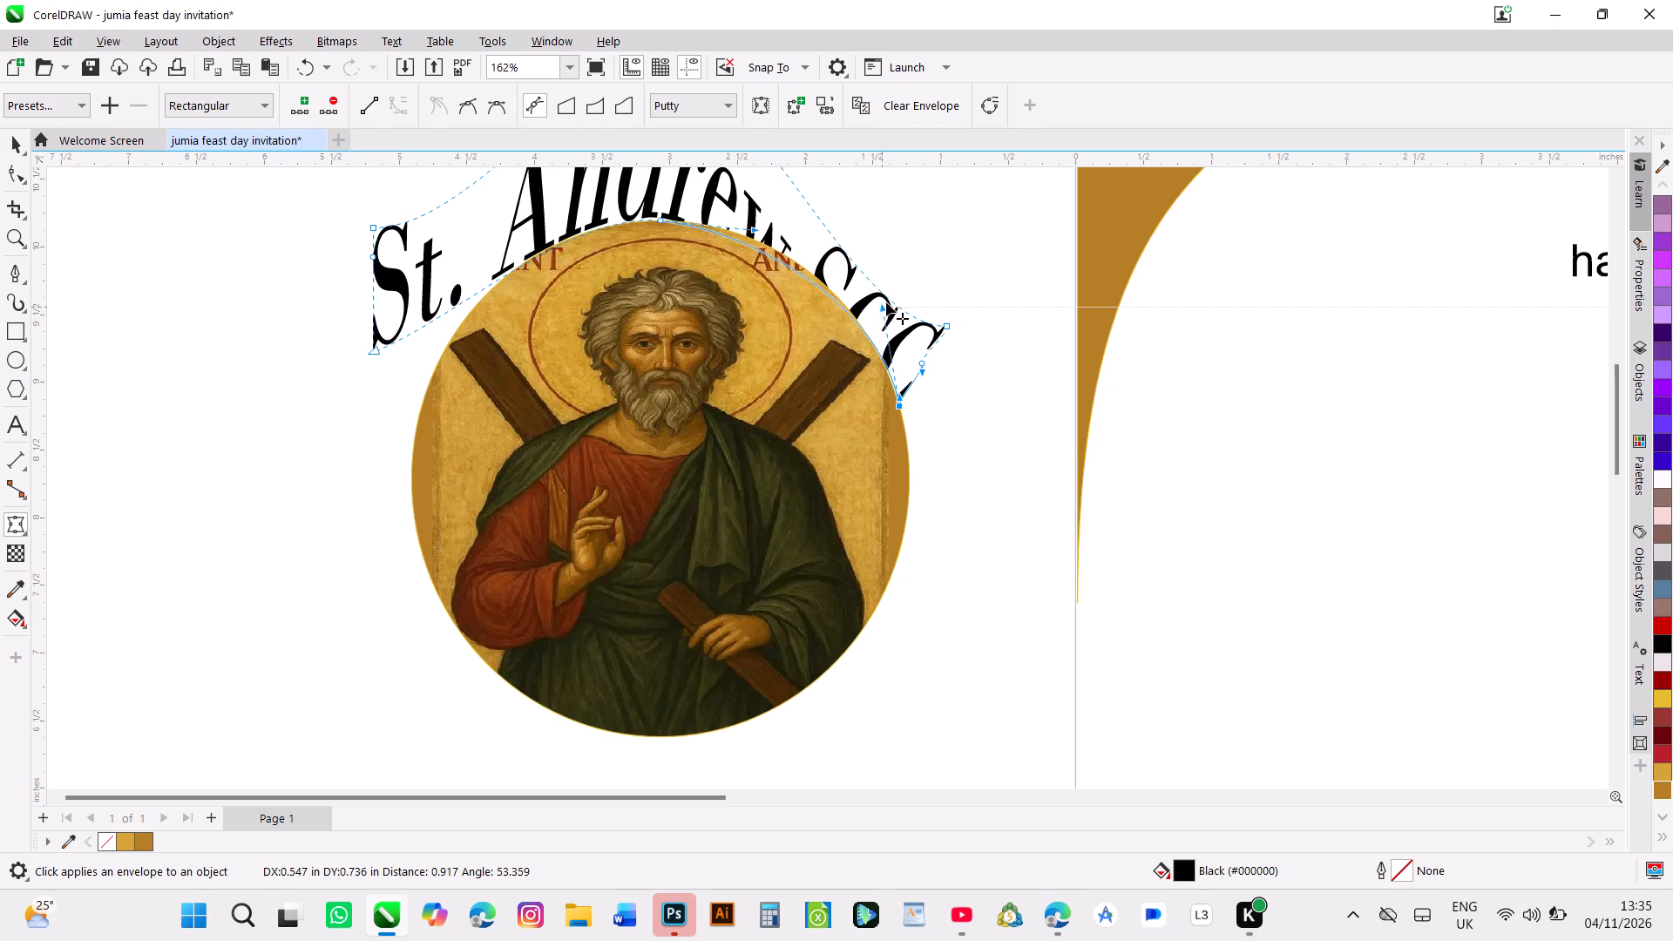
drag(886, 302, 857, 272)
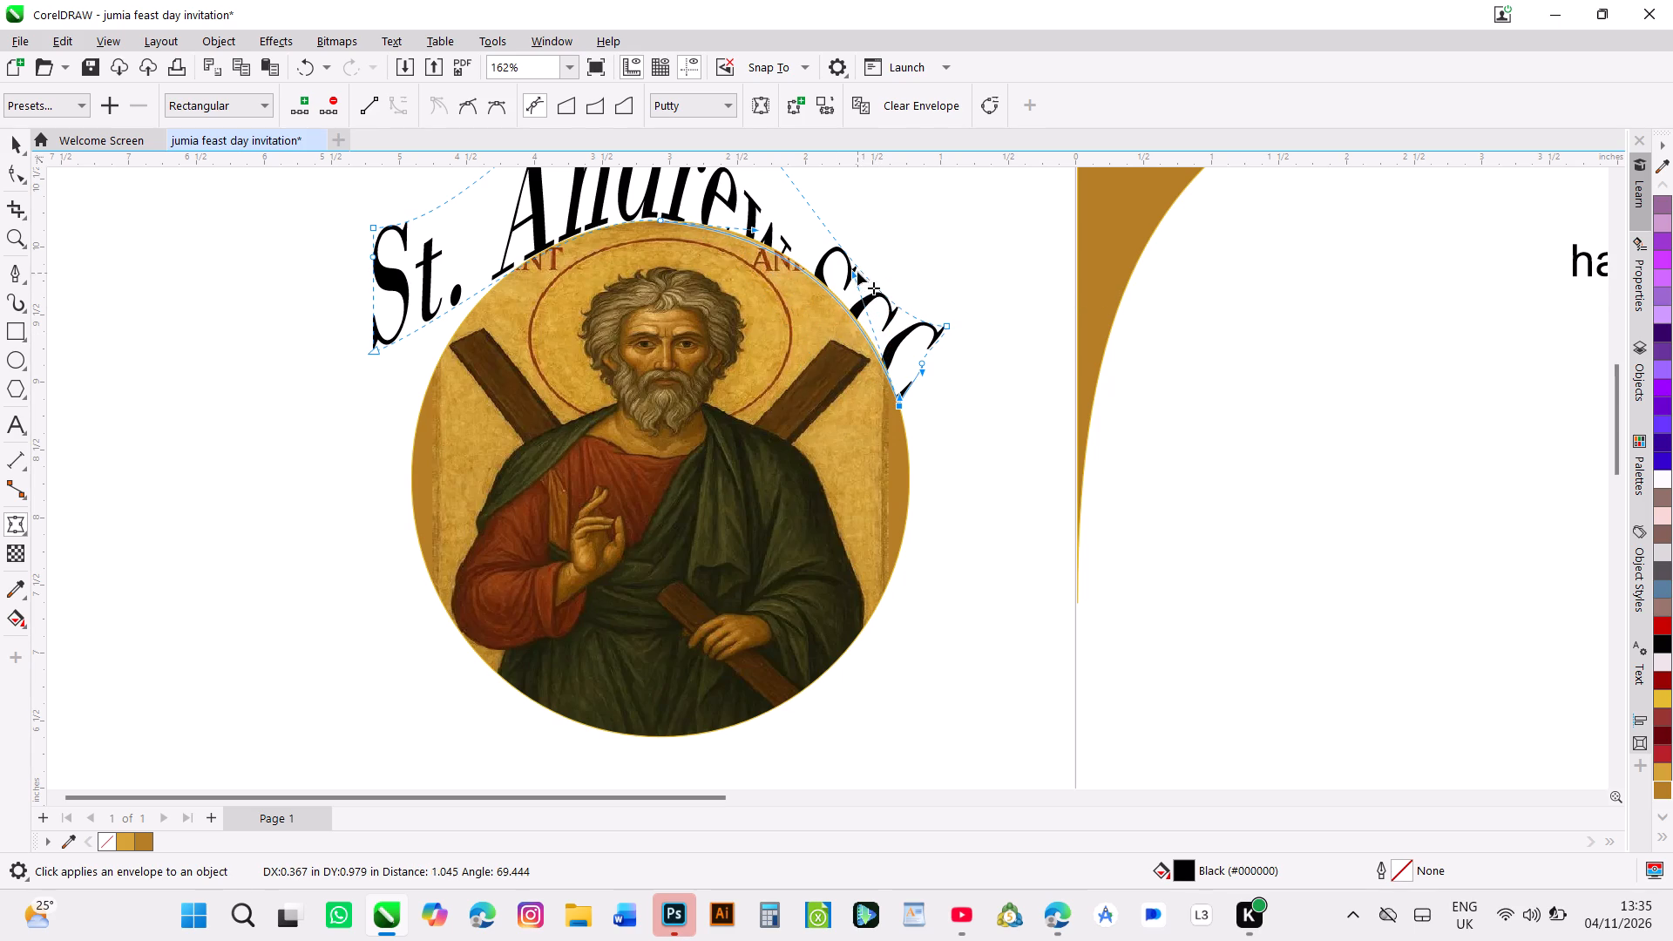
drag(857, 272, 857, 271)
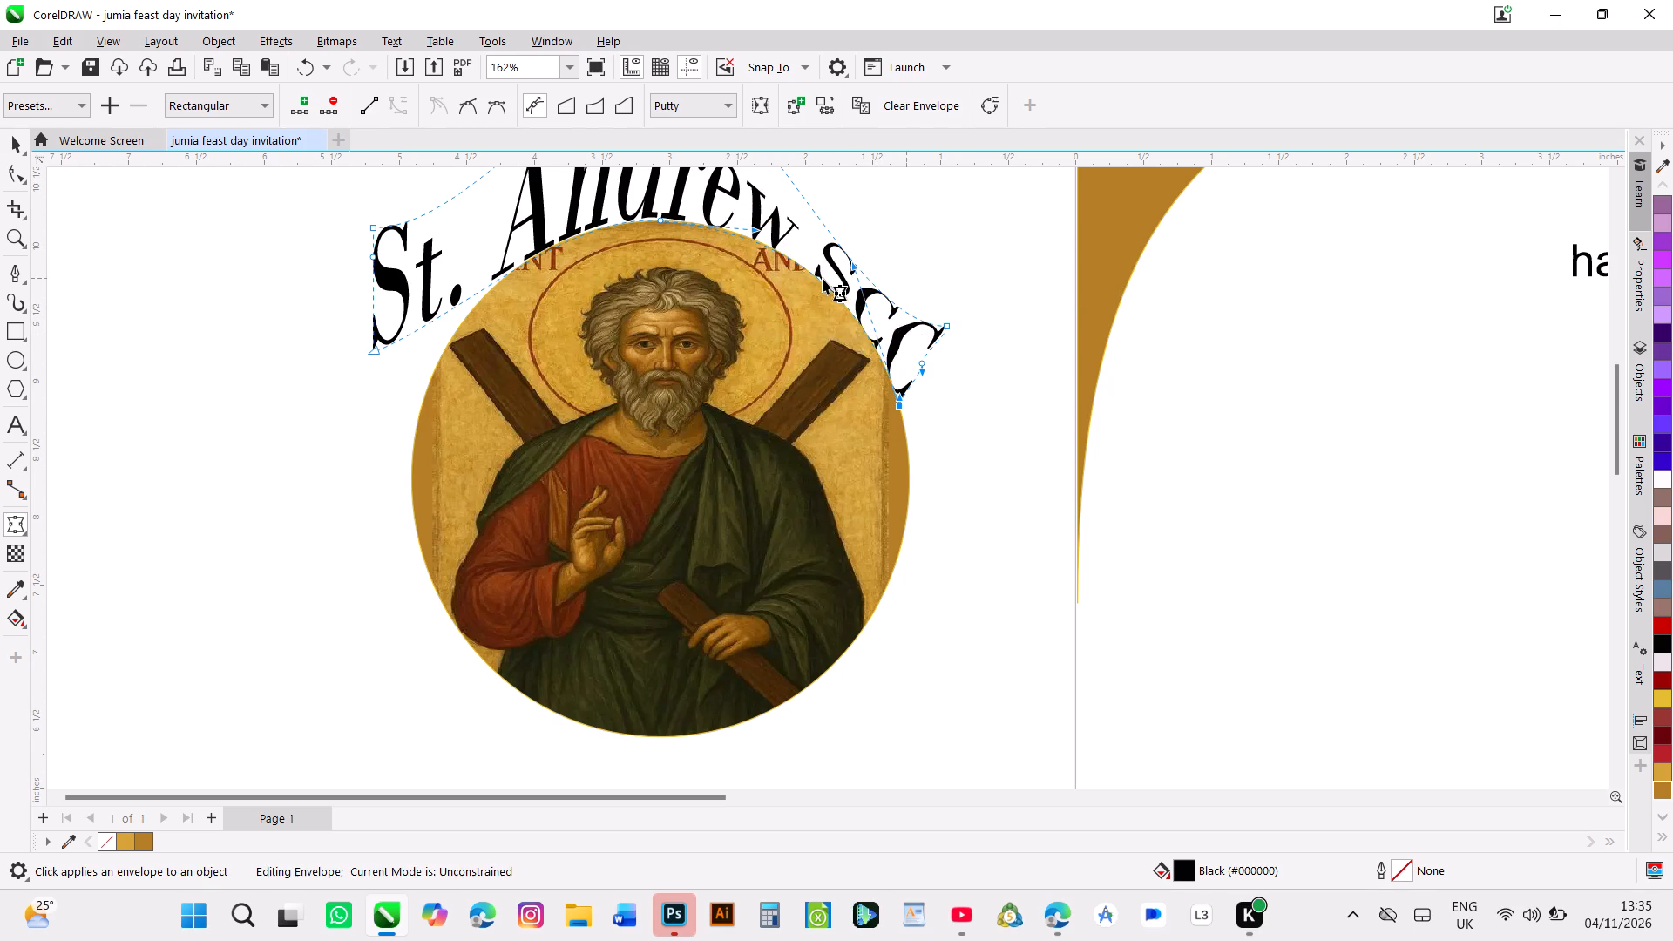
Wrap the envelope's left end around the ellipse: bottom-left node onto its edge, left-middle node beside it, top-left node about 0.59 inches lower.
drag(376, 352, 389, 357)
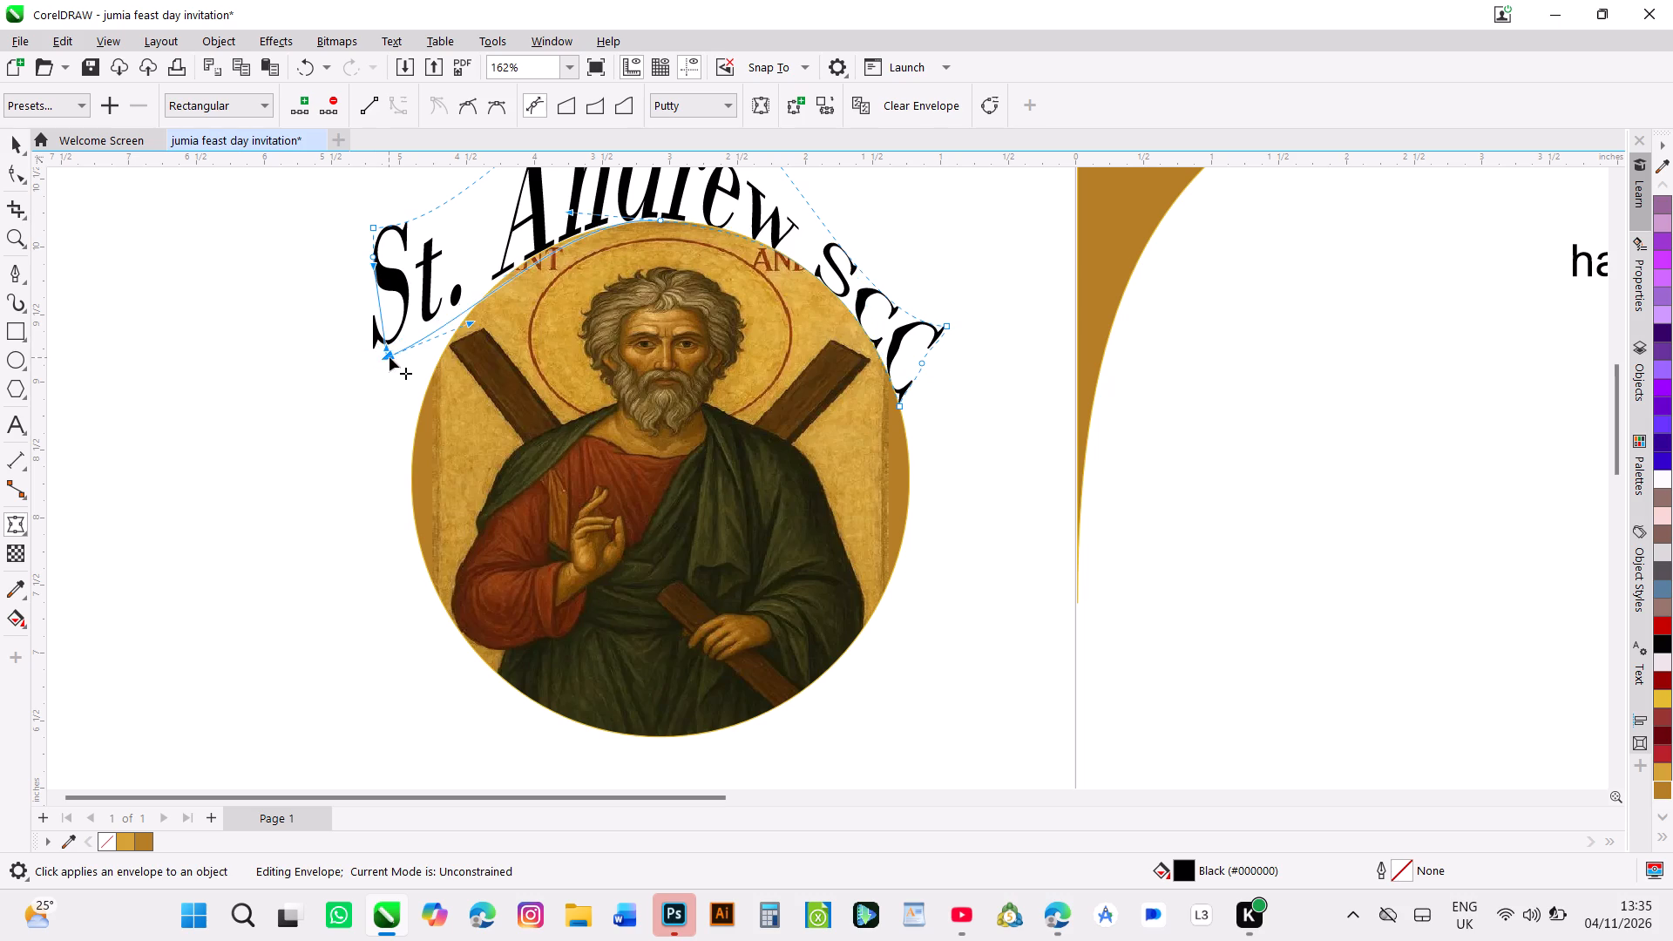
drag(389, 357, 408, 381)
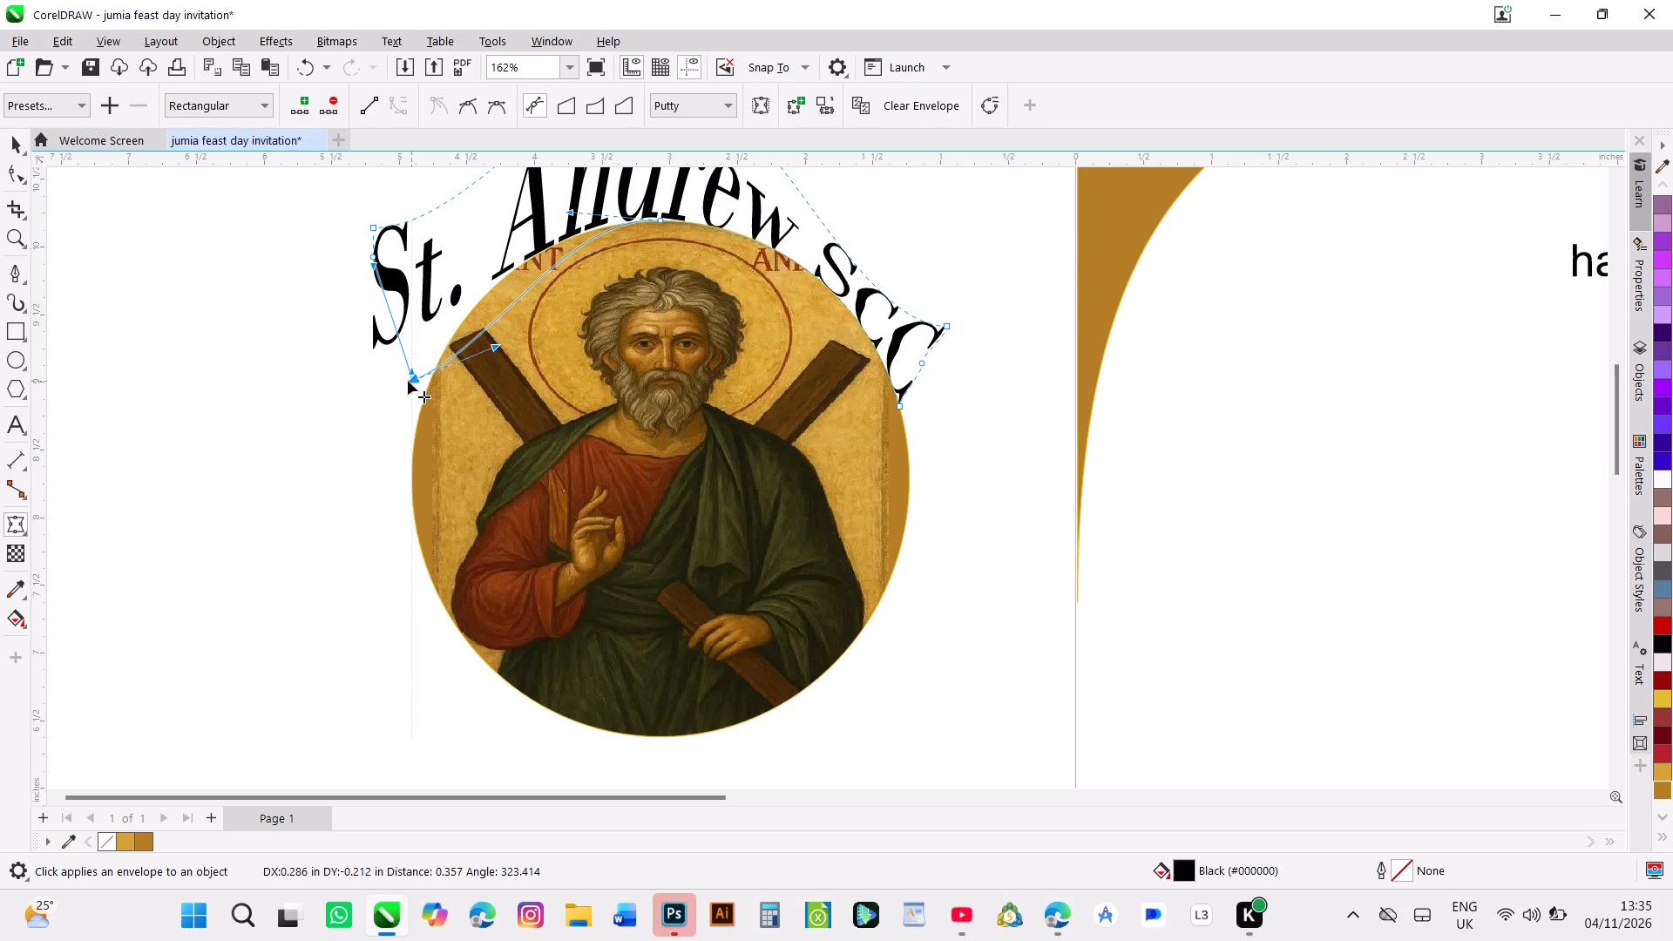
drag(408, 381, 430, 394)
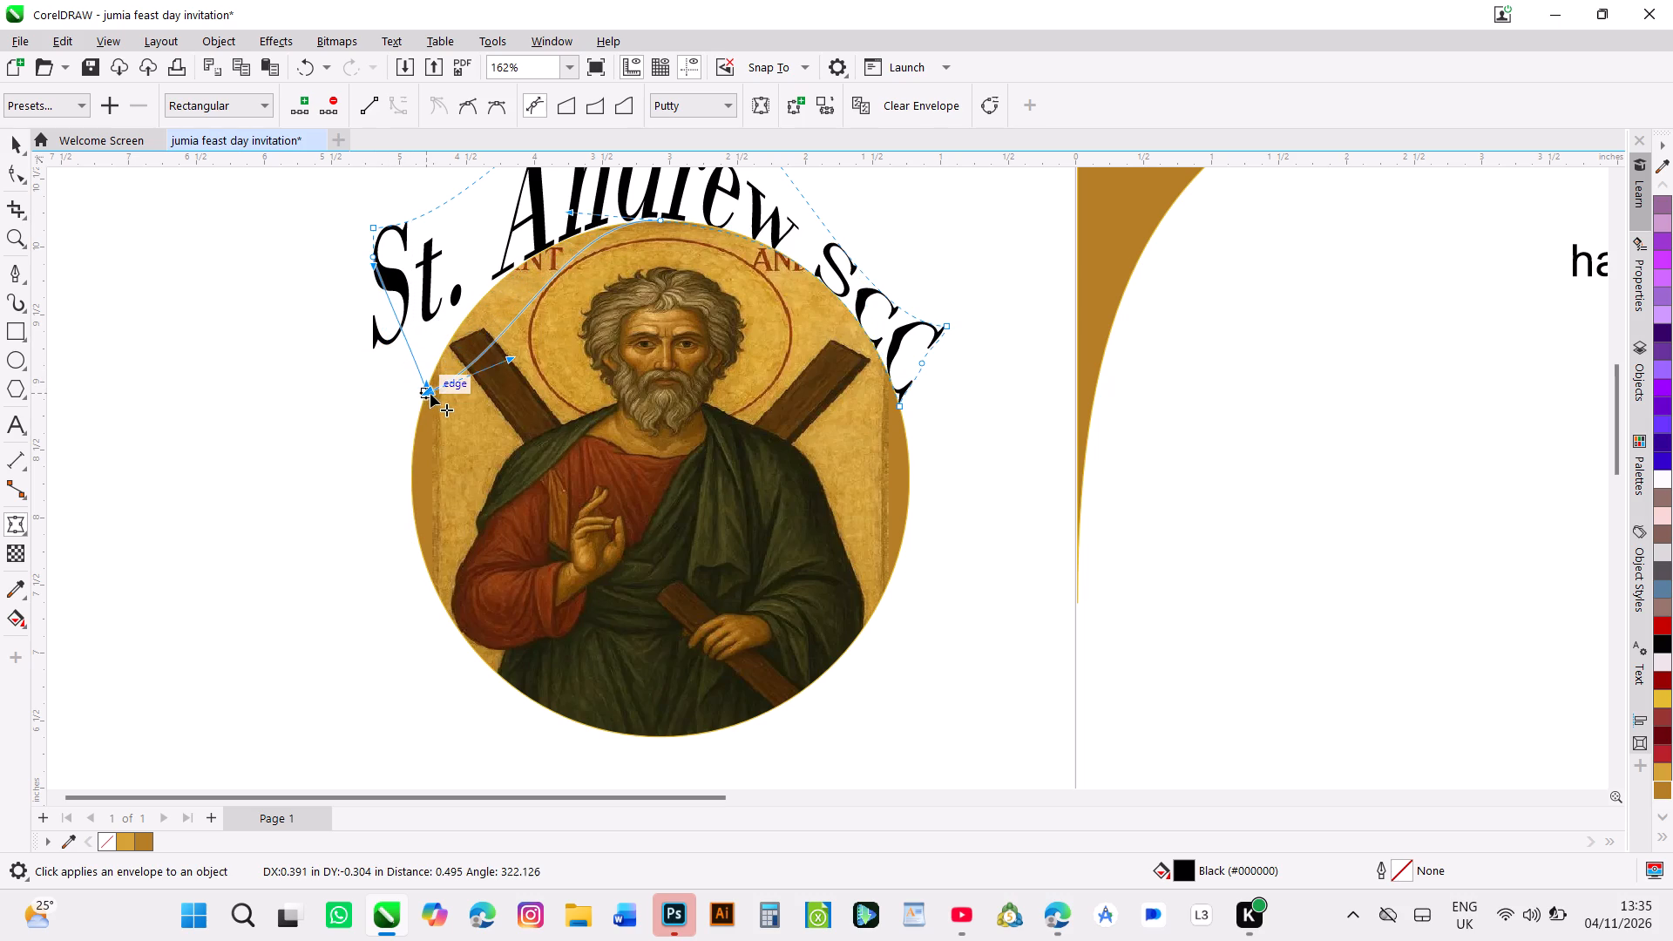
drag(430, 394, 423, 394)
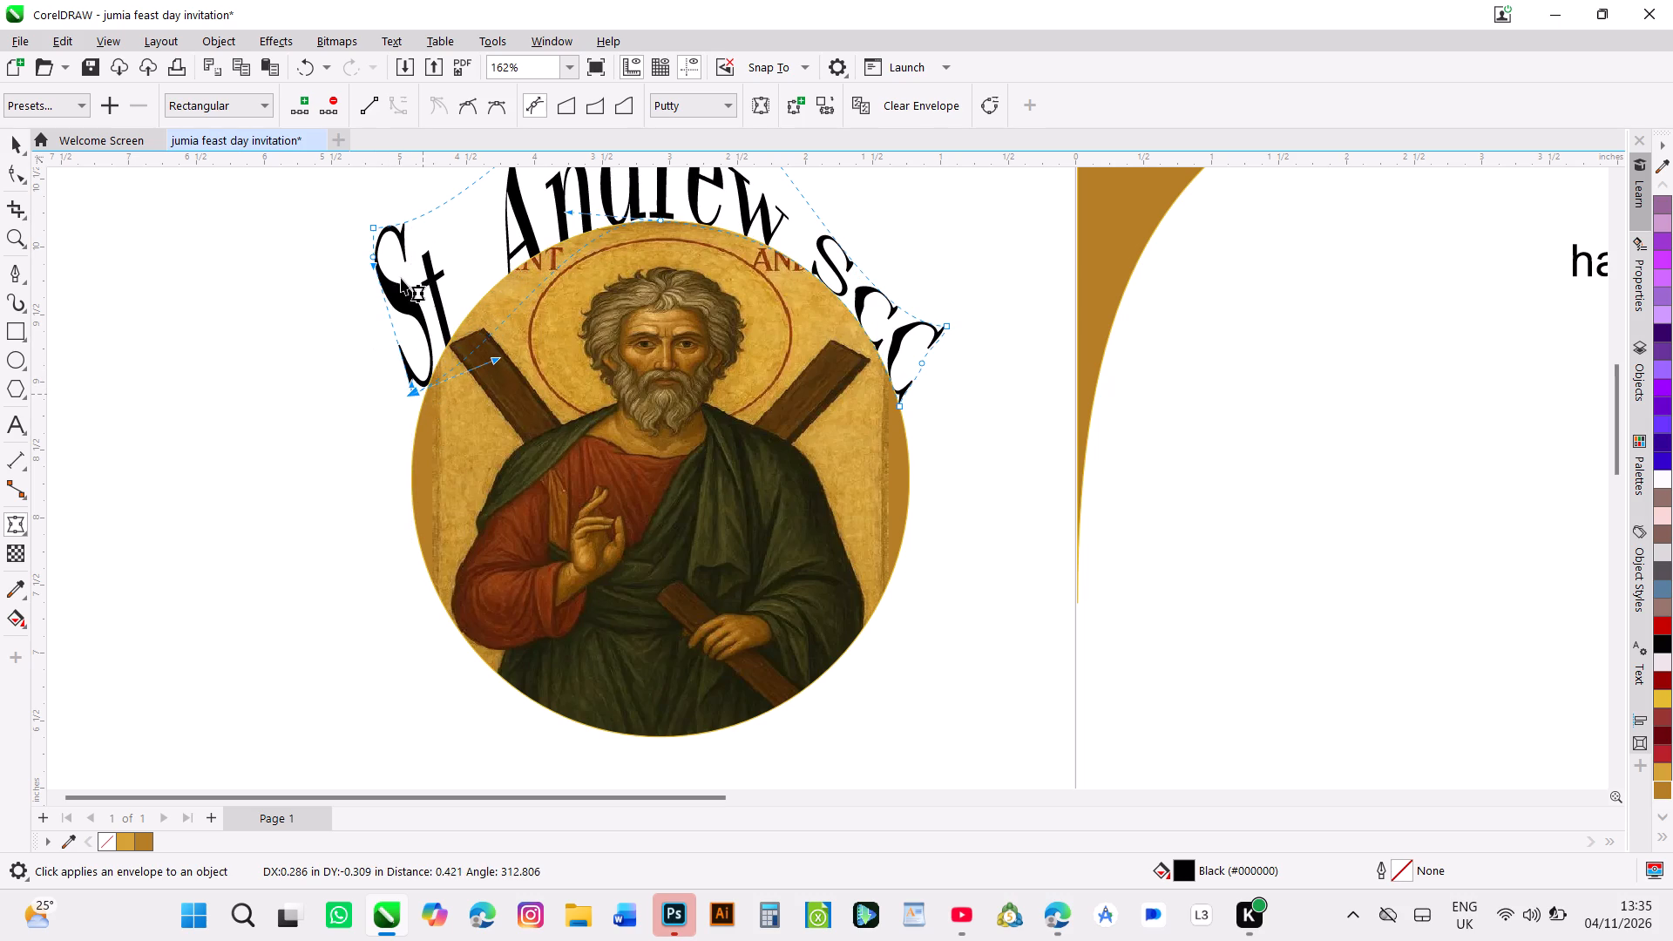
drag(373, 256, 394, 322)
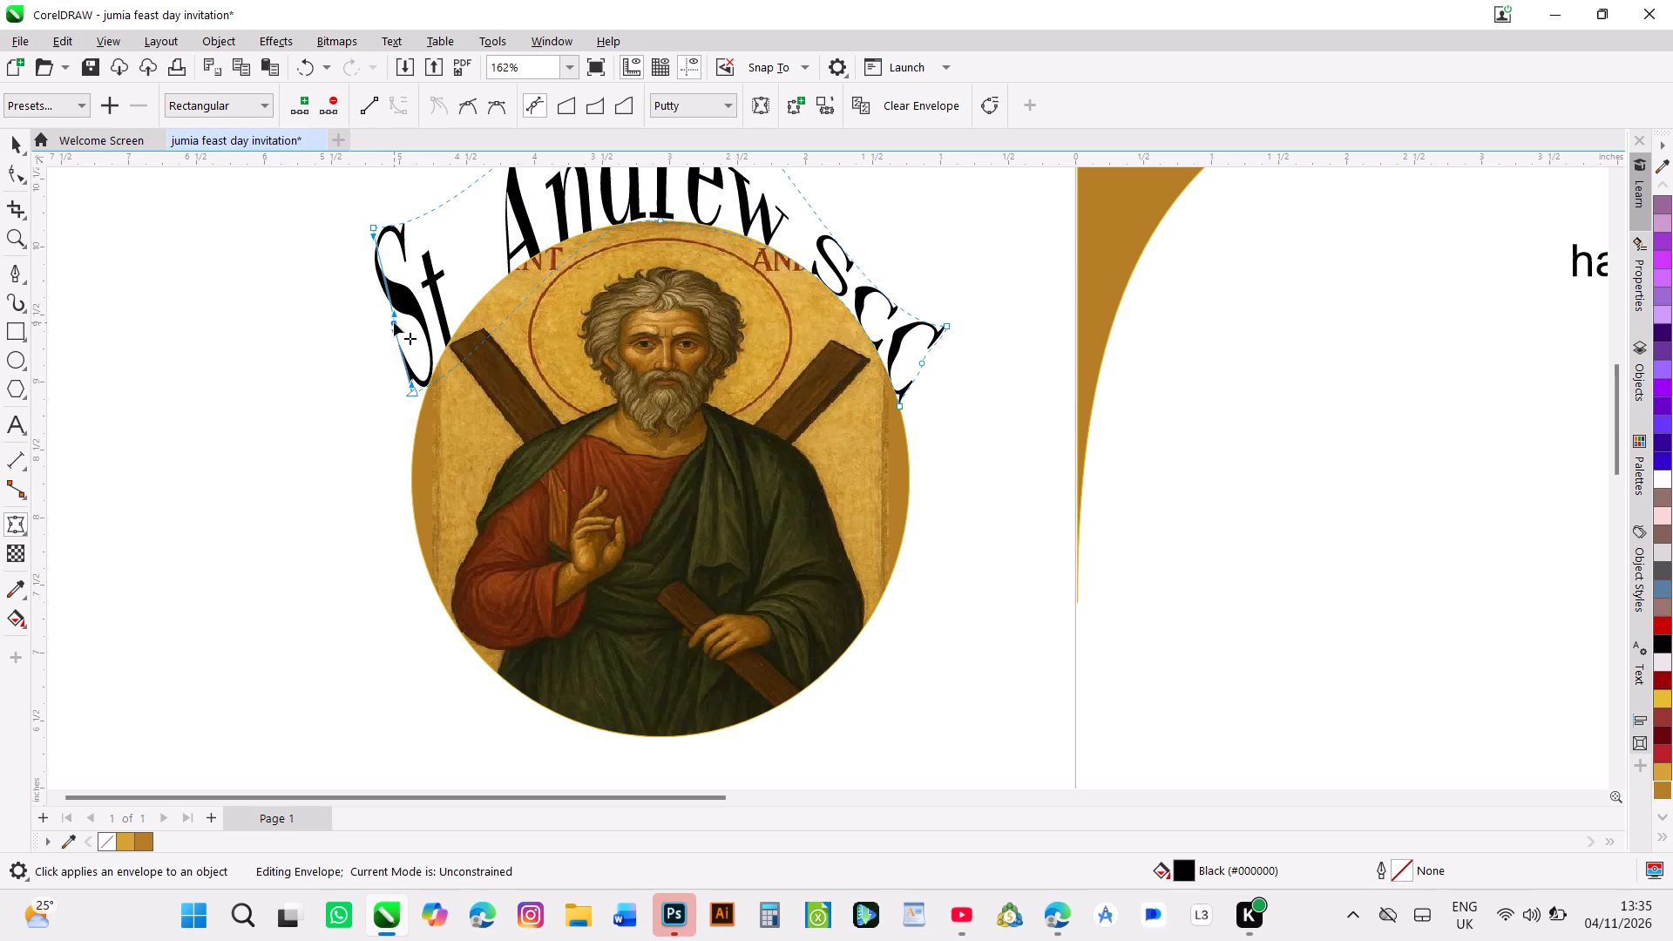
drag(394, 322, 397, 352)
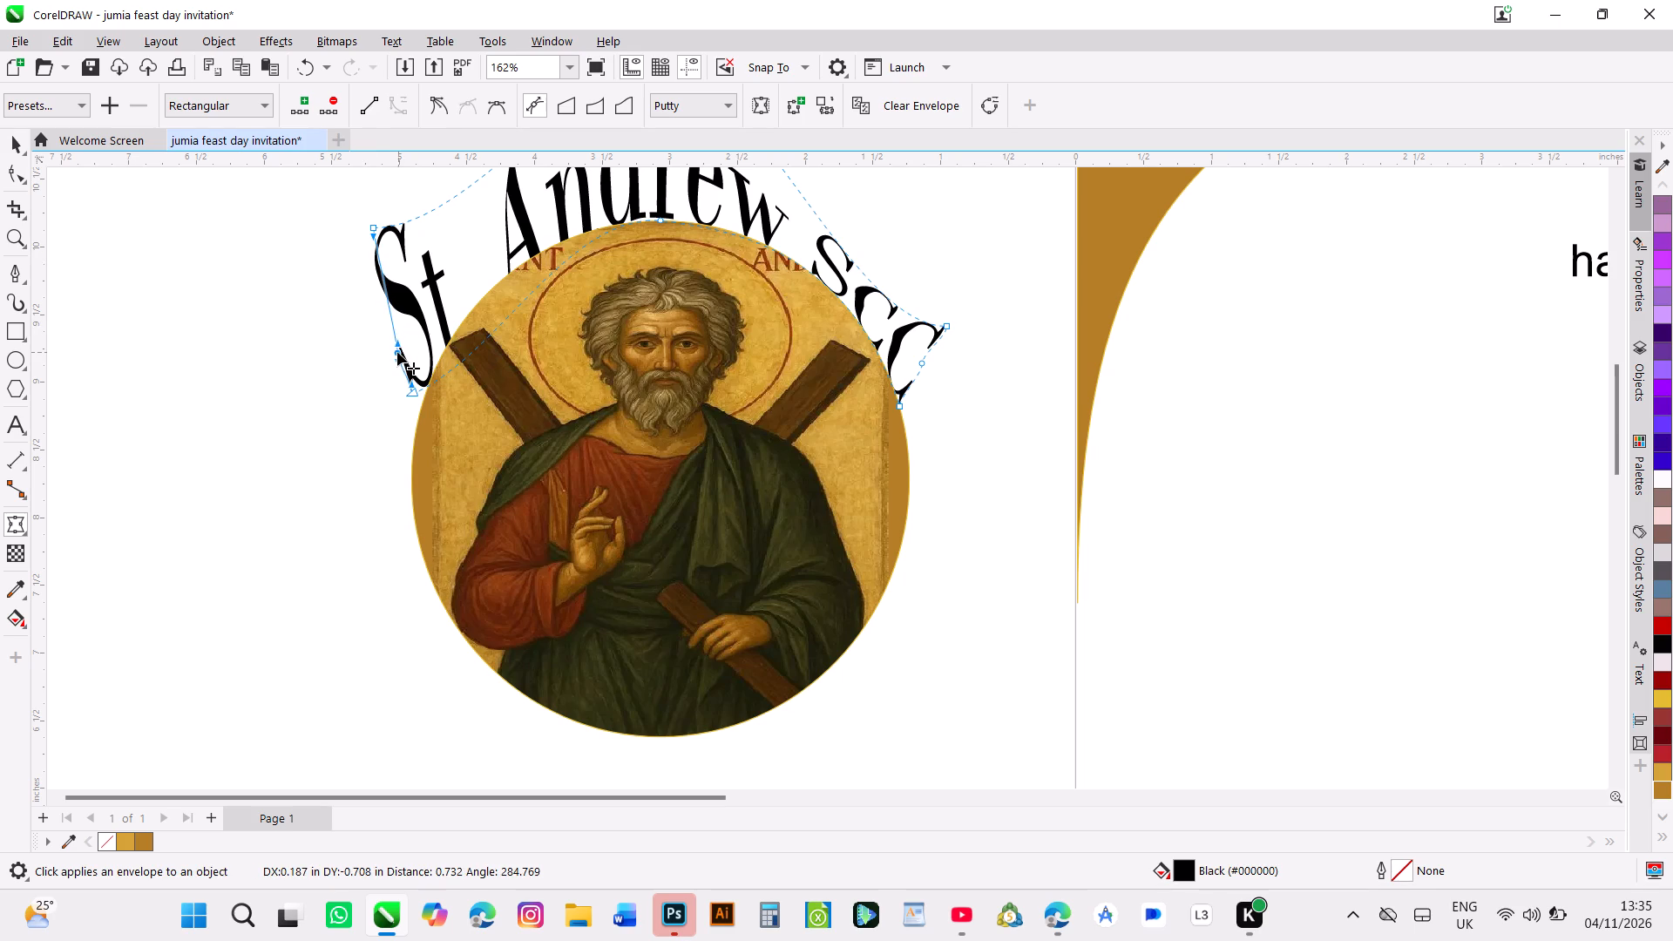
drag(397, 352, 390, 353)
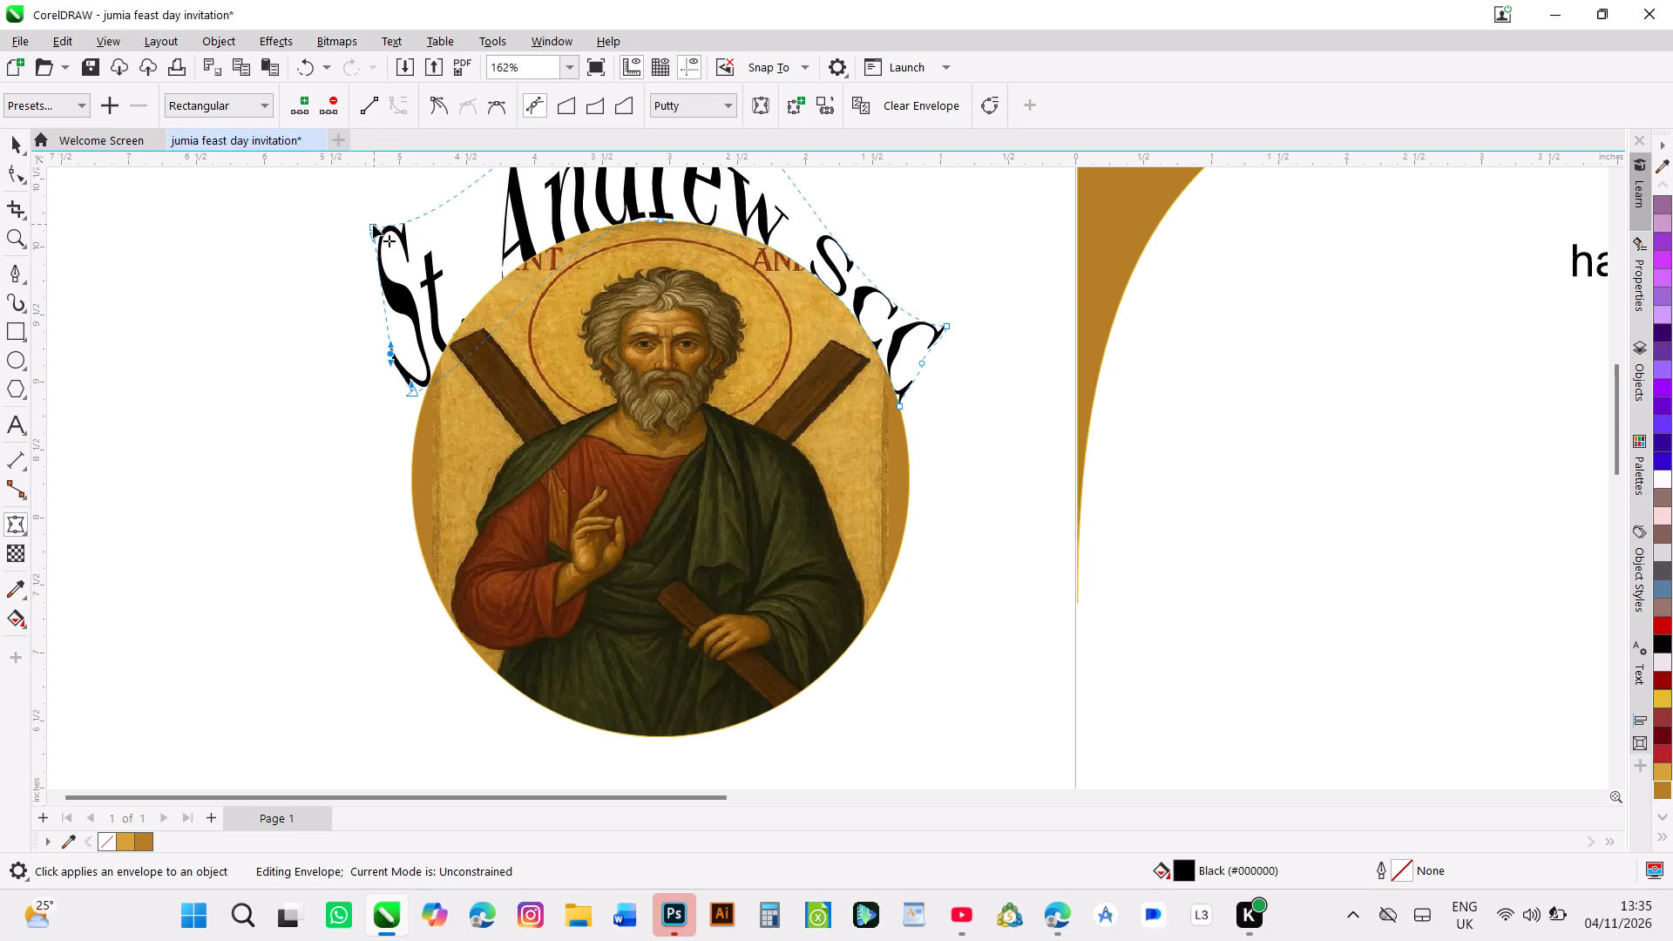
drag(372, 226, 360, 320)
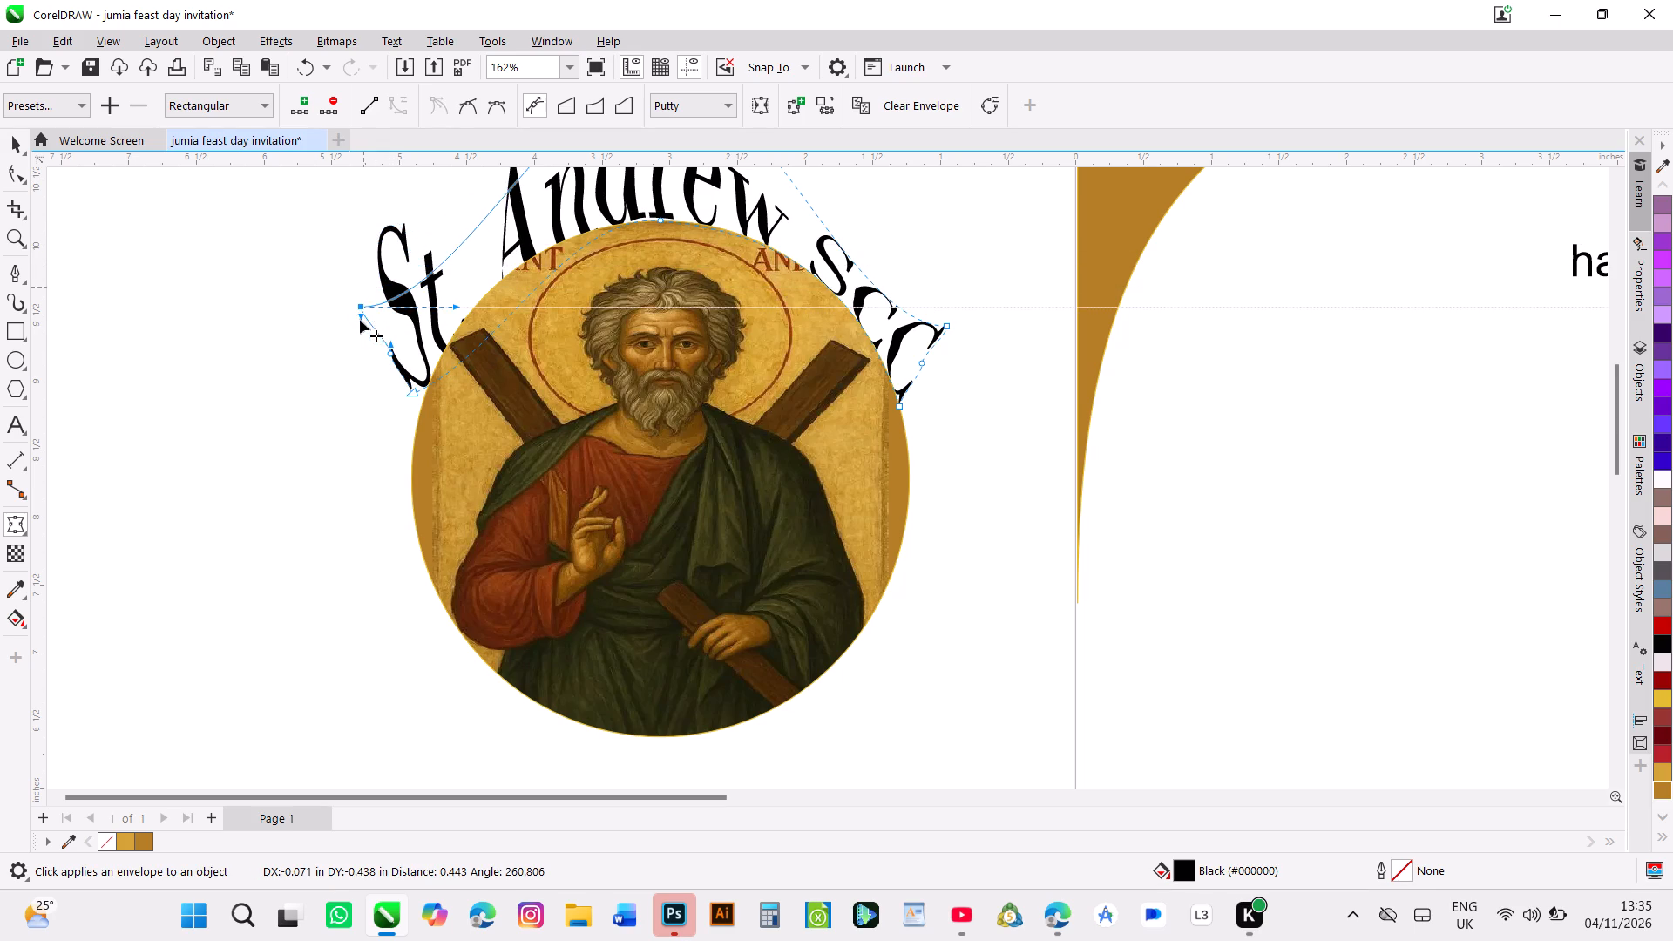
drag(360, 320, 365, 310)
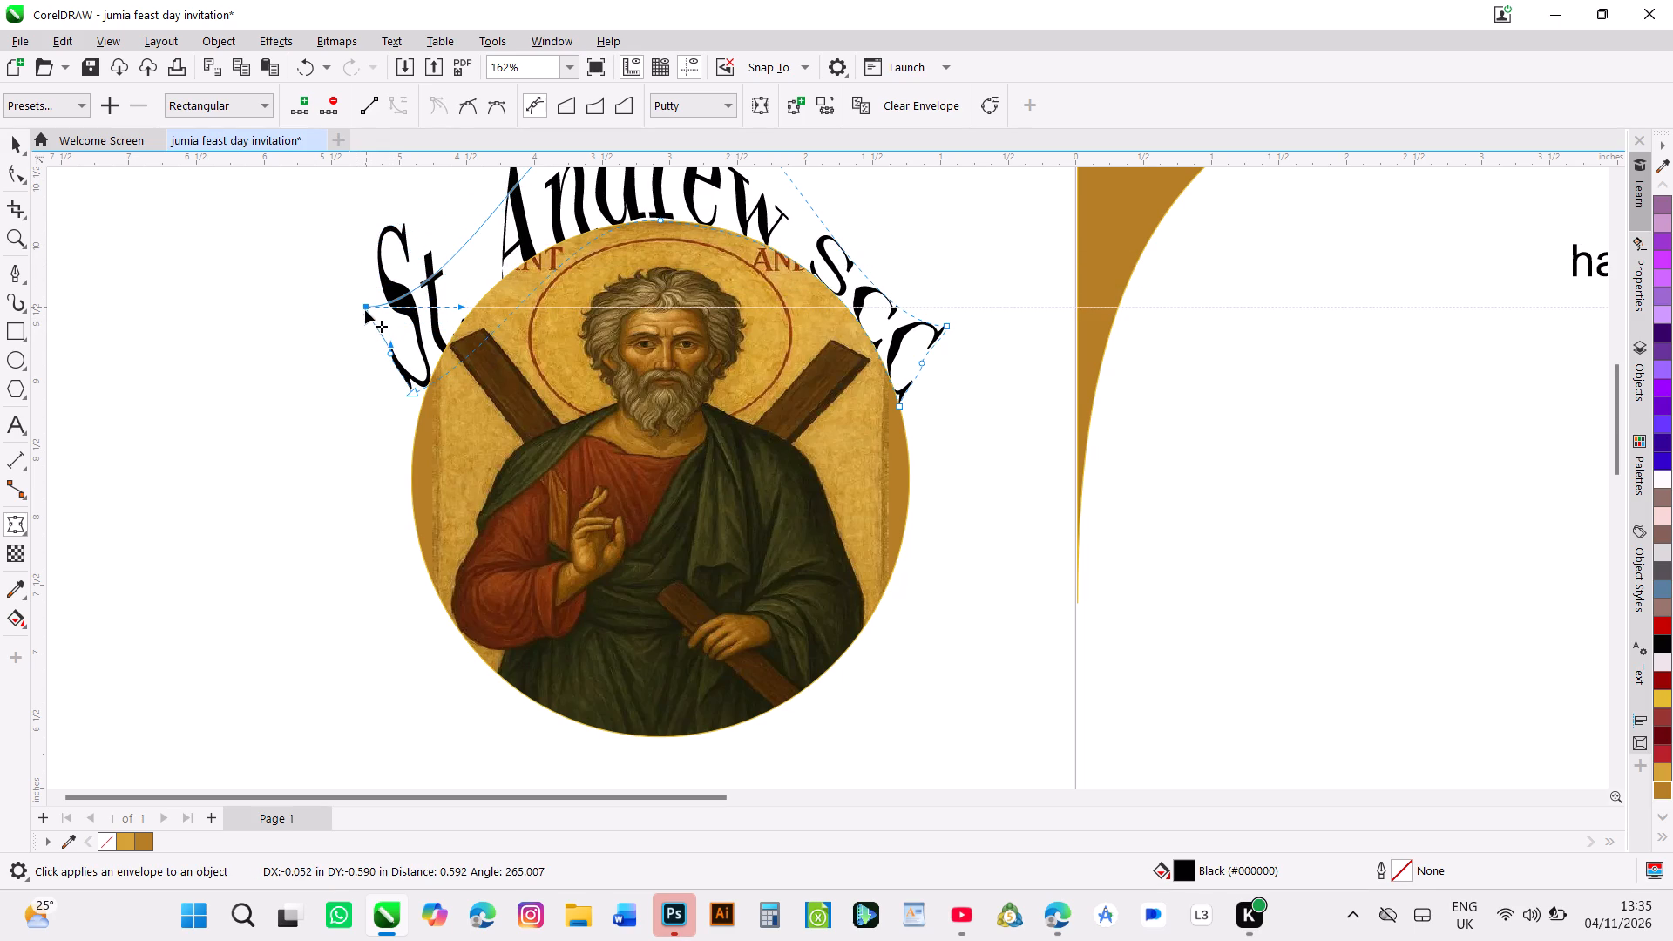
drag(365, 310, 364, 313)
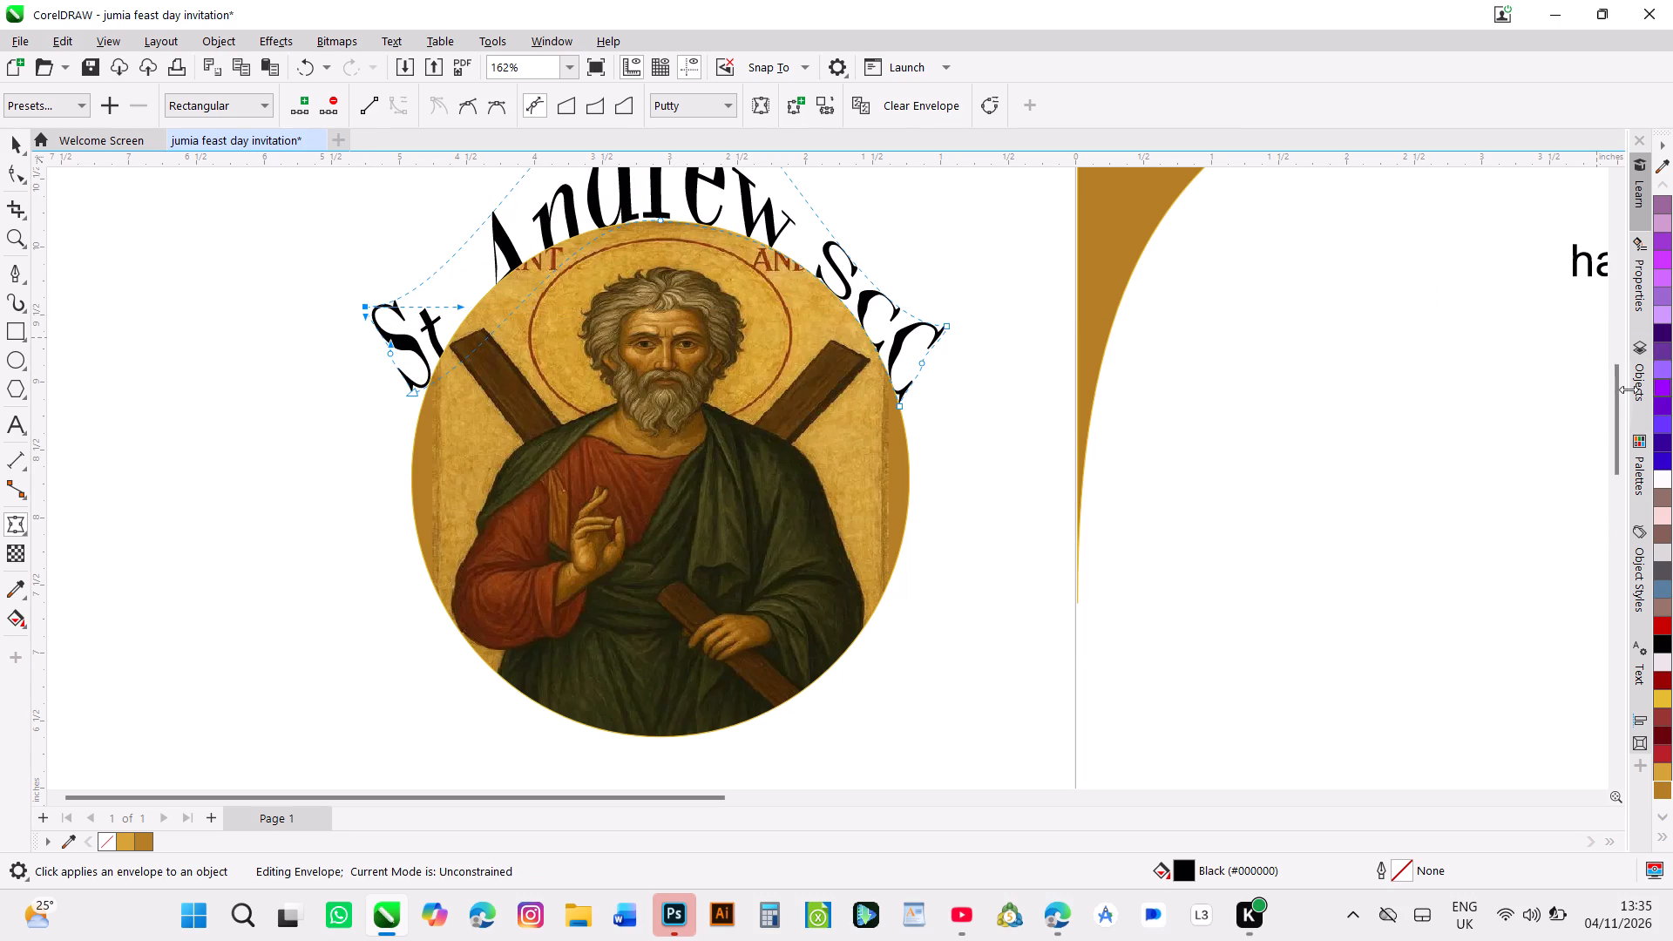
Fit the envelope's lower-left curve to the ellipse by raising the bottom-left node's handle outside the picture's edge.
drag(1618, 386, 1617, 360)
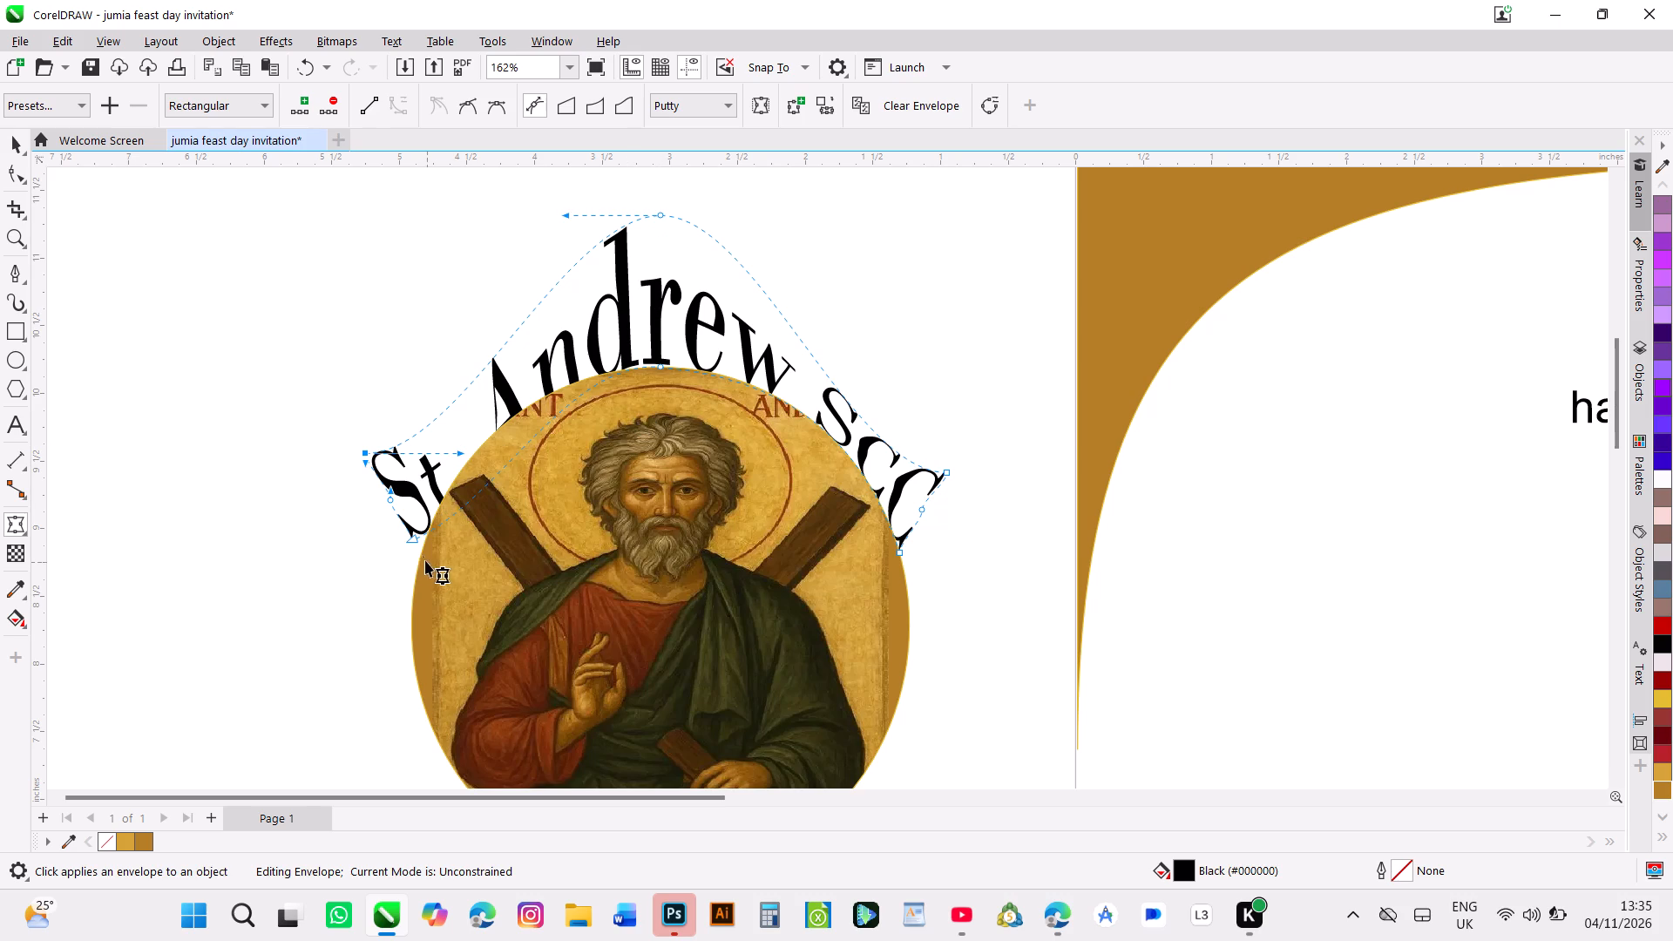
click(413, 536)
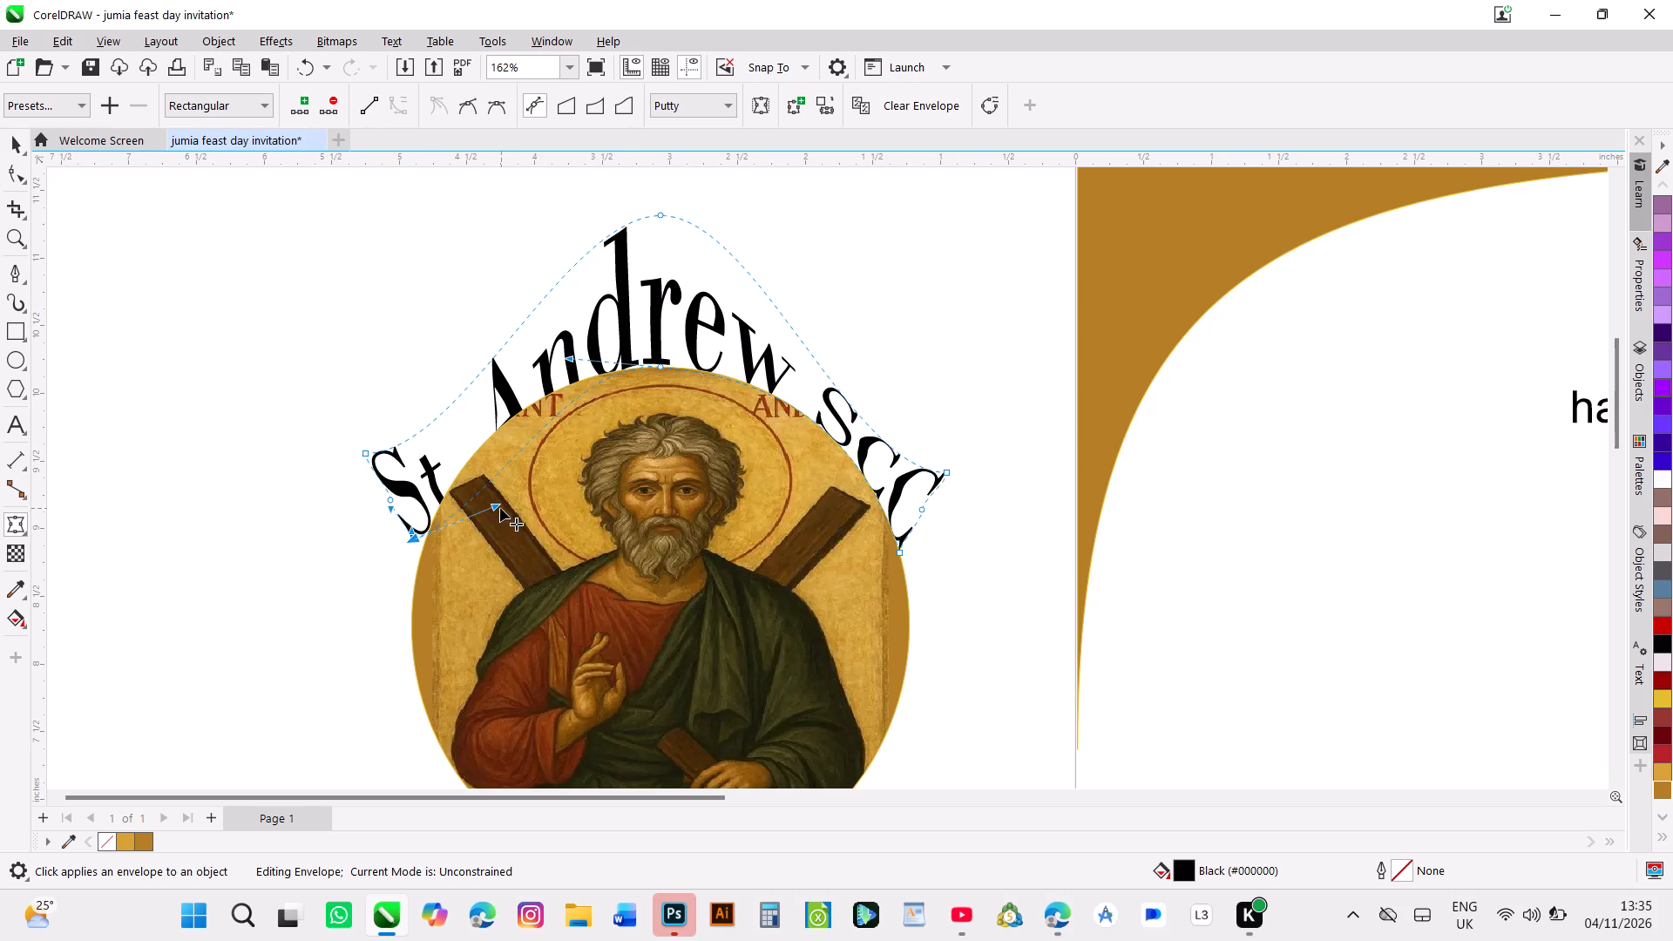
drag(498, 505, 478, 451)
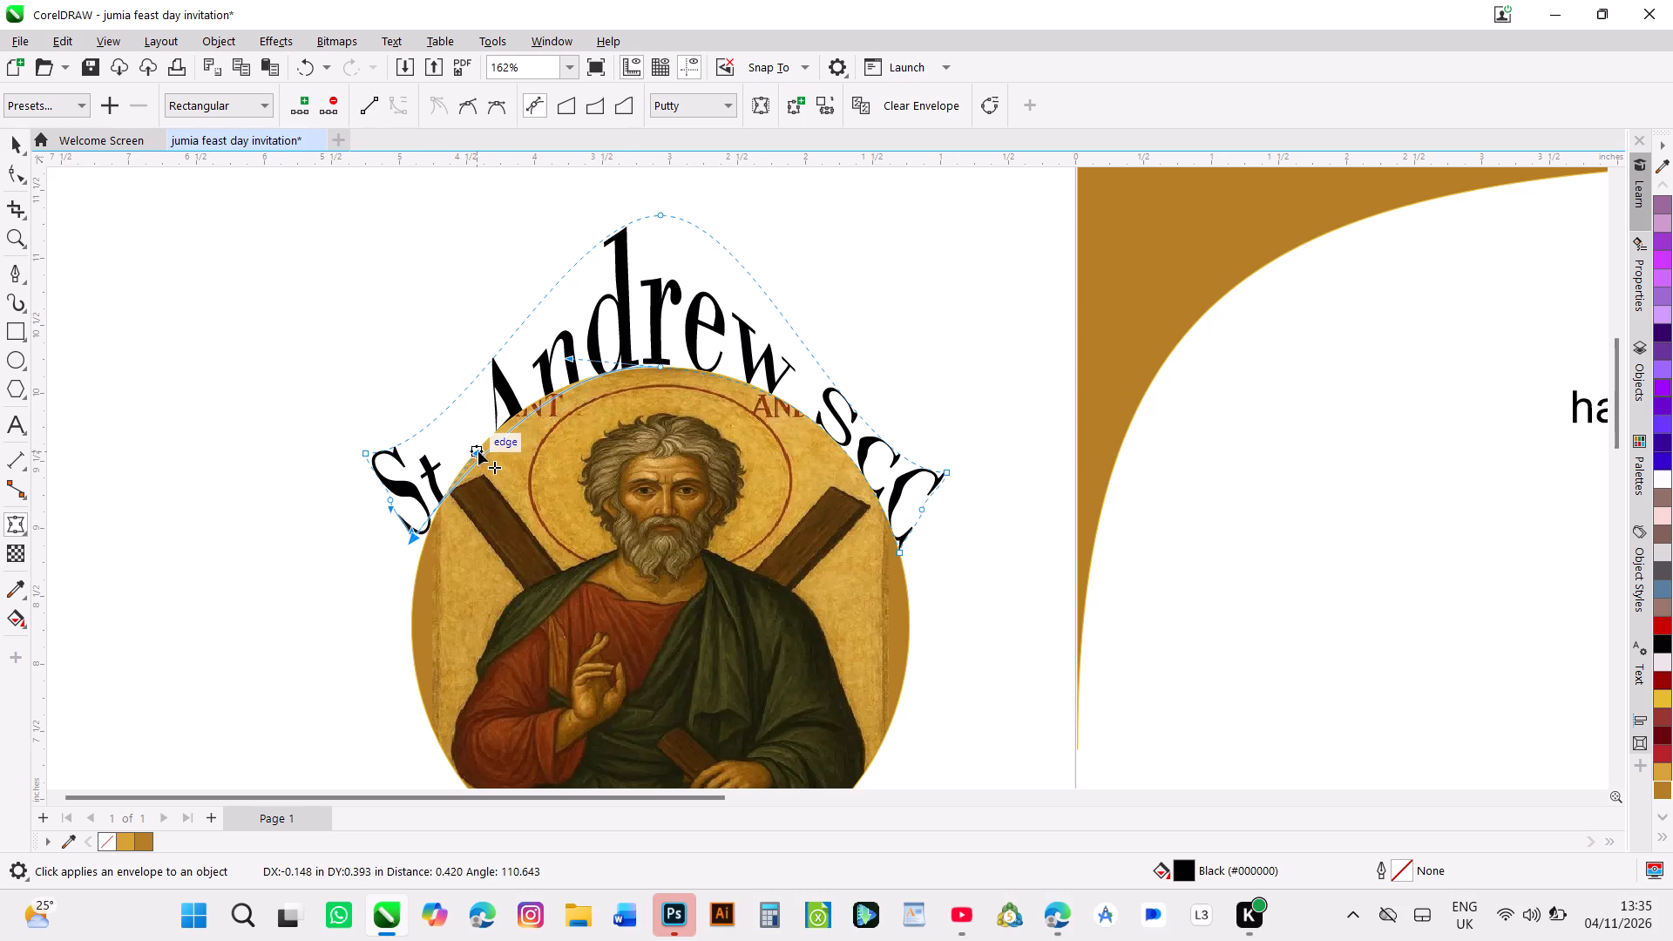
drag(478, 451, 482, 426)
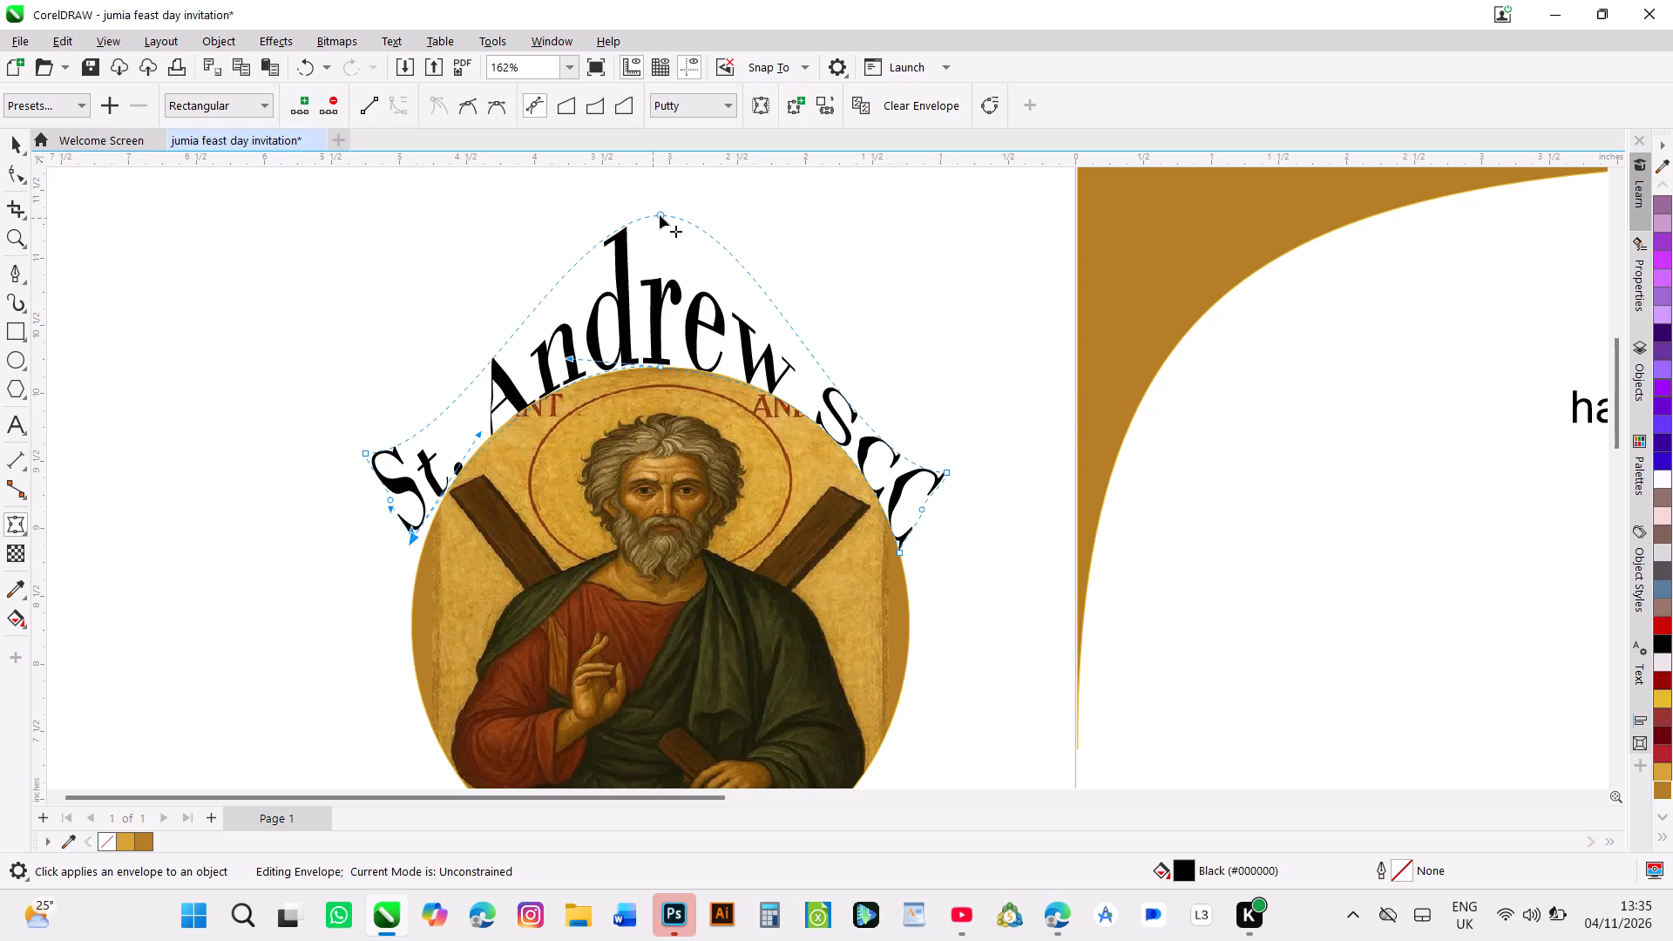
Lower the top-centre envelope node of the "St. Andrew SCC" text by about 0.4 inches.
drag(661, 213, 663, 264)
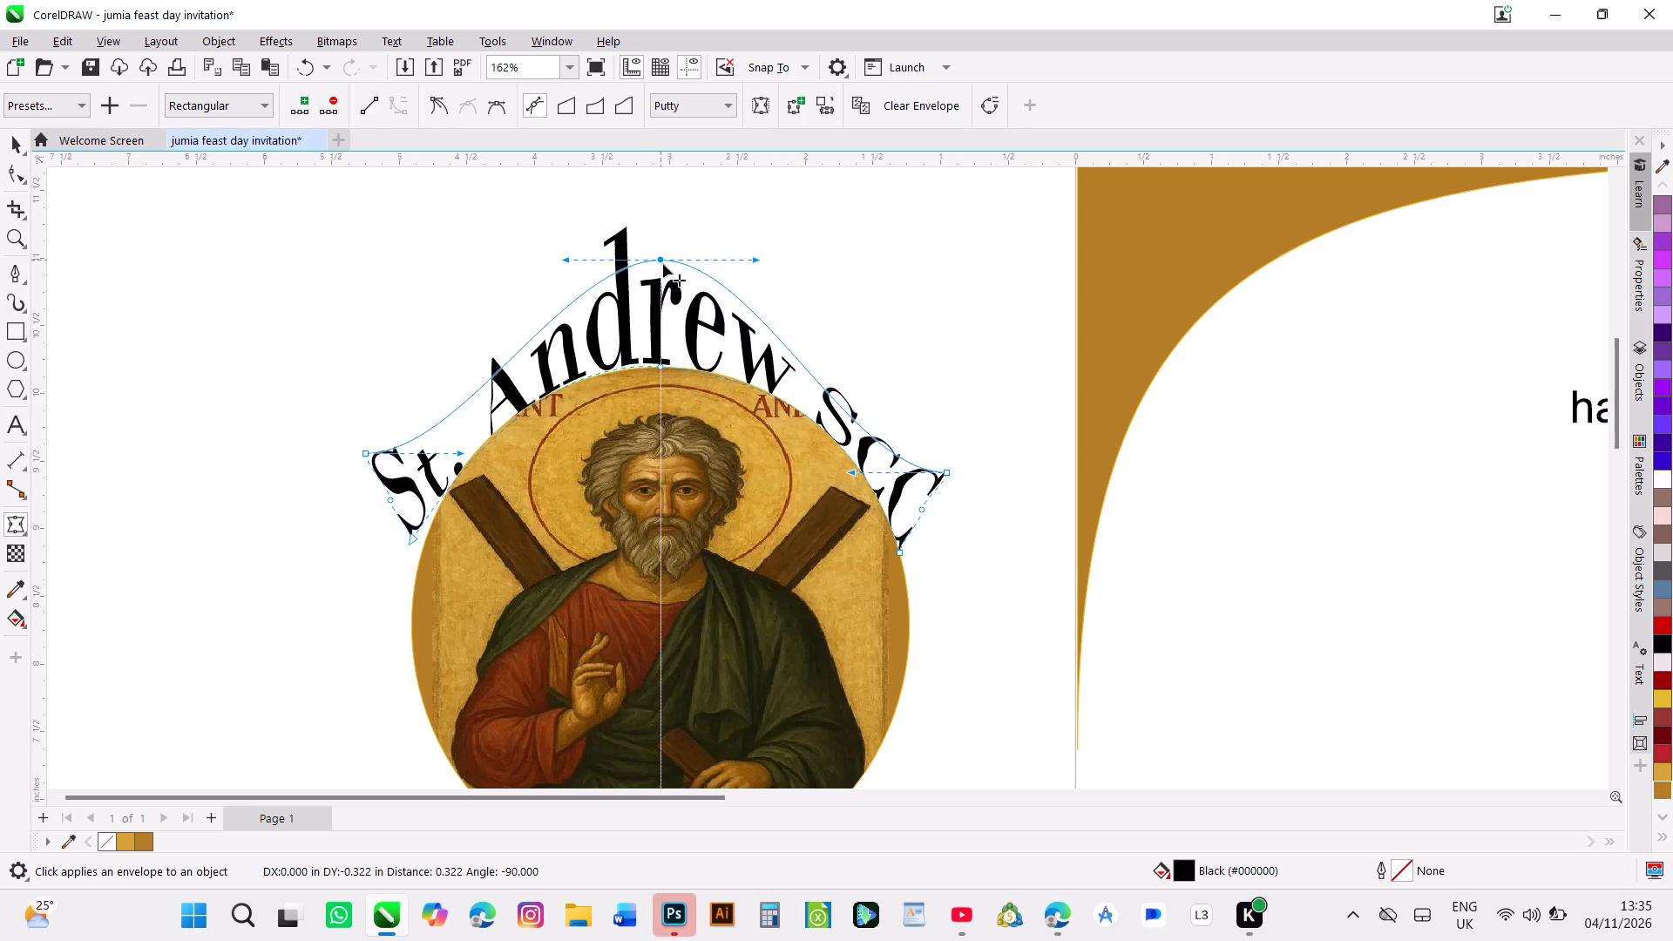
drag(663, 264, 663, 265)
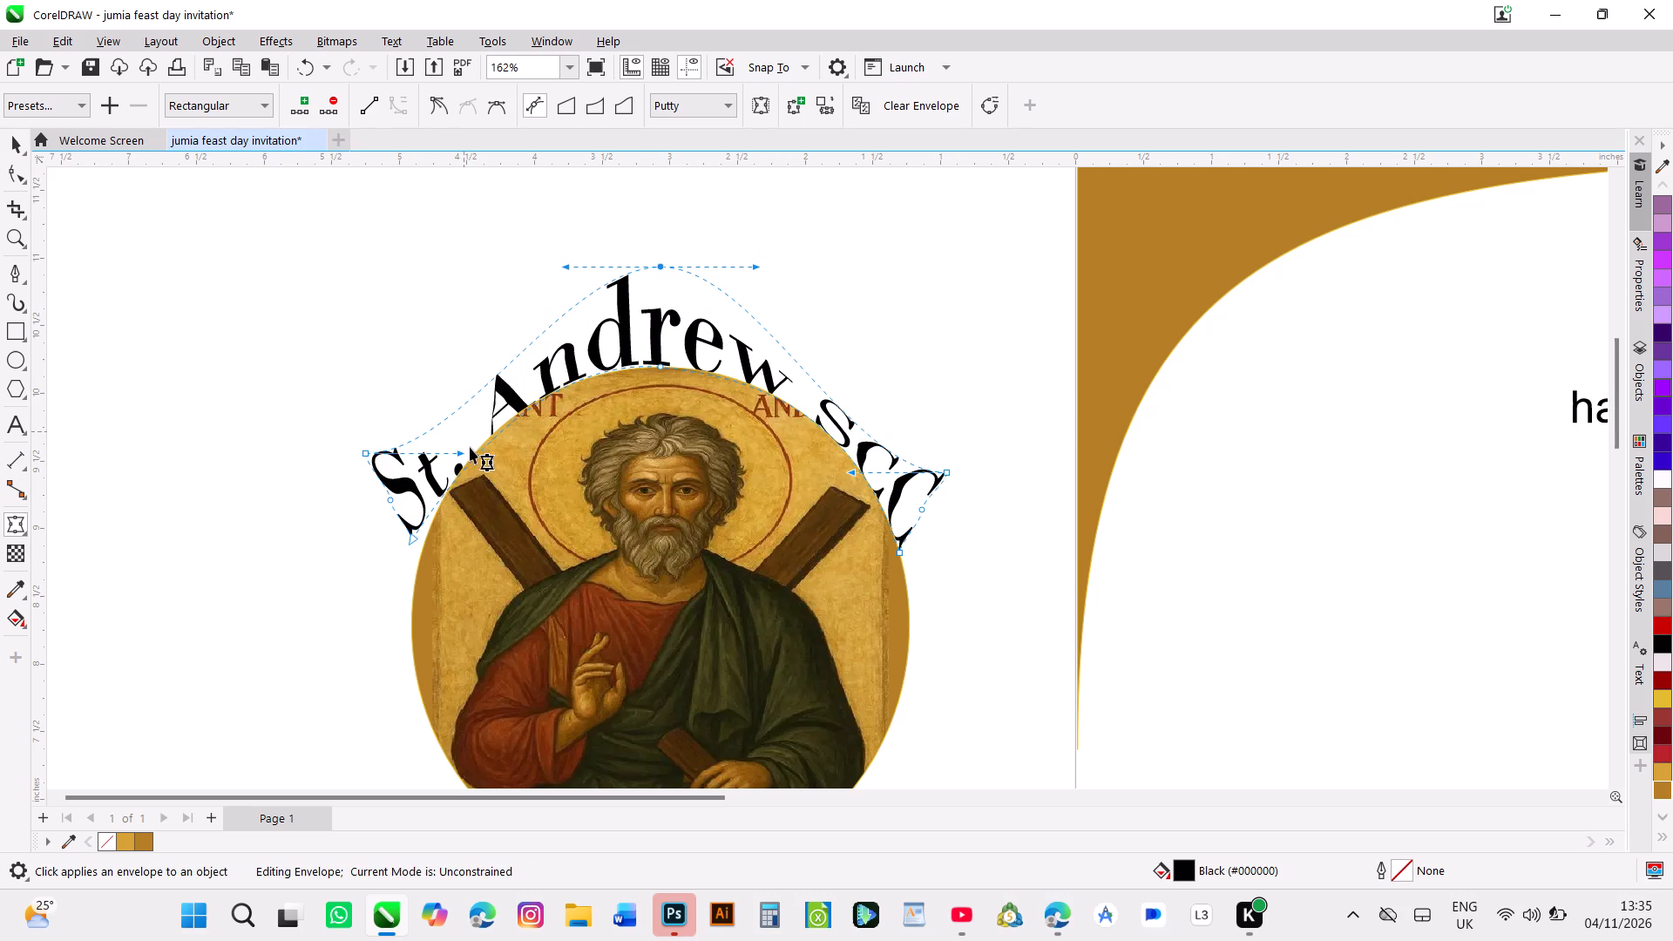
Round the envelope's upper-left curve by raising the top-left node's handle about 0.55 inches and shifting it about 0.21 inches left.
drag(460, 450, 450, 386)
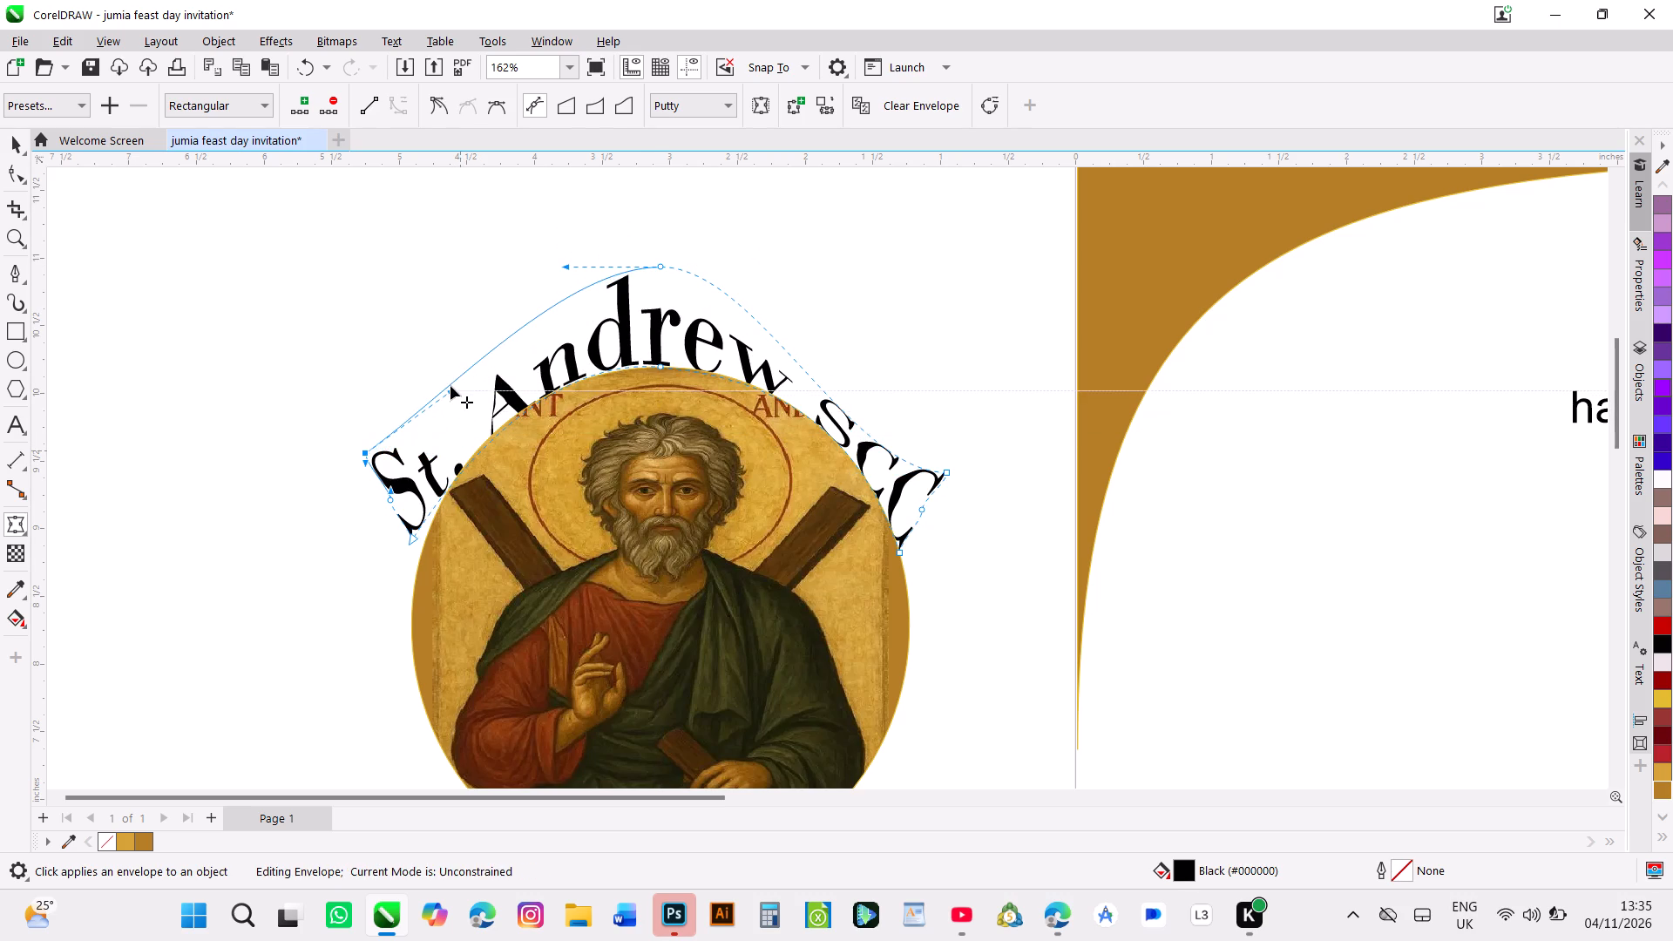
drag(450, 386, 434, 380)
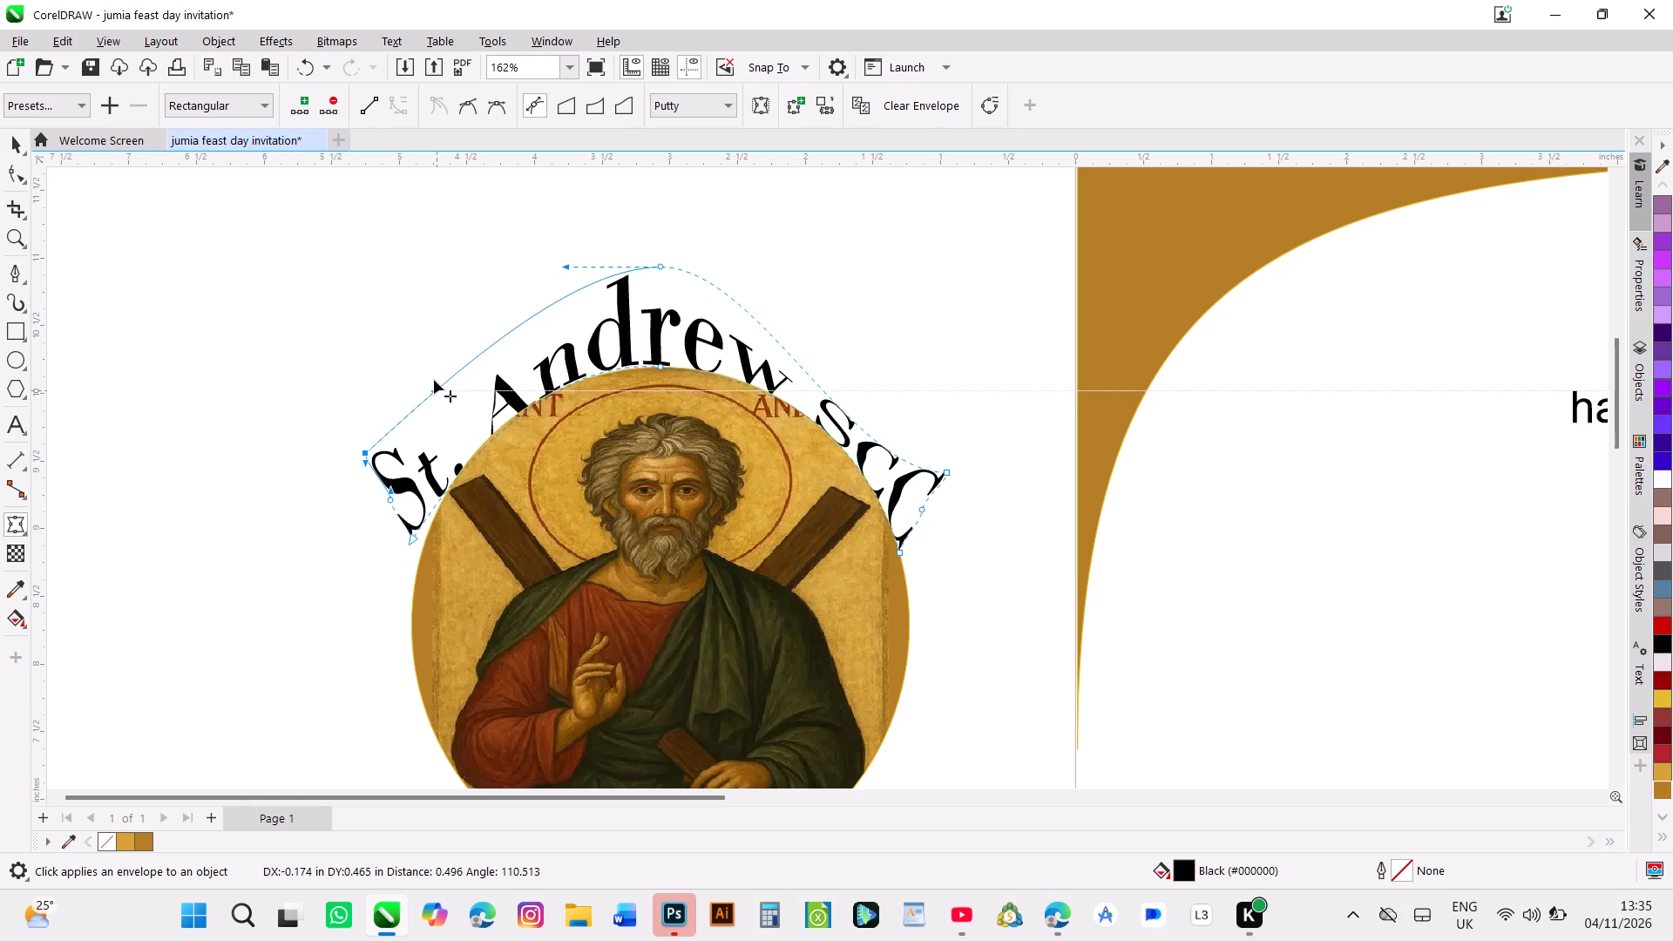
drag(434, 380, 431, 376)
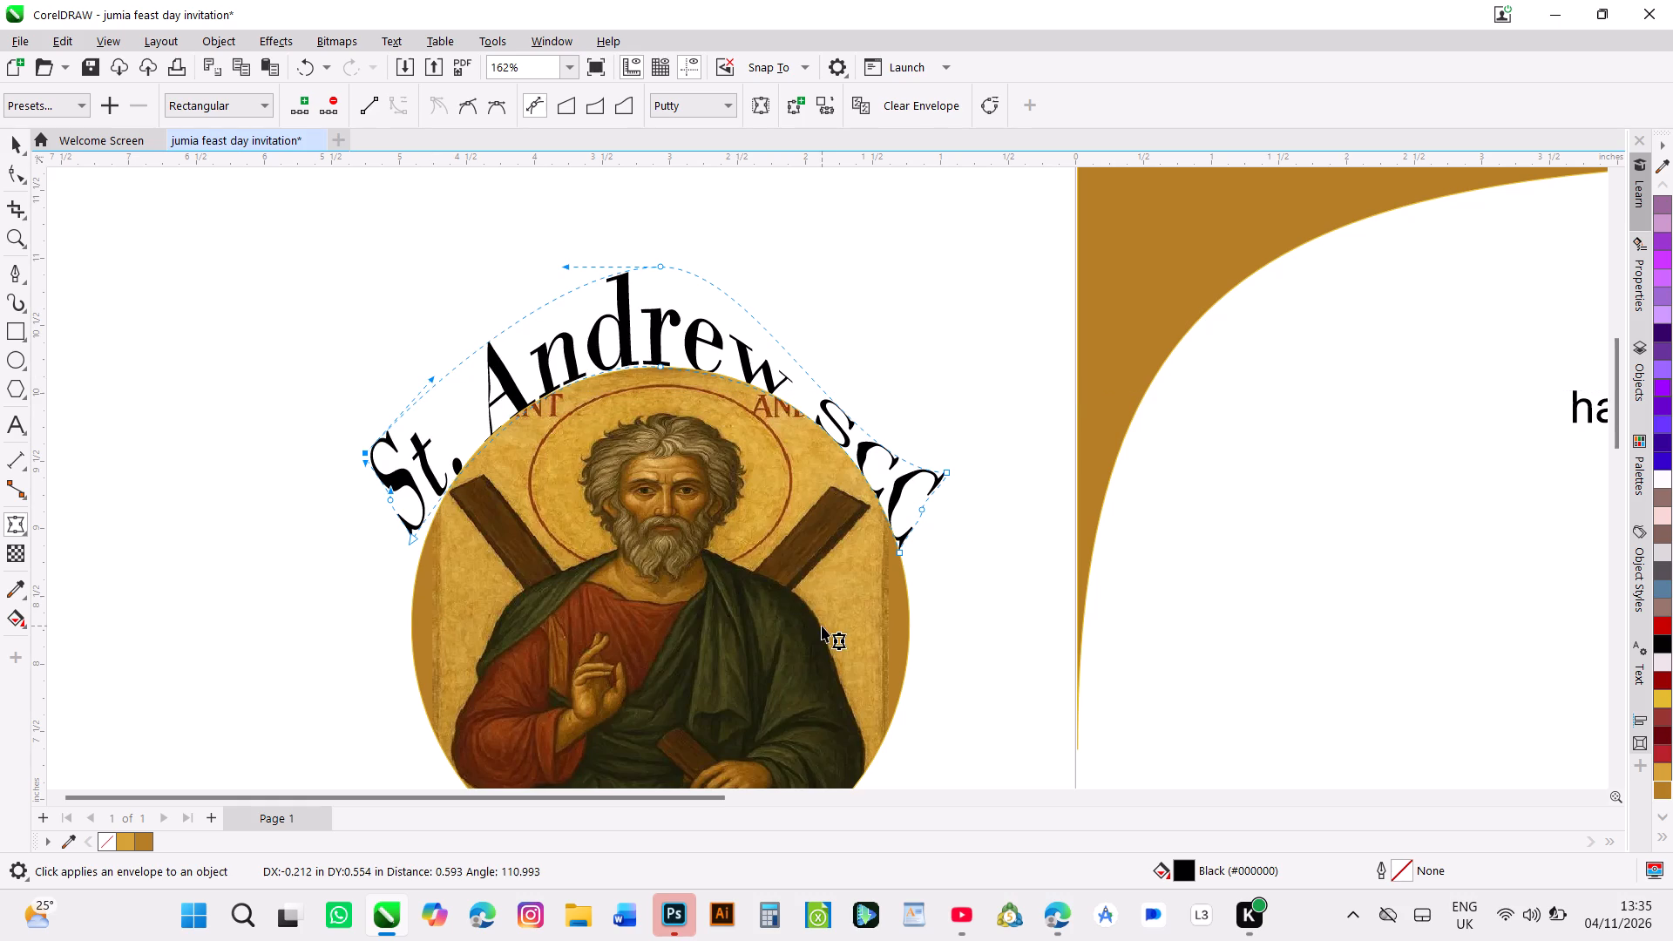
Round the envelope's upper-right curve by raising the top-right node's handle about 0.5 inches and shifting it about 0.3 inches right.
click(947, 470)
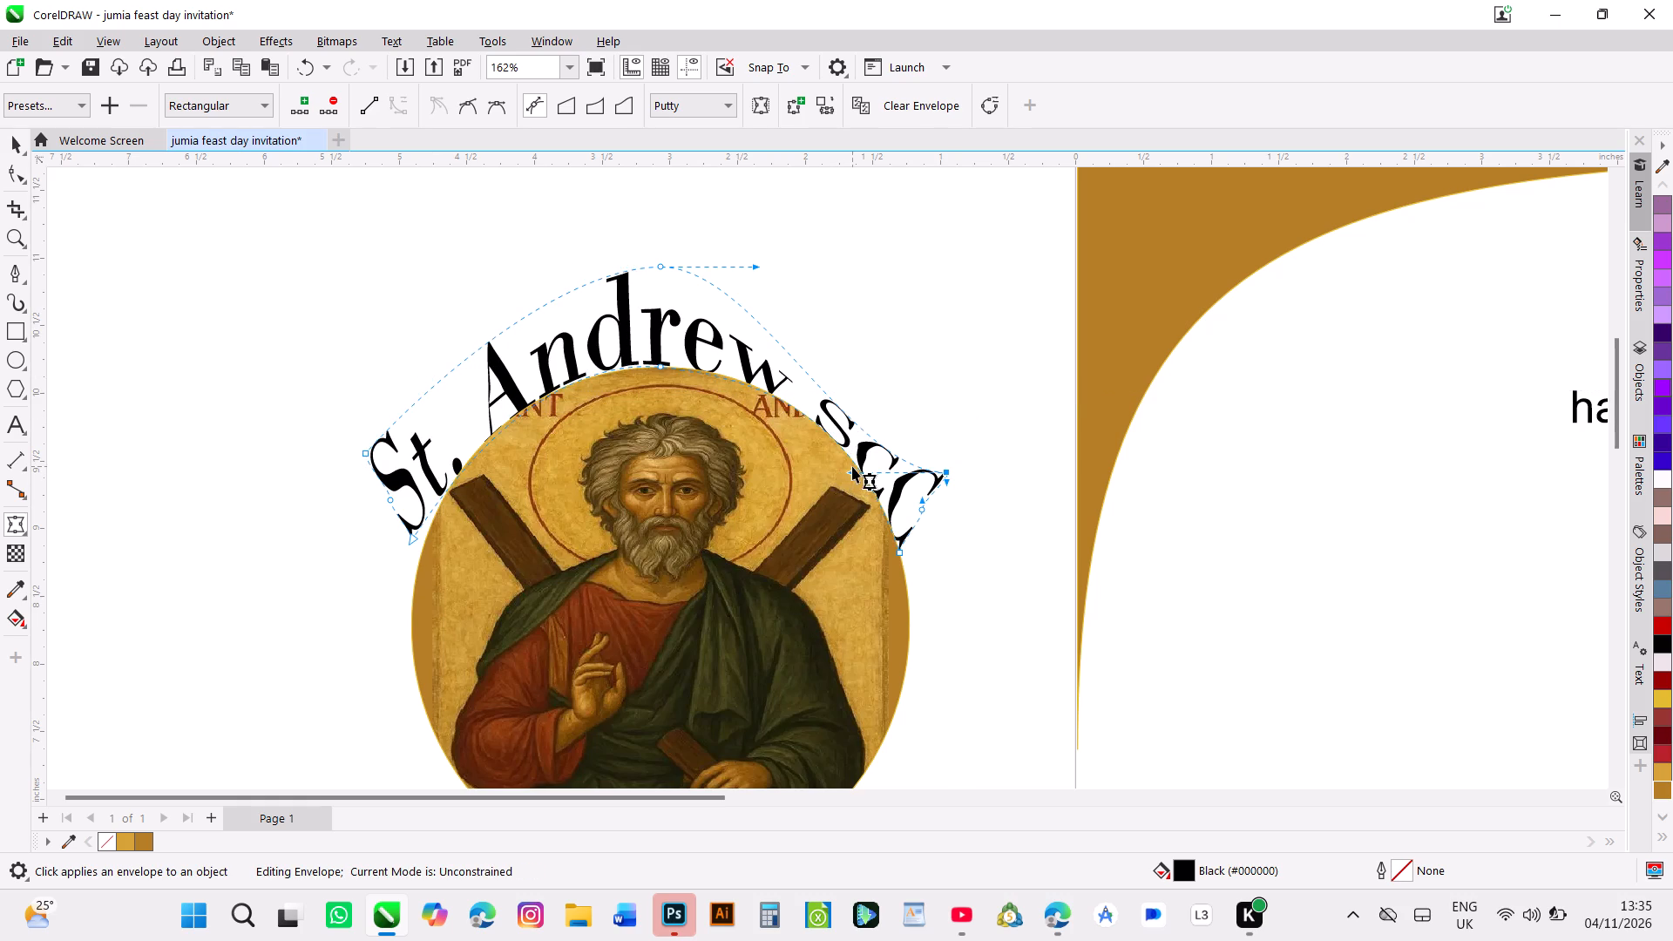
drag(852, 466, 858, 400)
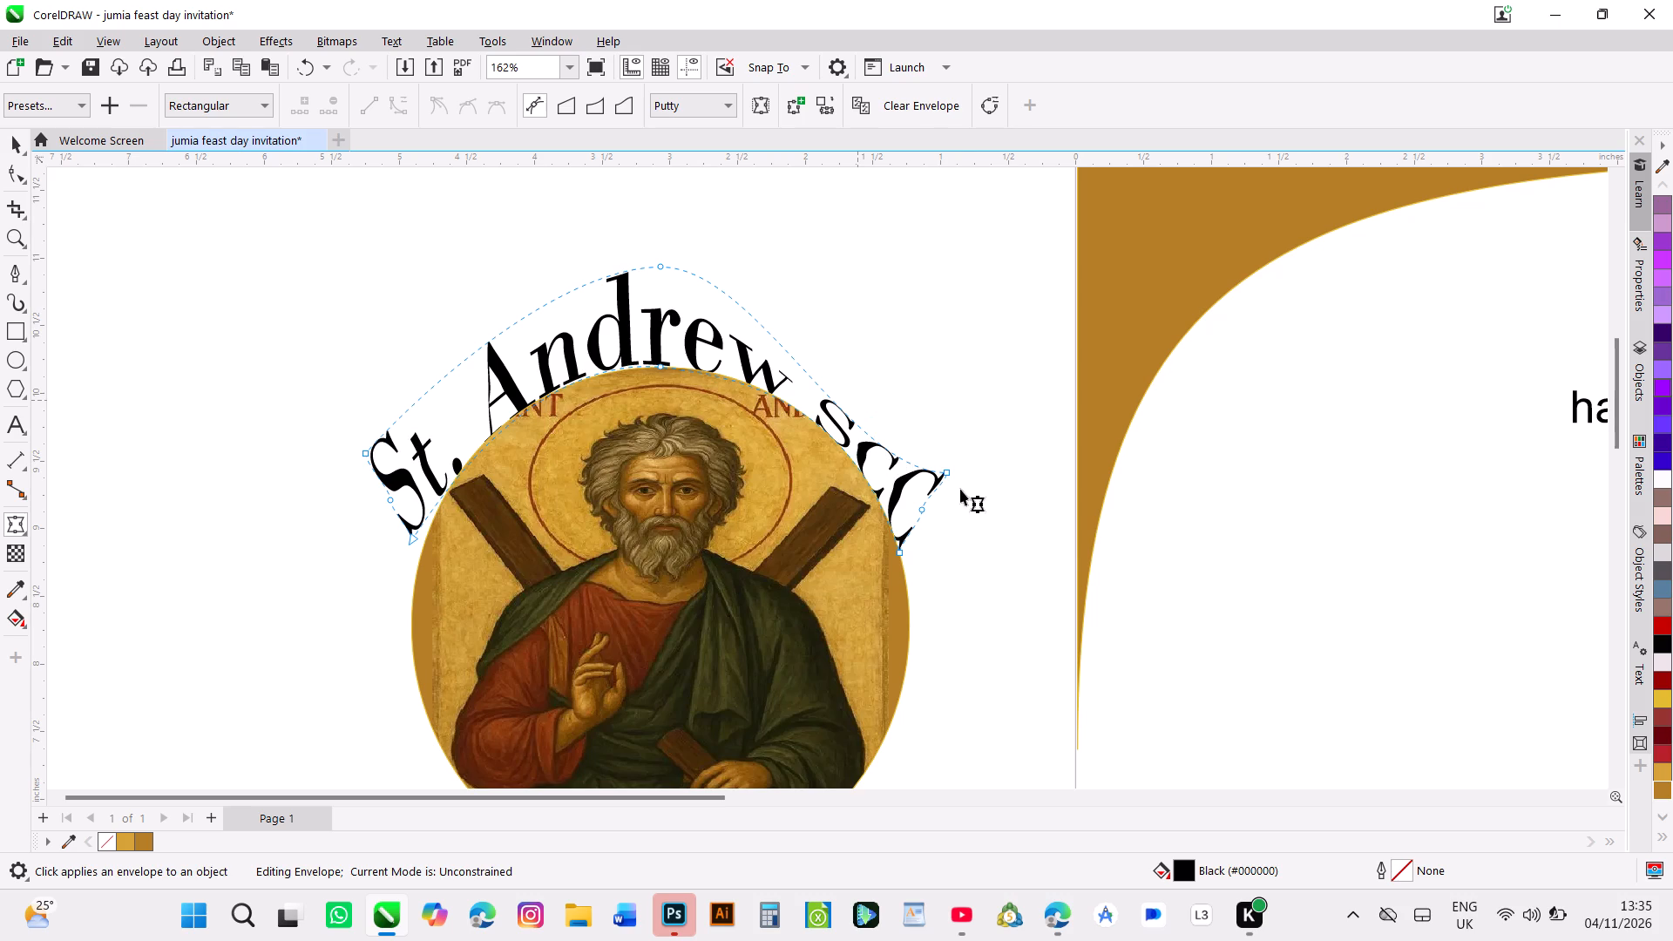
click(949, 470)
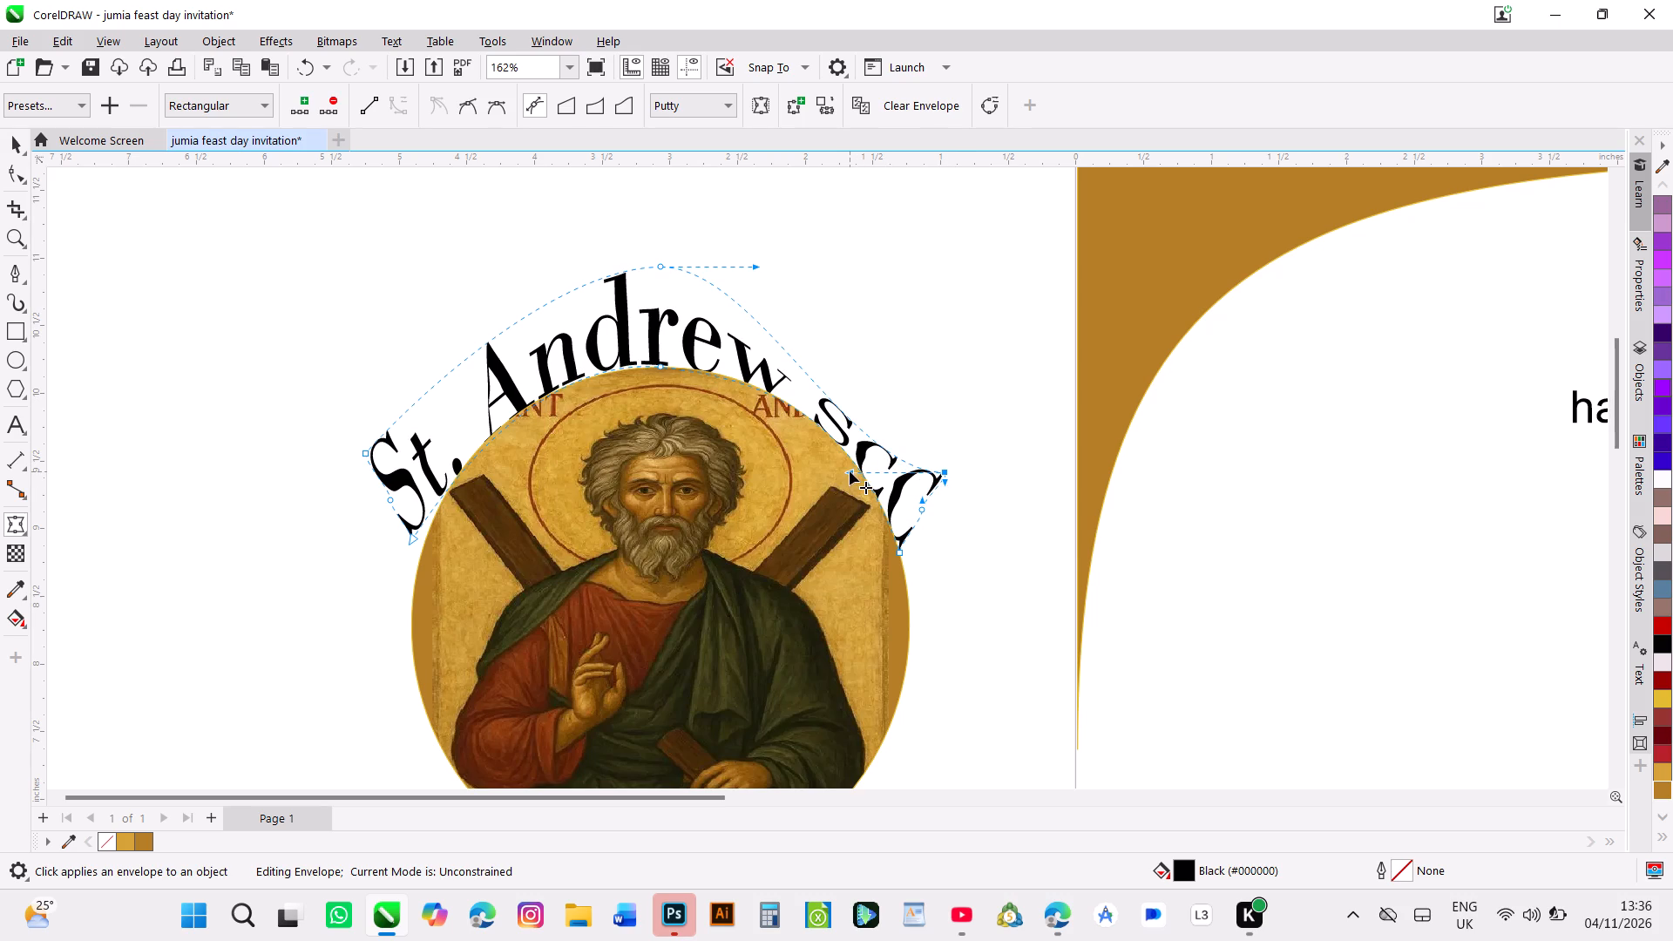
drag(850, 471, 870, 426)
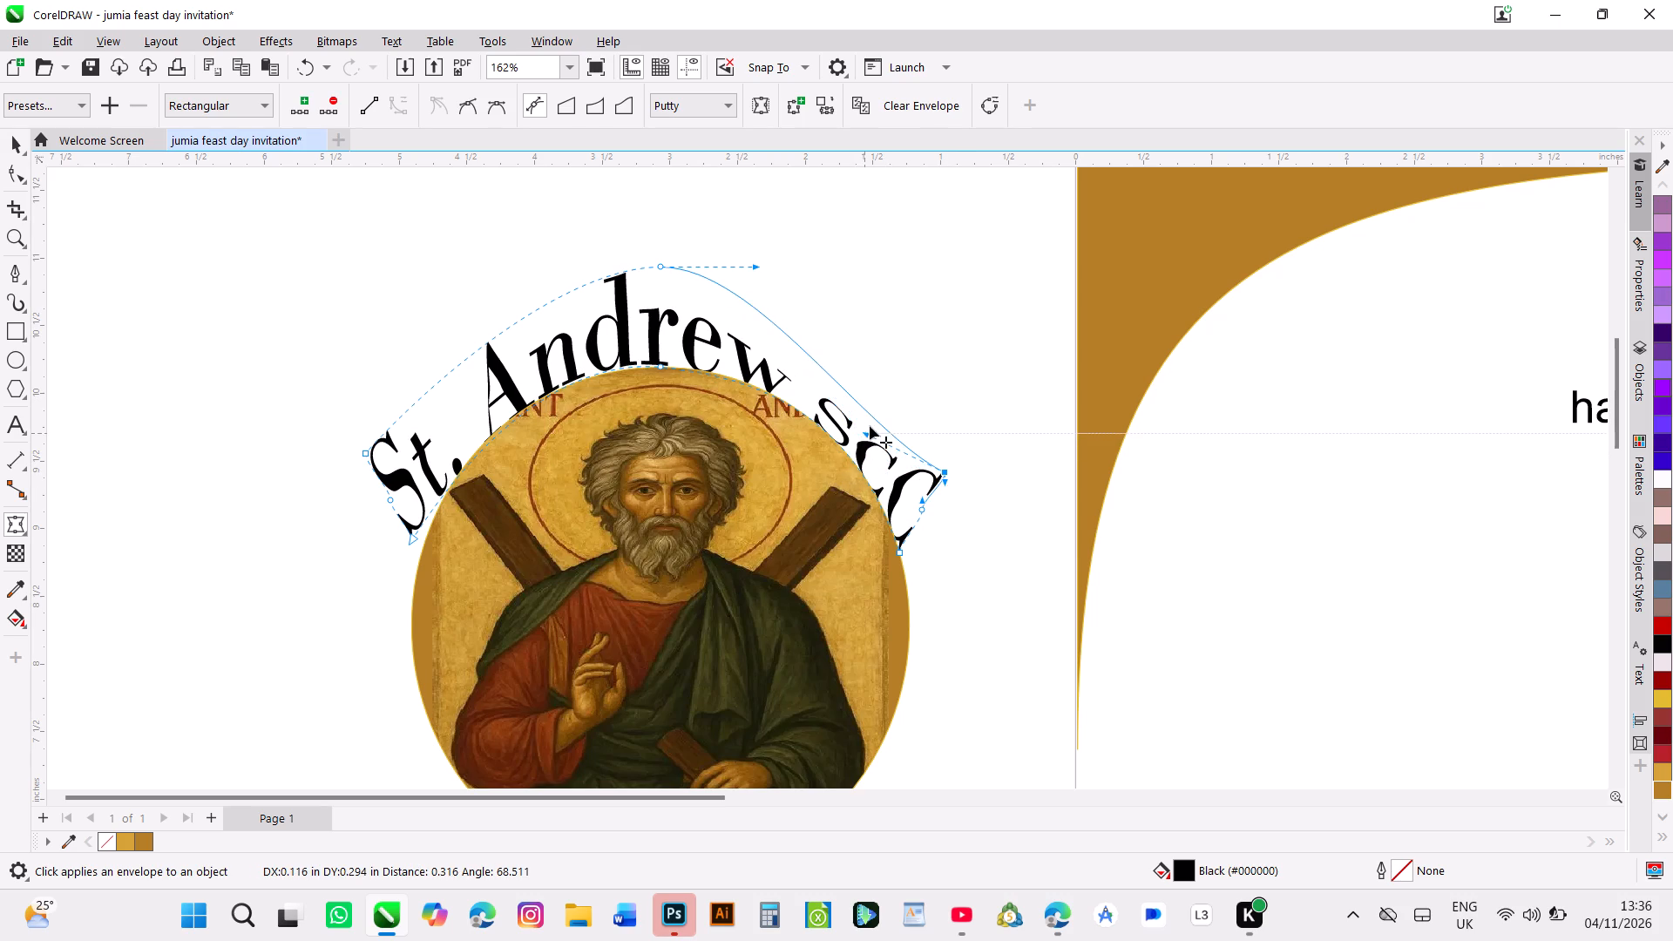
drag(870, 426, 898, 397)
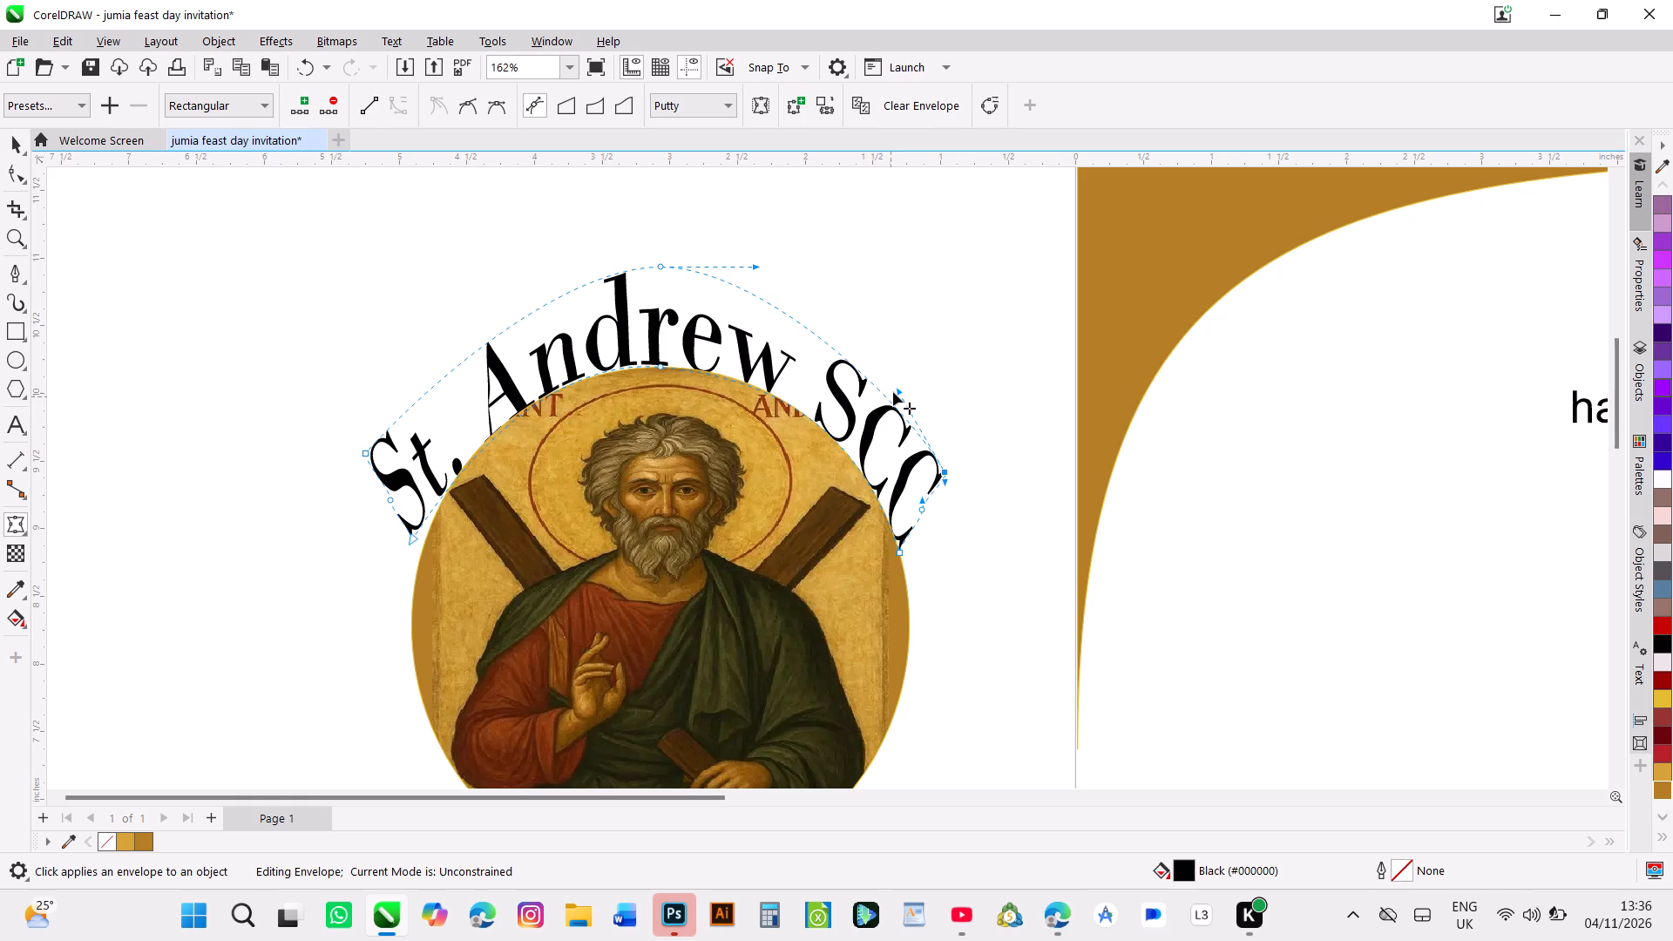
drag(898, 391, 892, 402)
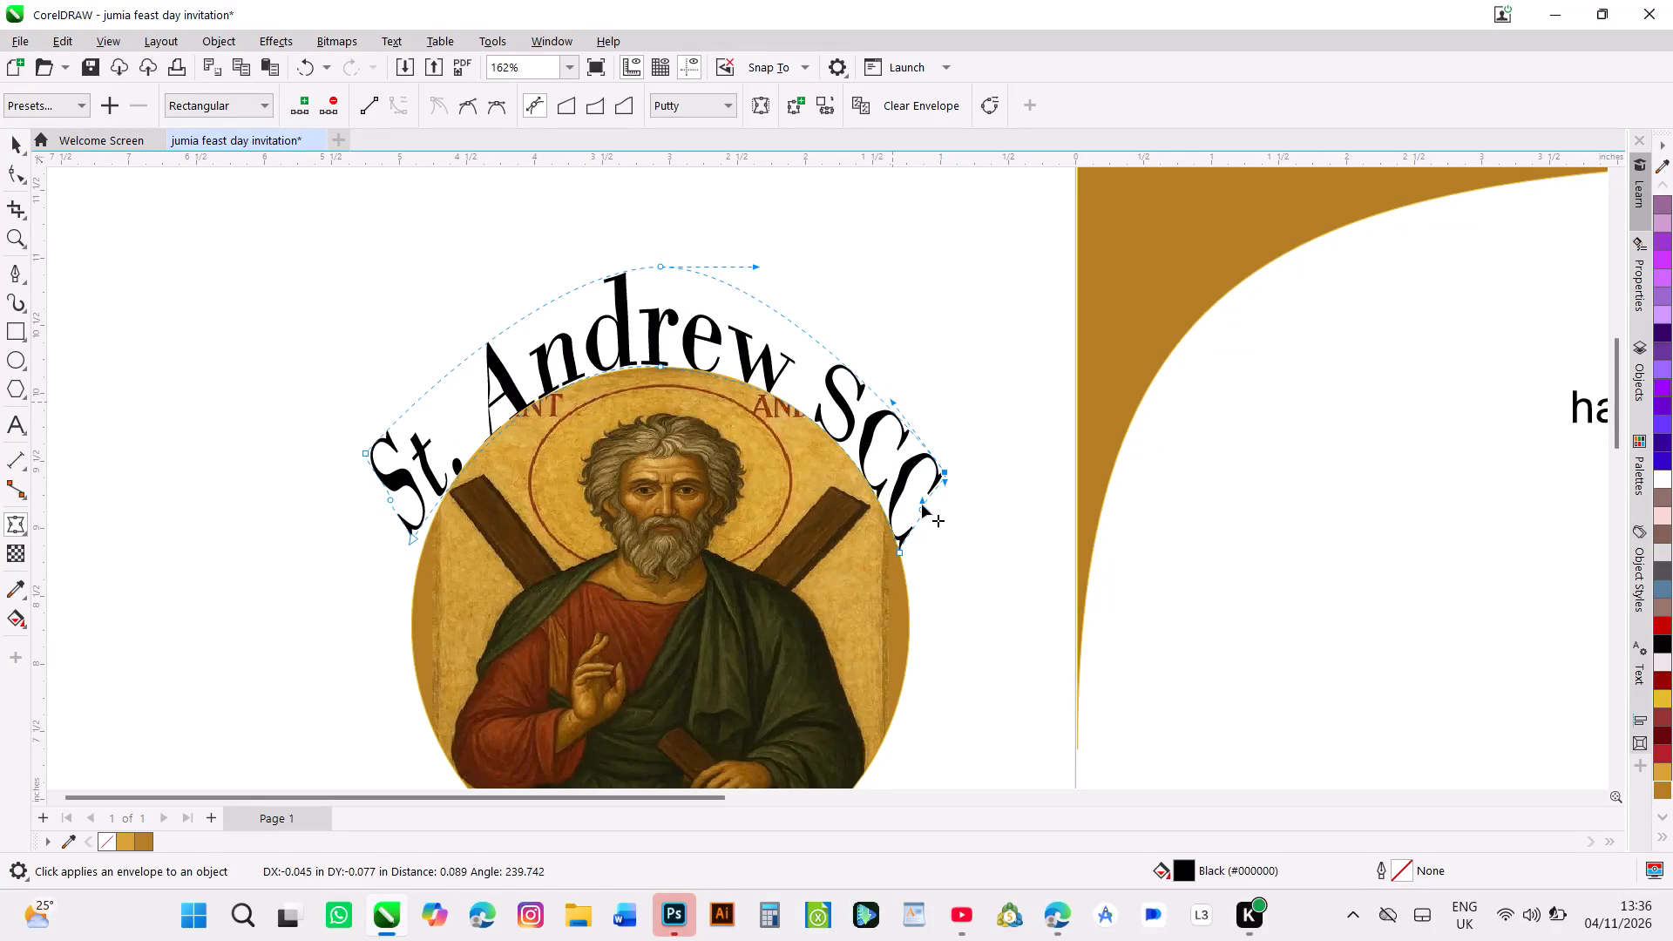
Fine-tune the envelope's two ends by nudging the upper handles of the right-middle and left-middle nodes slightly outward.
click(921, 499)
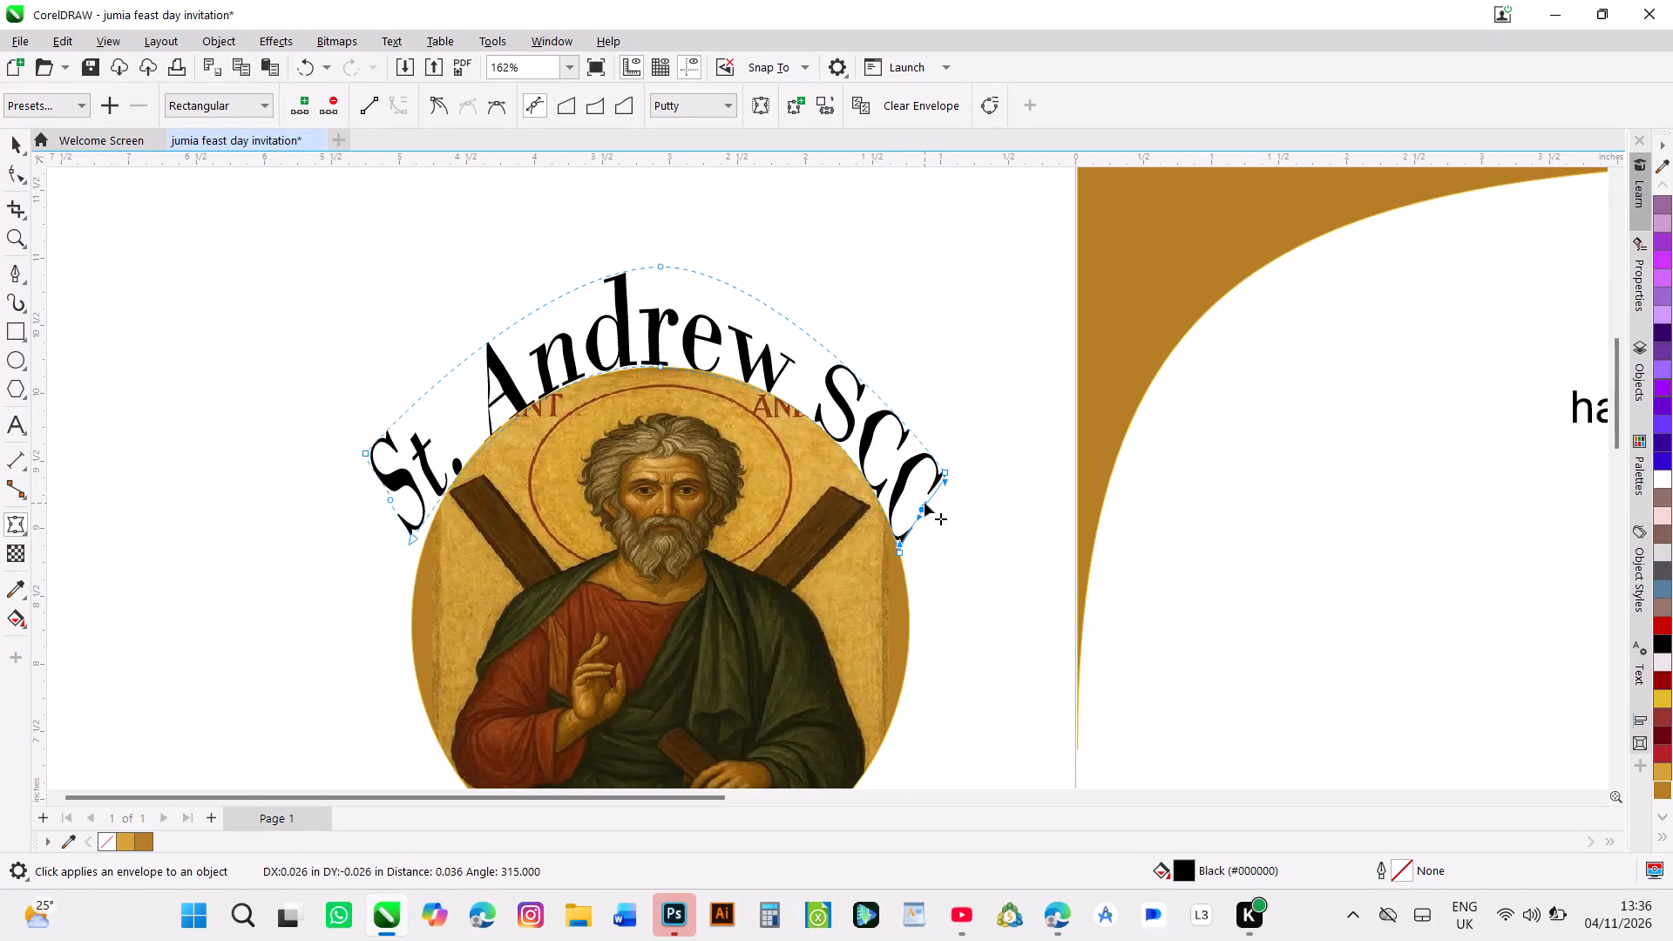
click(974, 294)
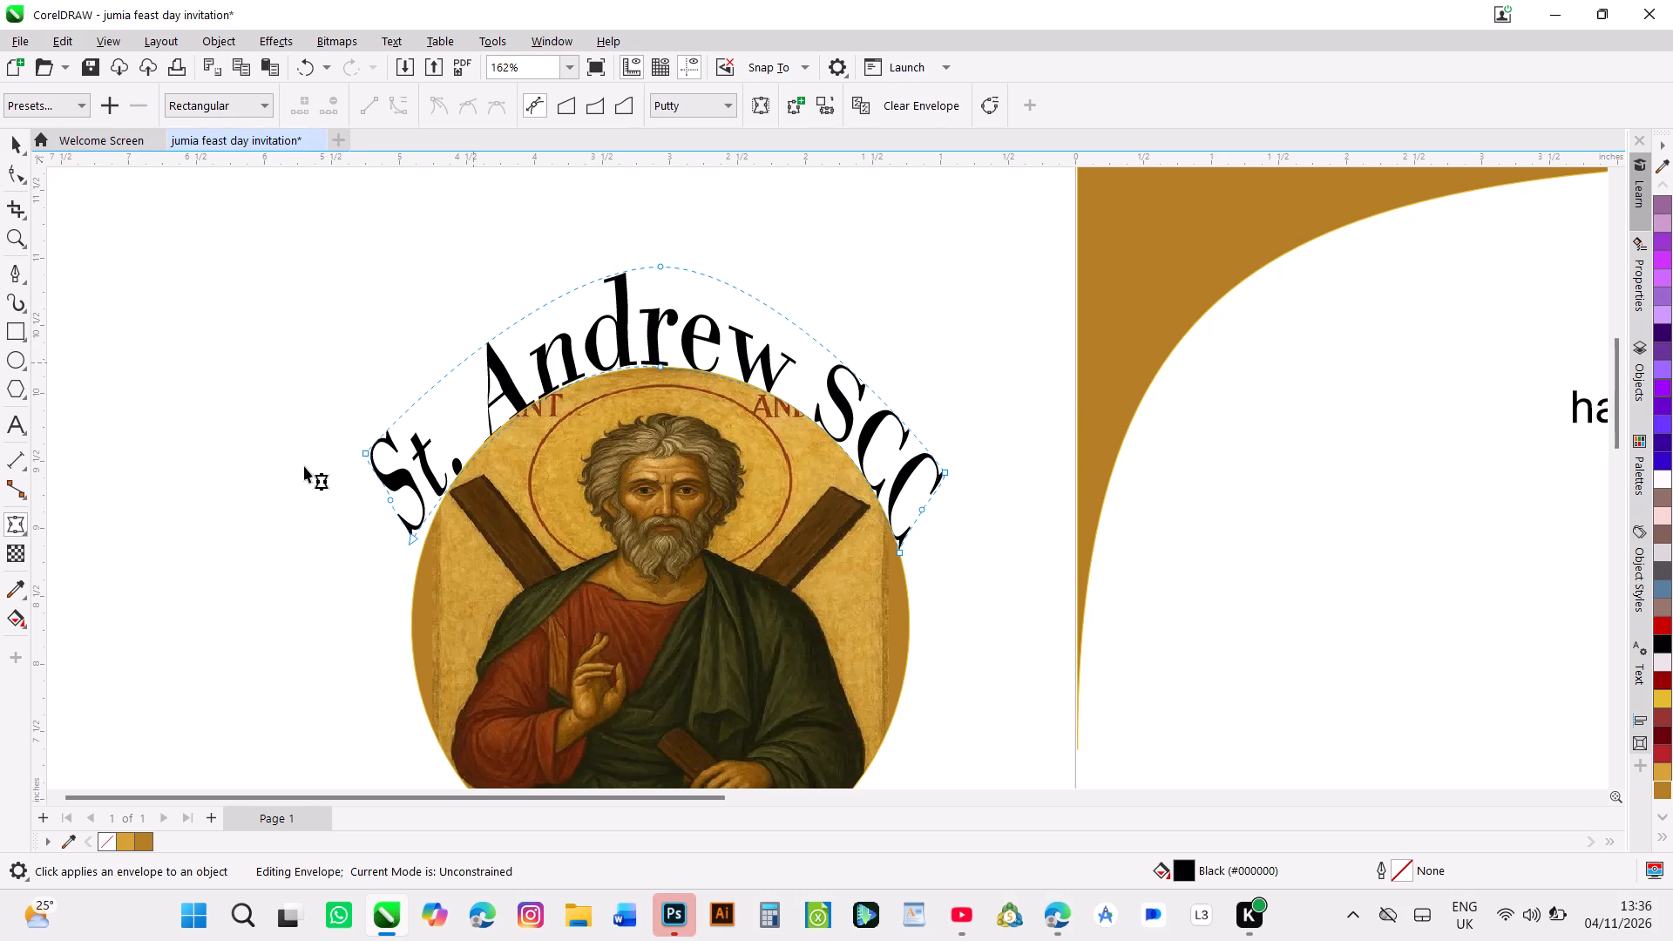
click(392, 497)
click(389, 488)
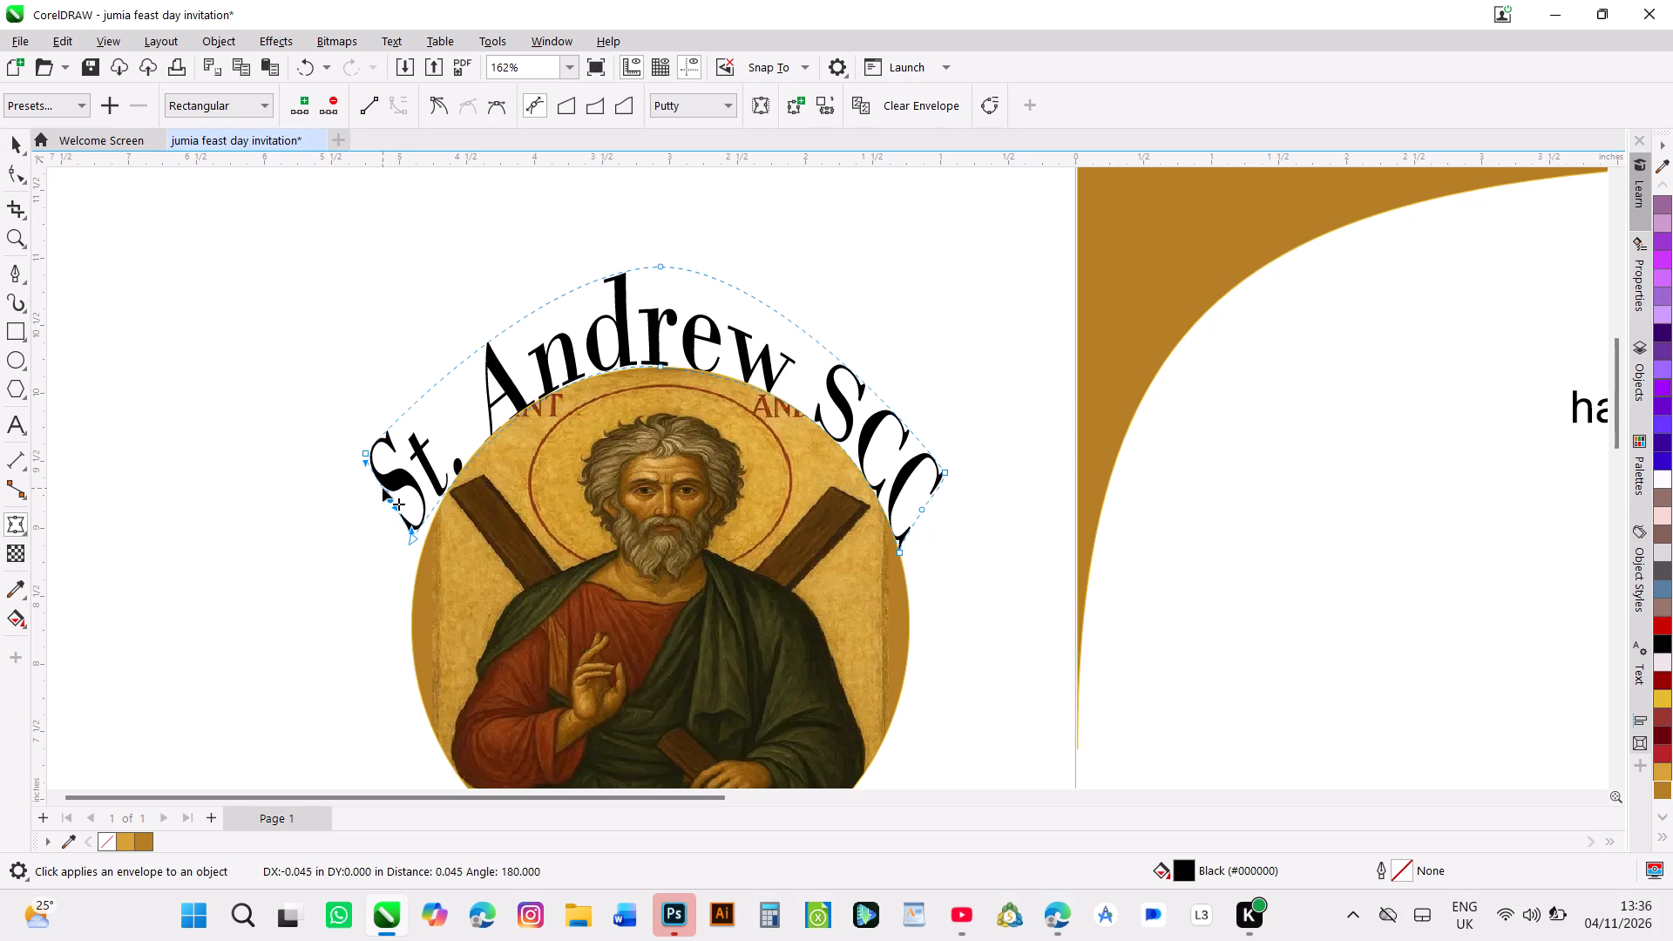
click(335, 291)
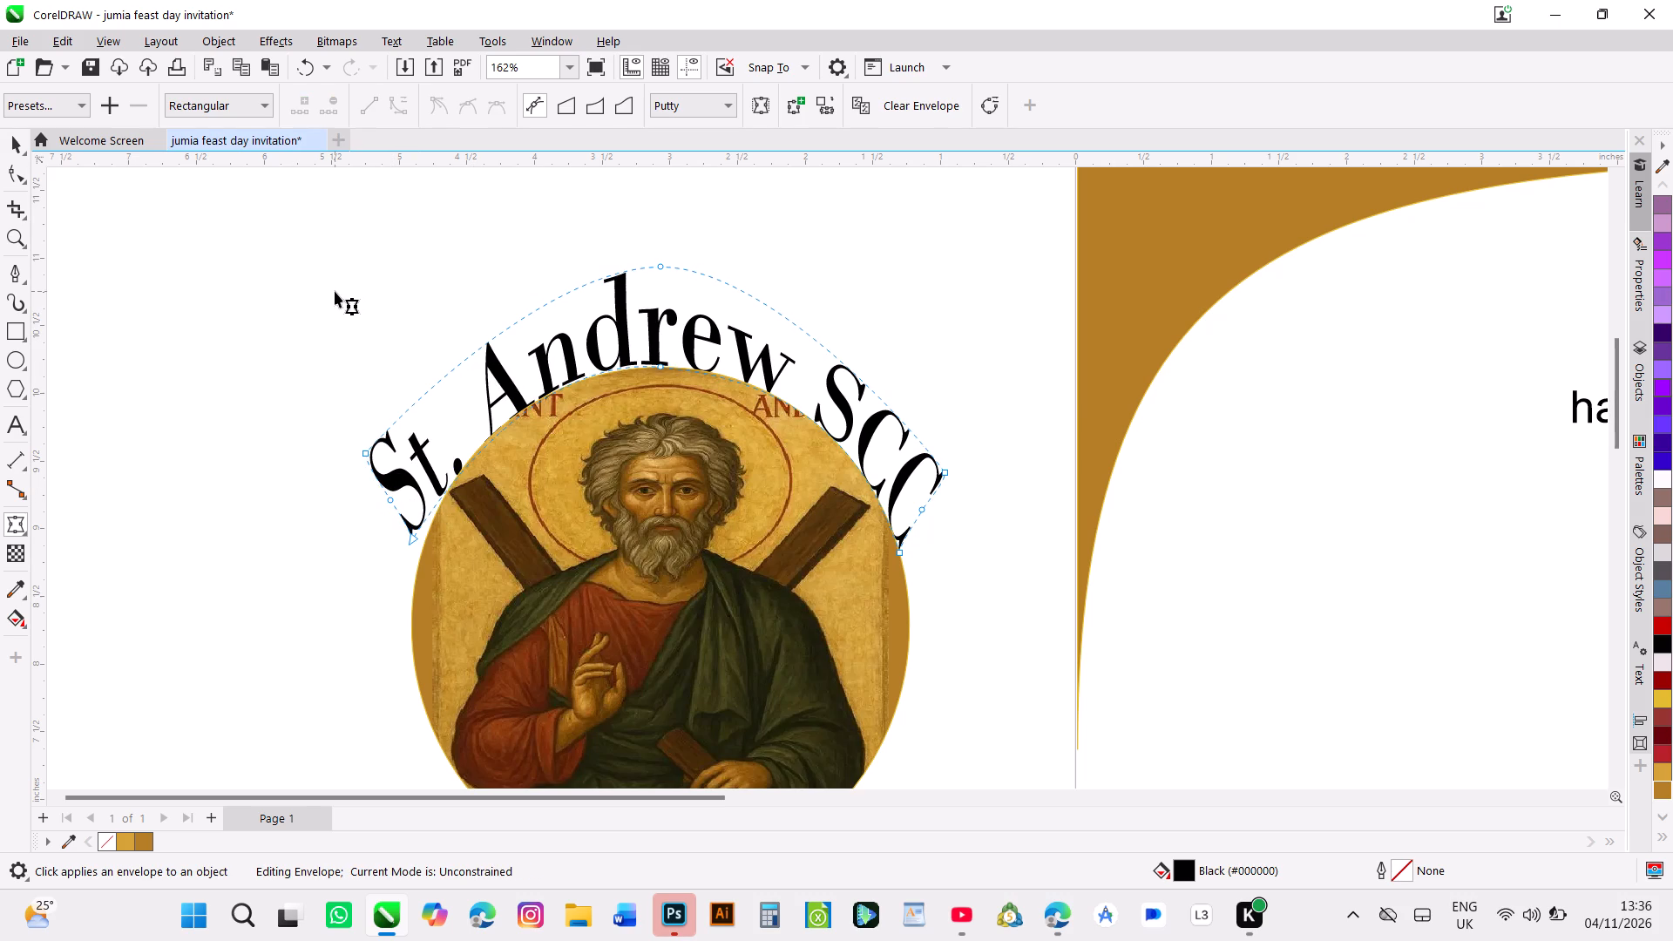
click(6, 140)
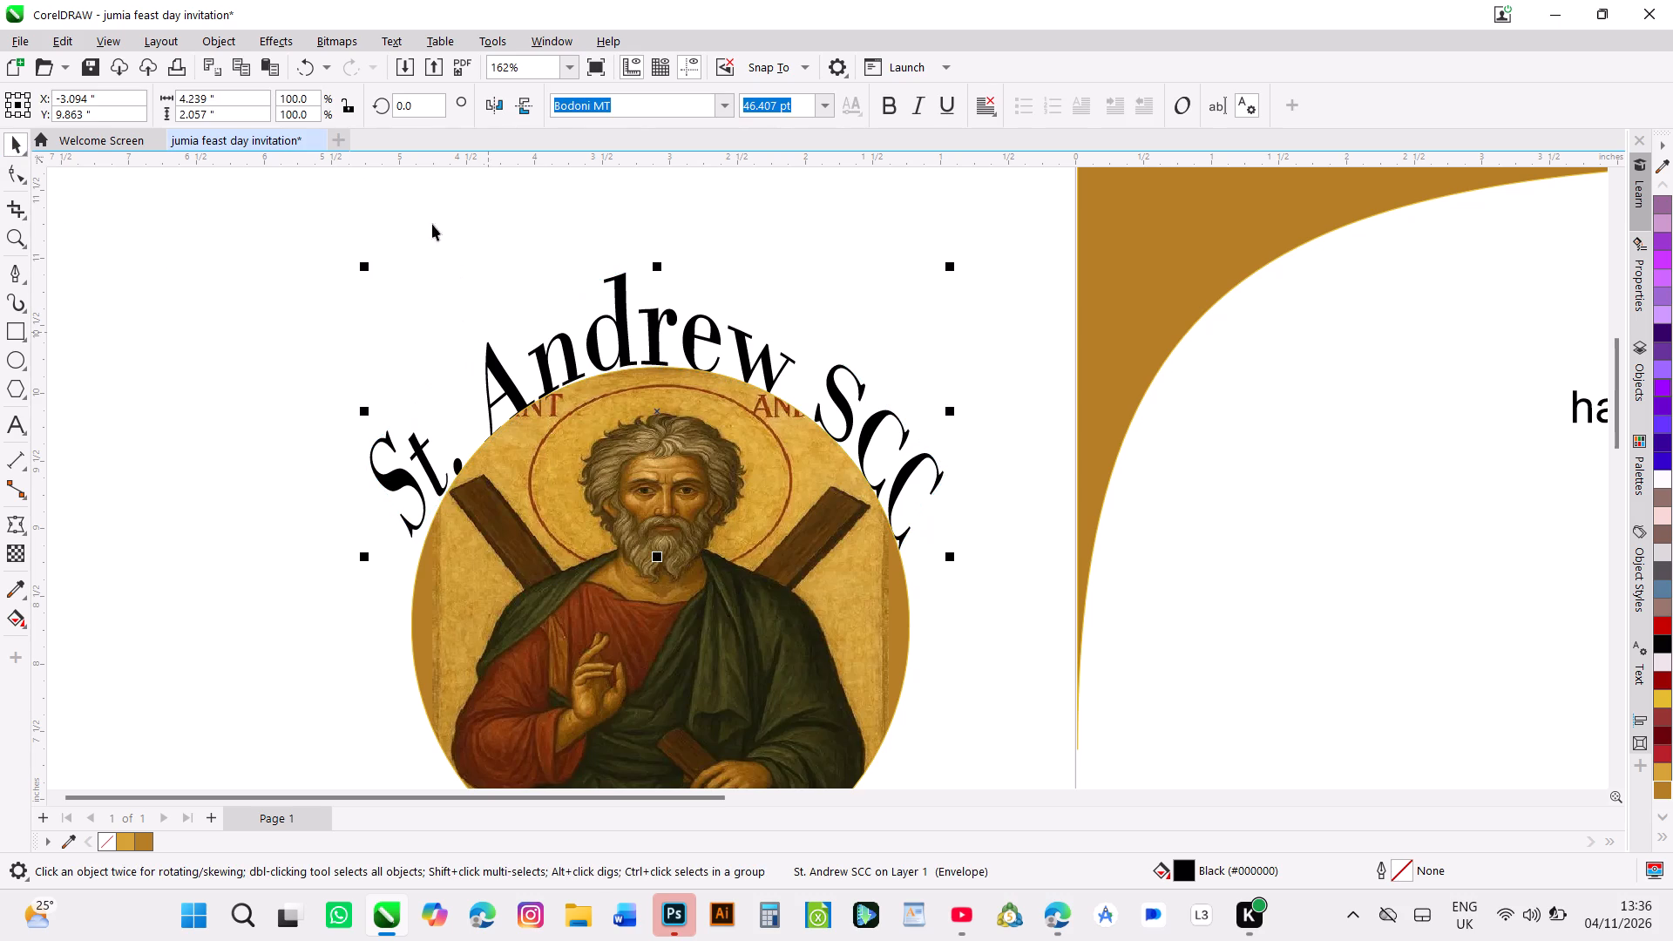
click(258, 335)
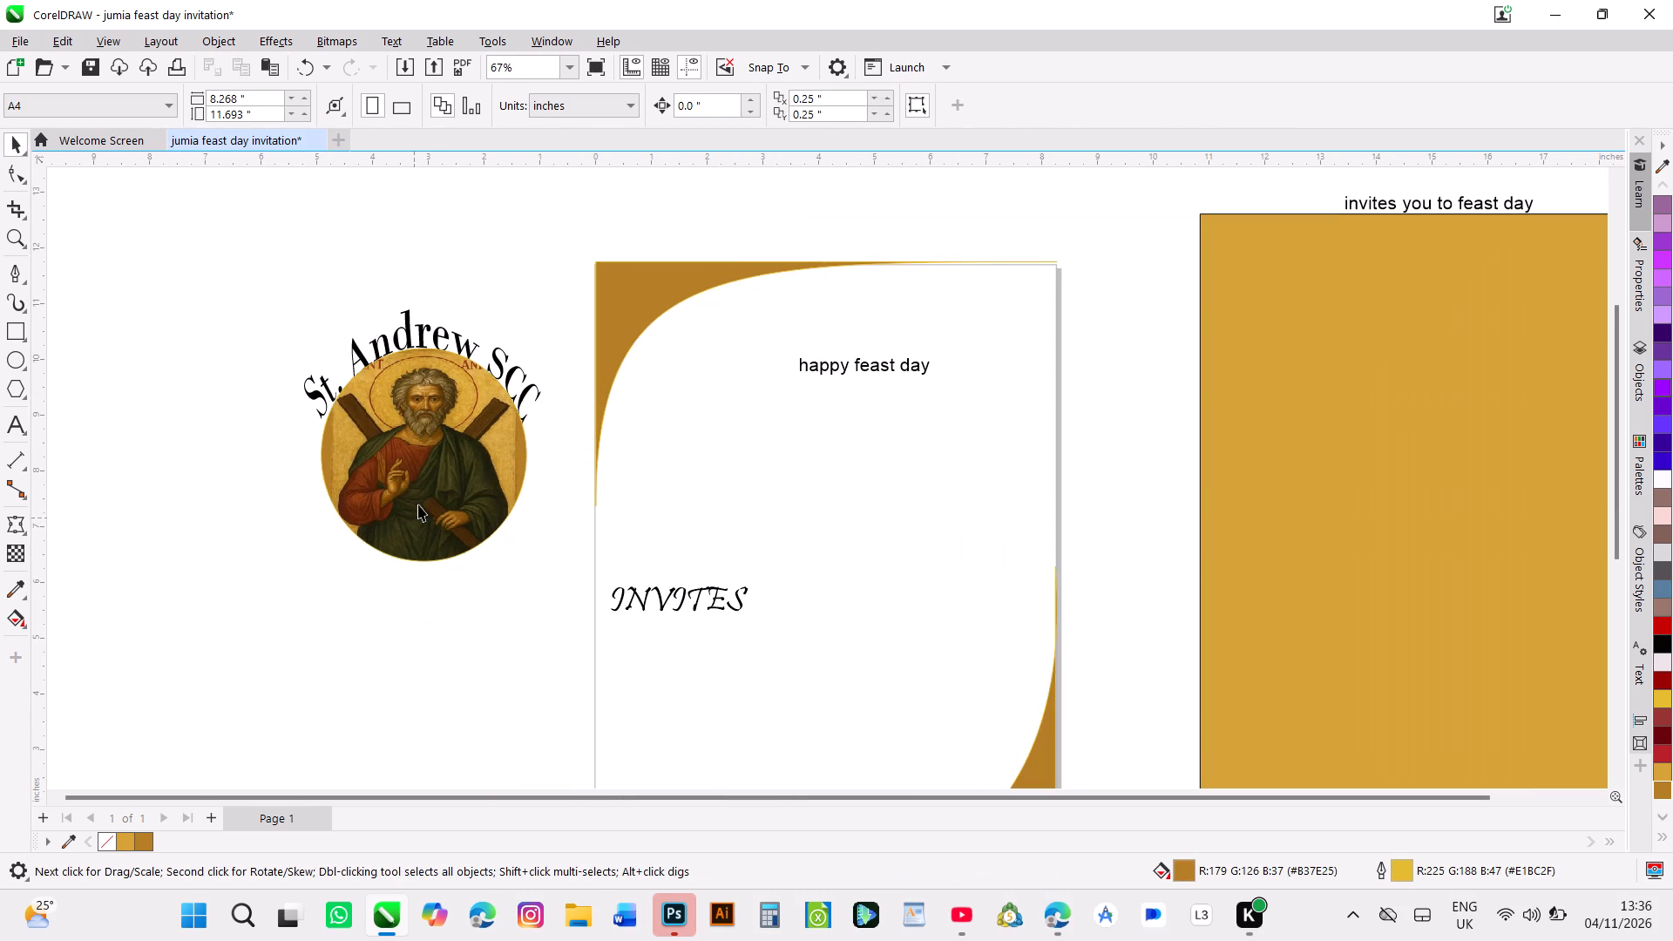
Move the saint's PowerClip ellipse down about 0.2 inches to separate it from the arched text.
drag(424, 486, 430, 521)
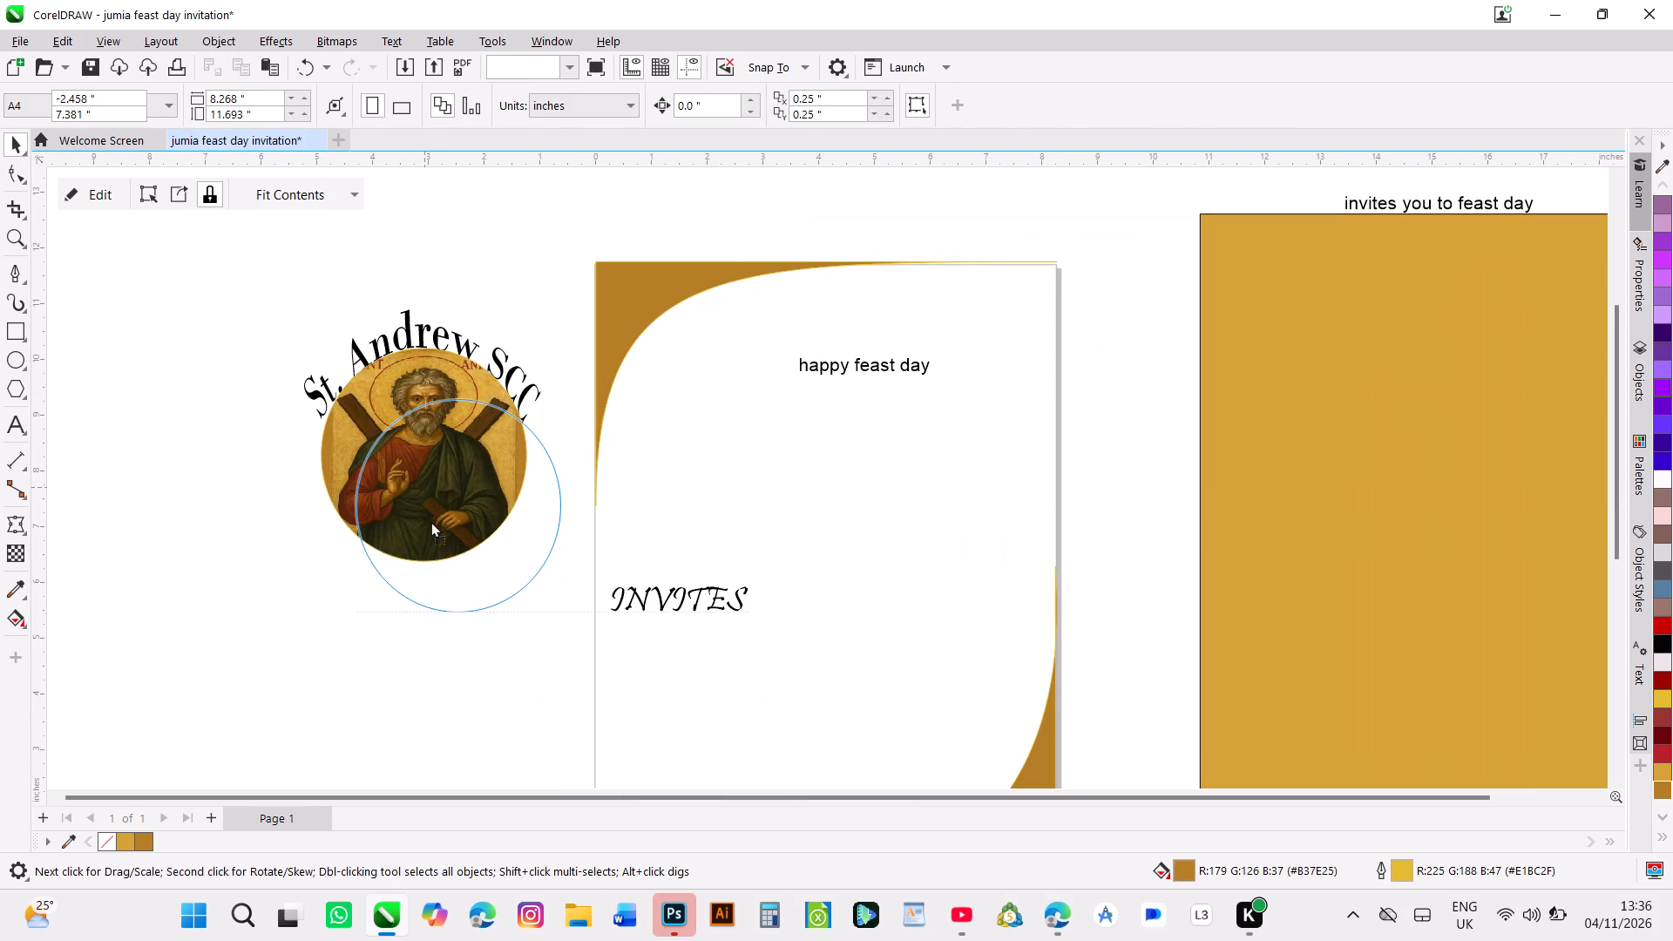
drag(430, 521, 430, 498)
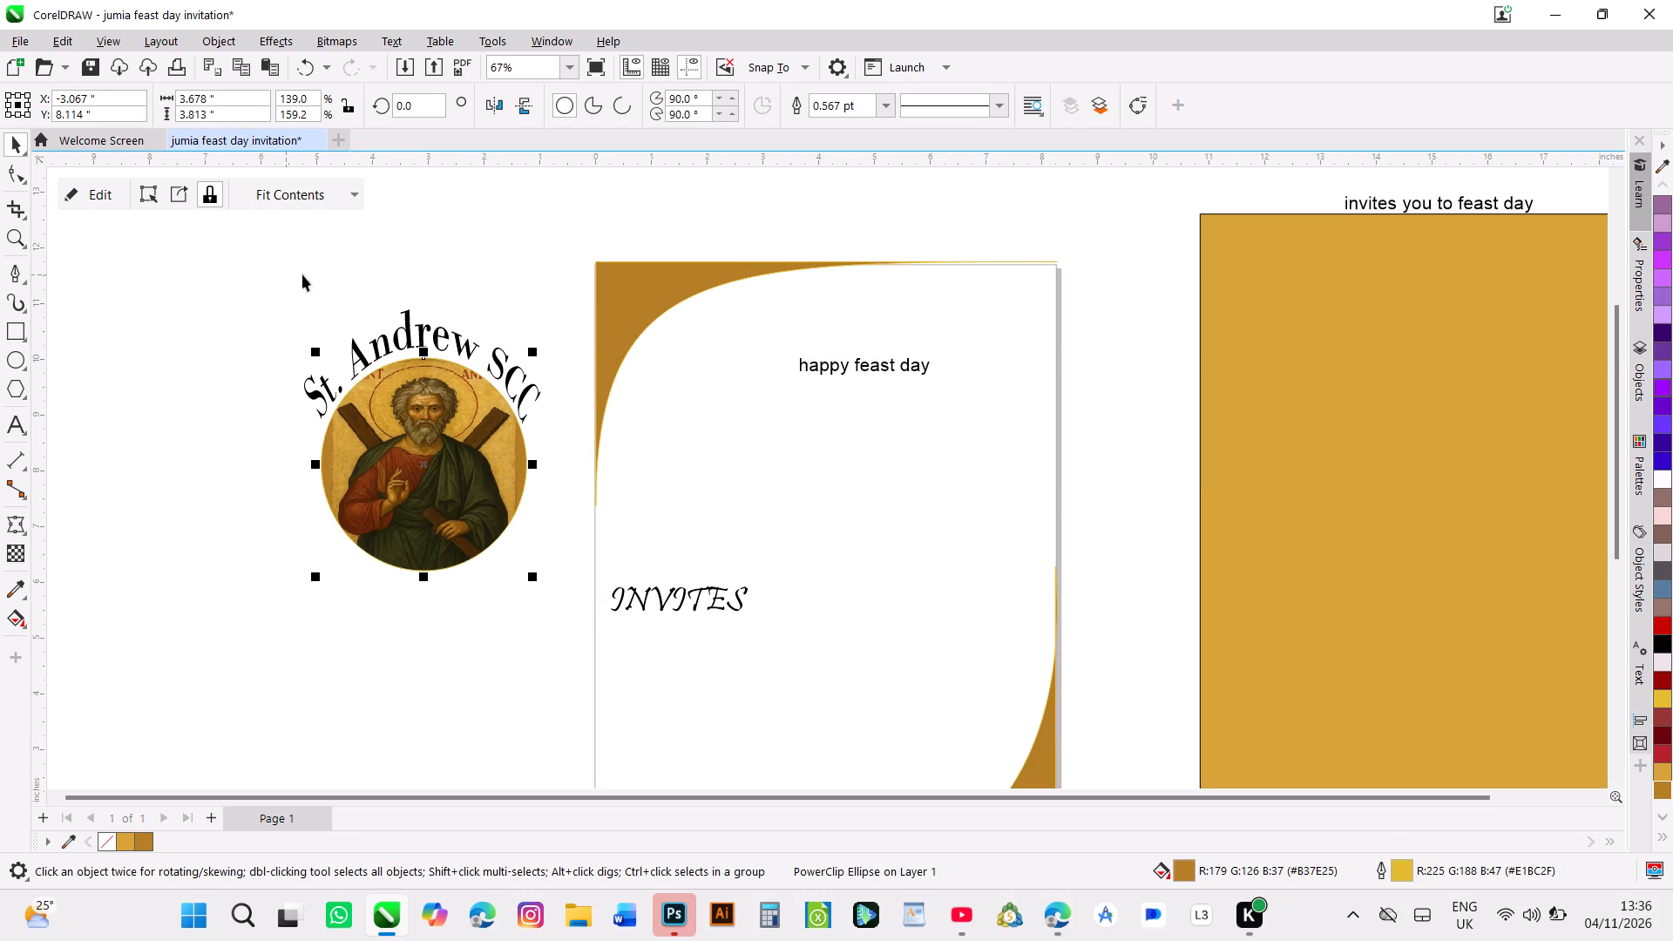
click(279, 299)
Group the arched "St. Andrew SCC" text with the saint's picture and scale the group proportionally to about 67.7%.
drag(186, 287, 192, 287)
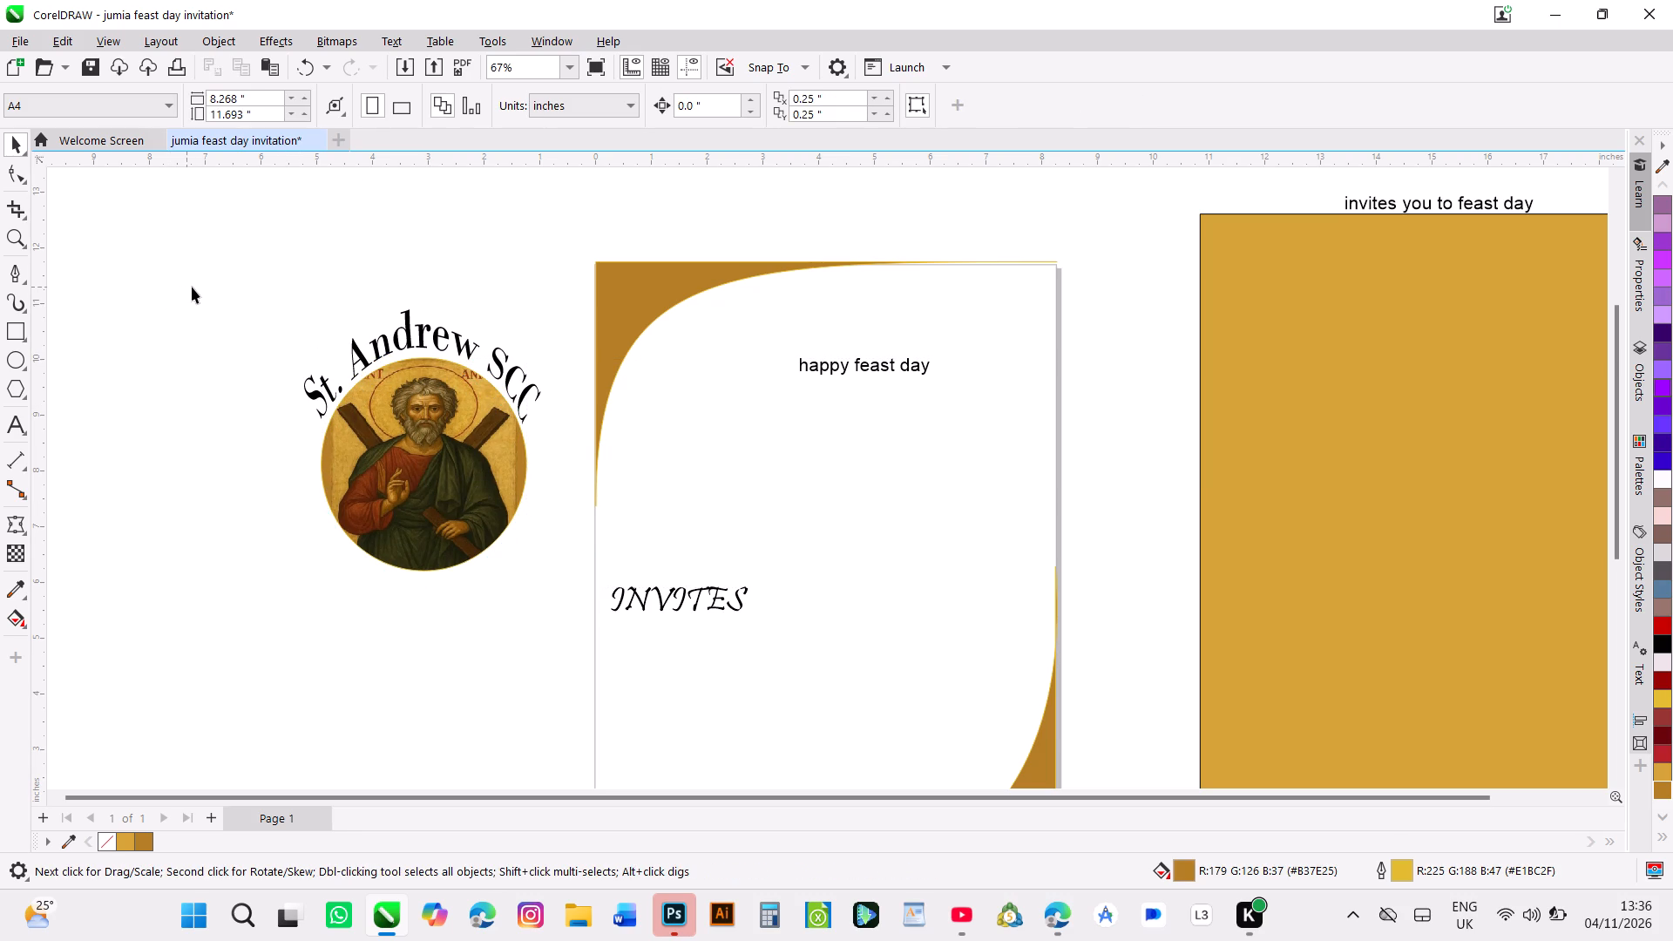
drag(192, 287, 568, 600)
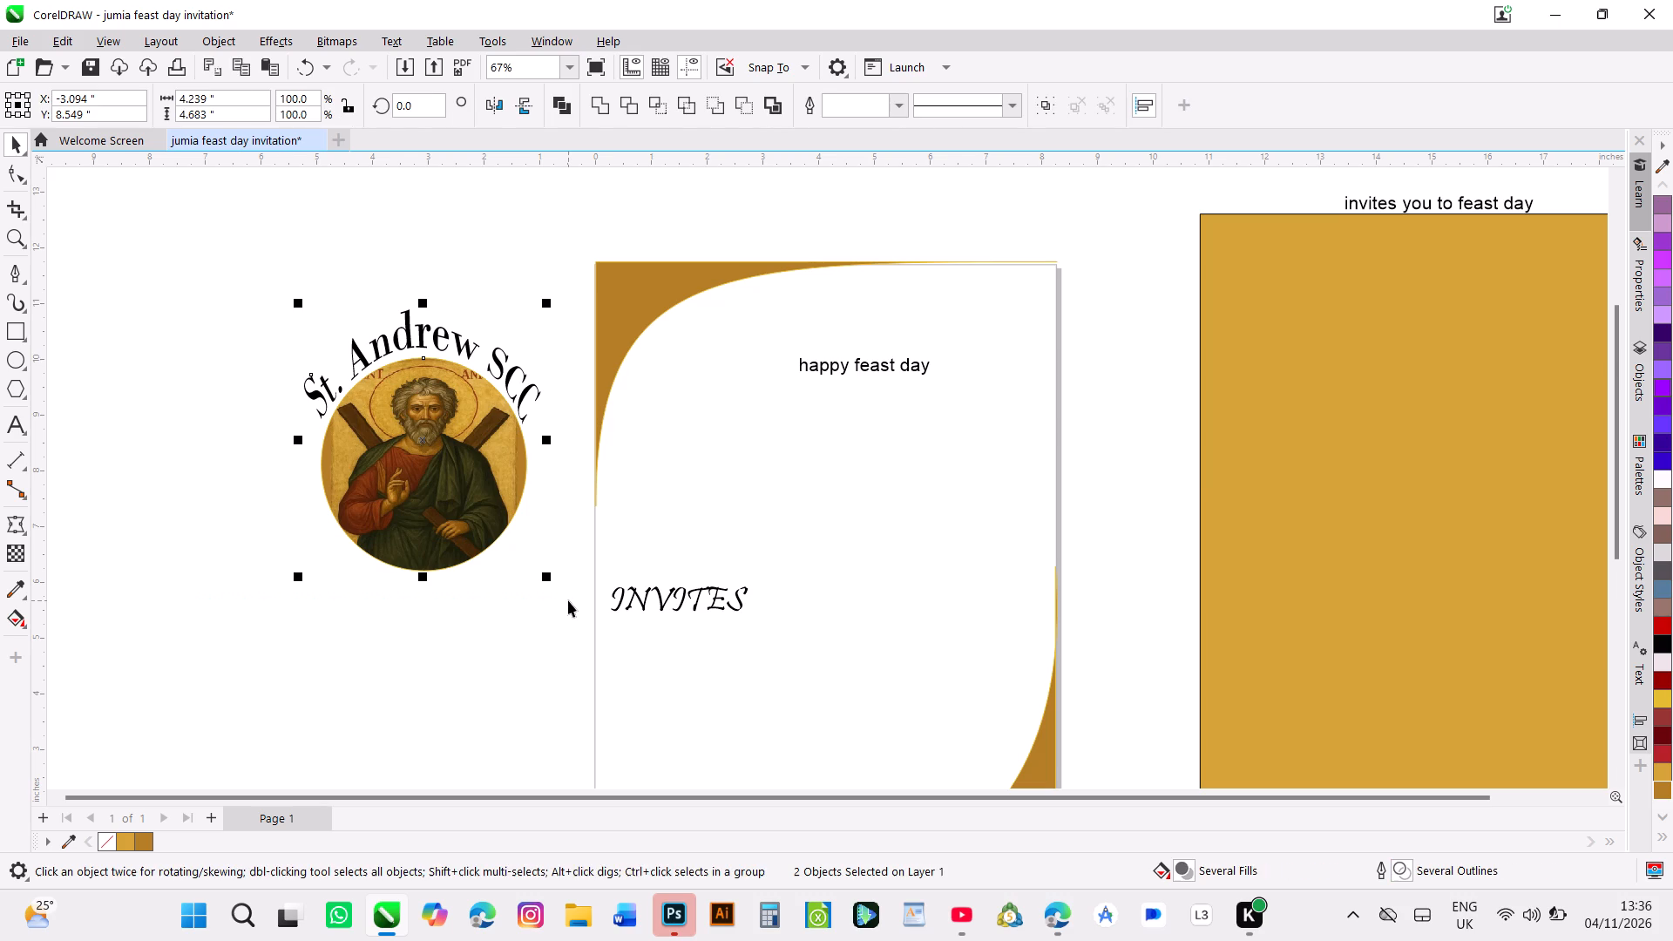
key(ctrl+g)
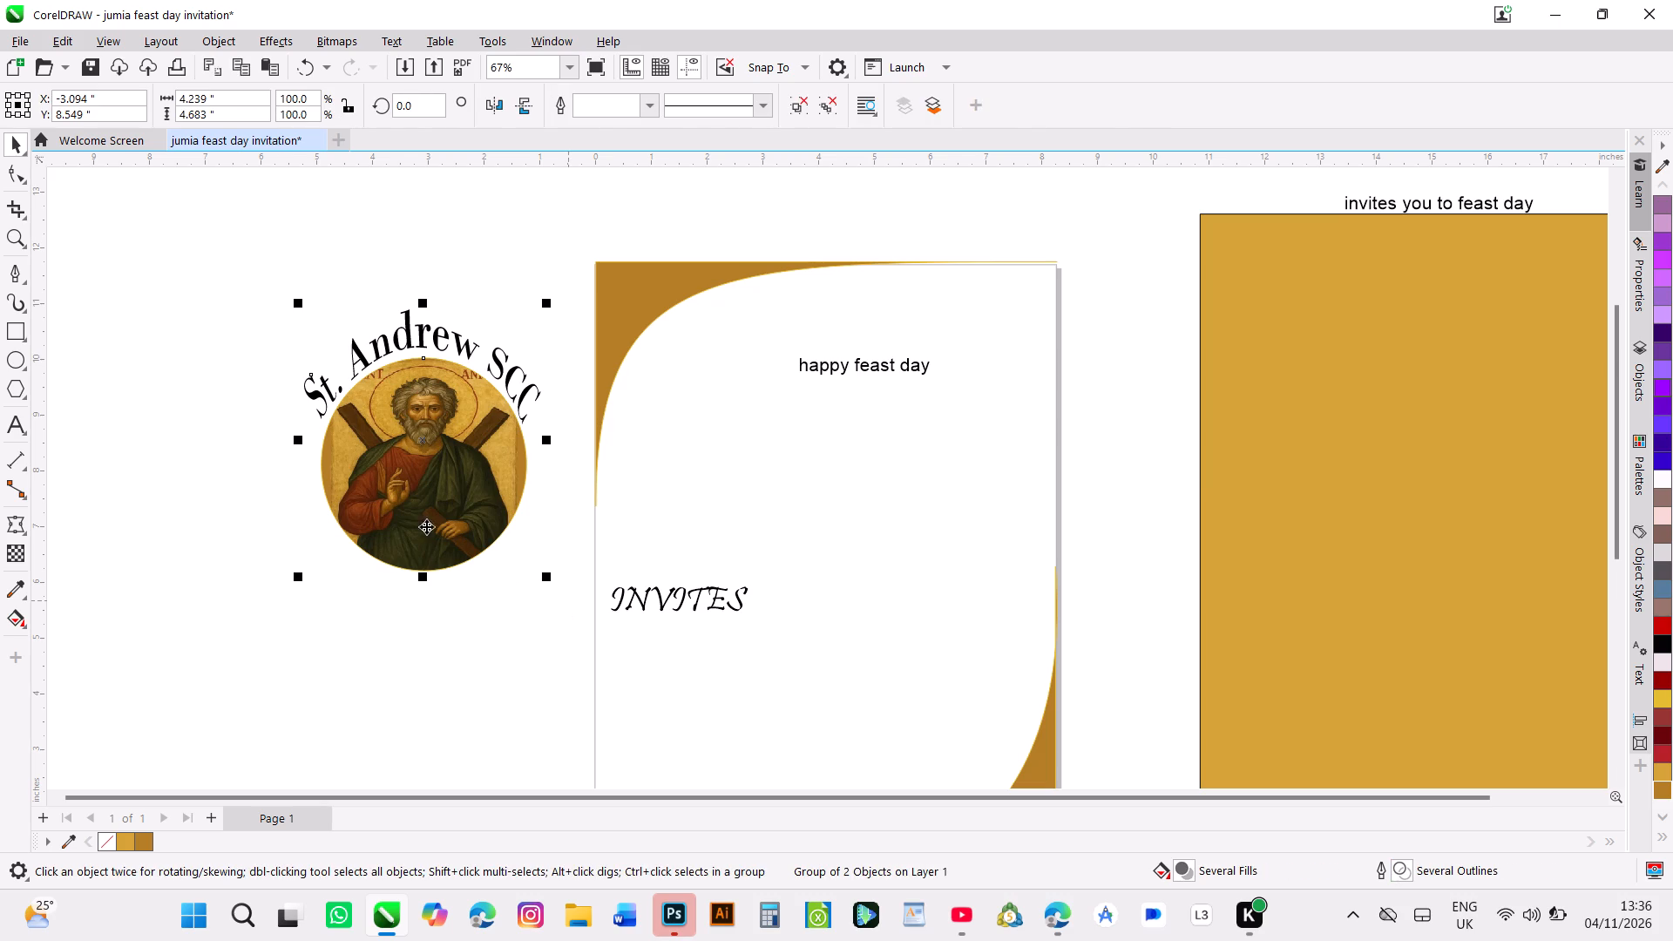
drag(295, 304, 327, 345)
drag(327, 345, 362, 389)
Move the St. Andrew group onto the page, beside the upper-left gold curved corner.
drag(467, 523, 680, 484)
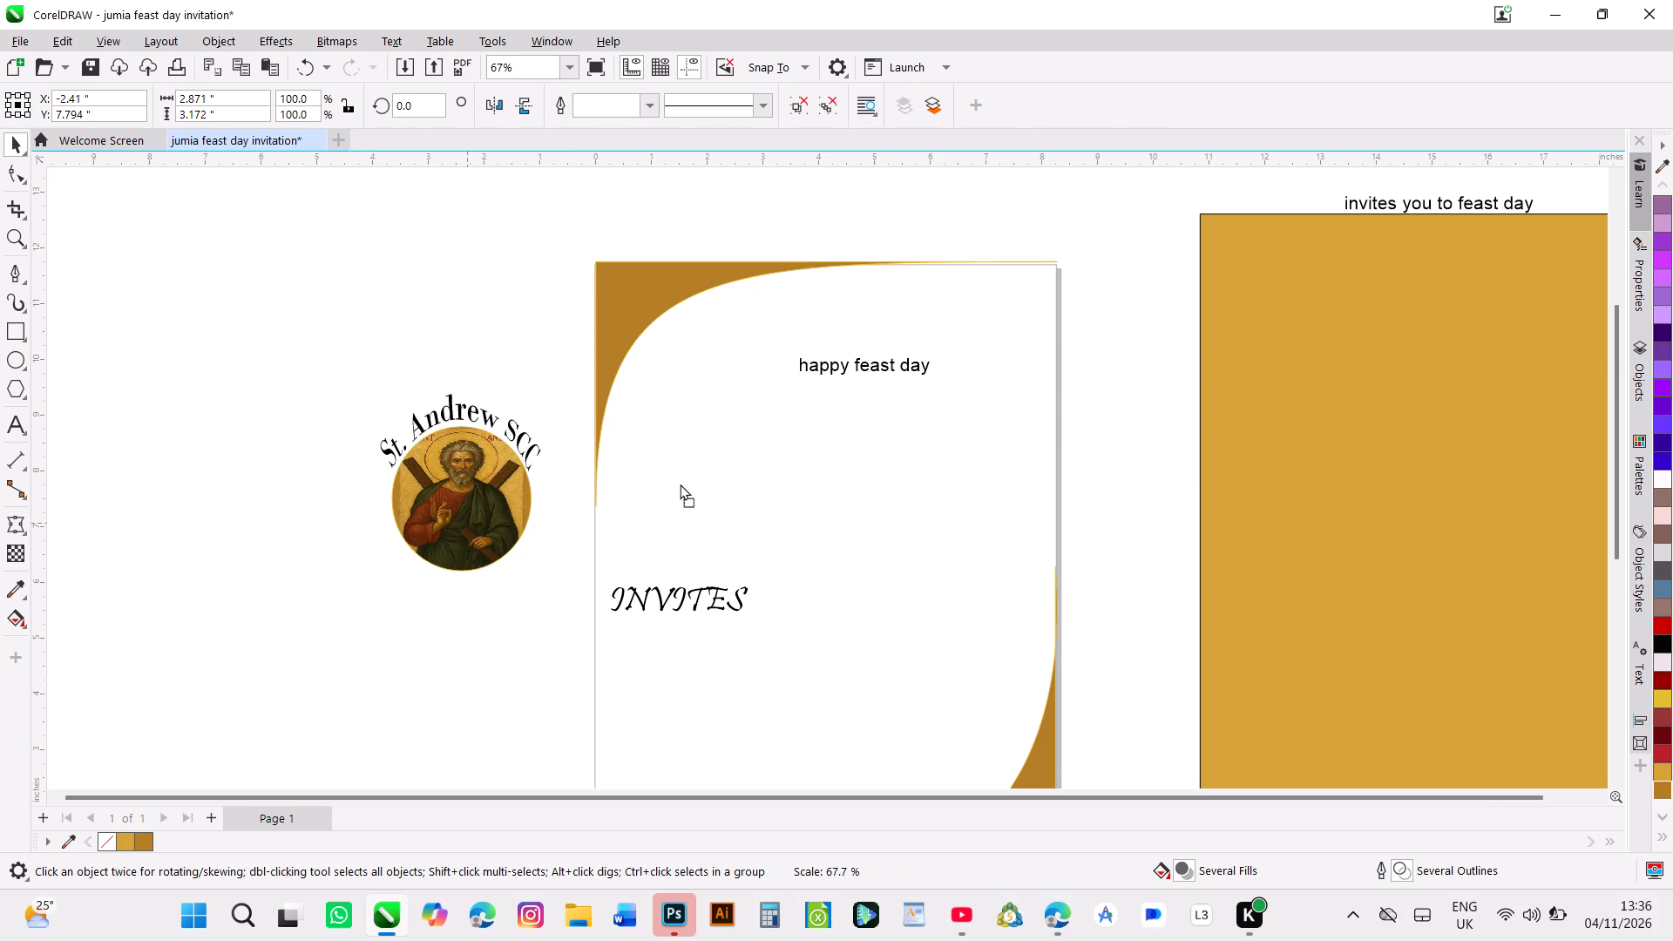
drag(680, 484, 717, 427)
Move the "happy feast day" text off the page, into the empty area beyond its left edge.
drag(880, 366, 520, 447)
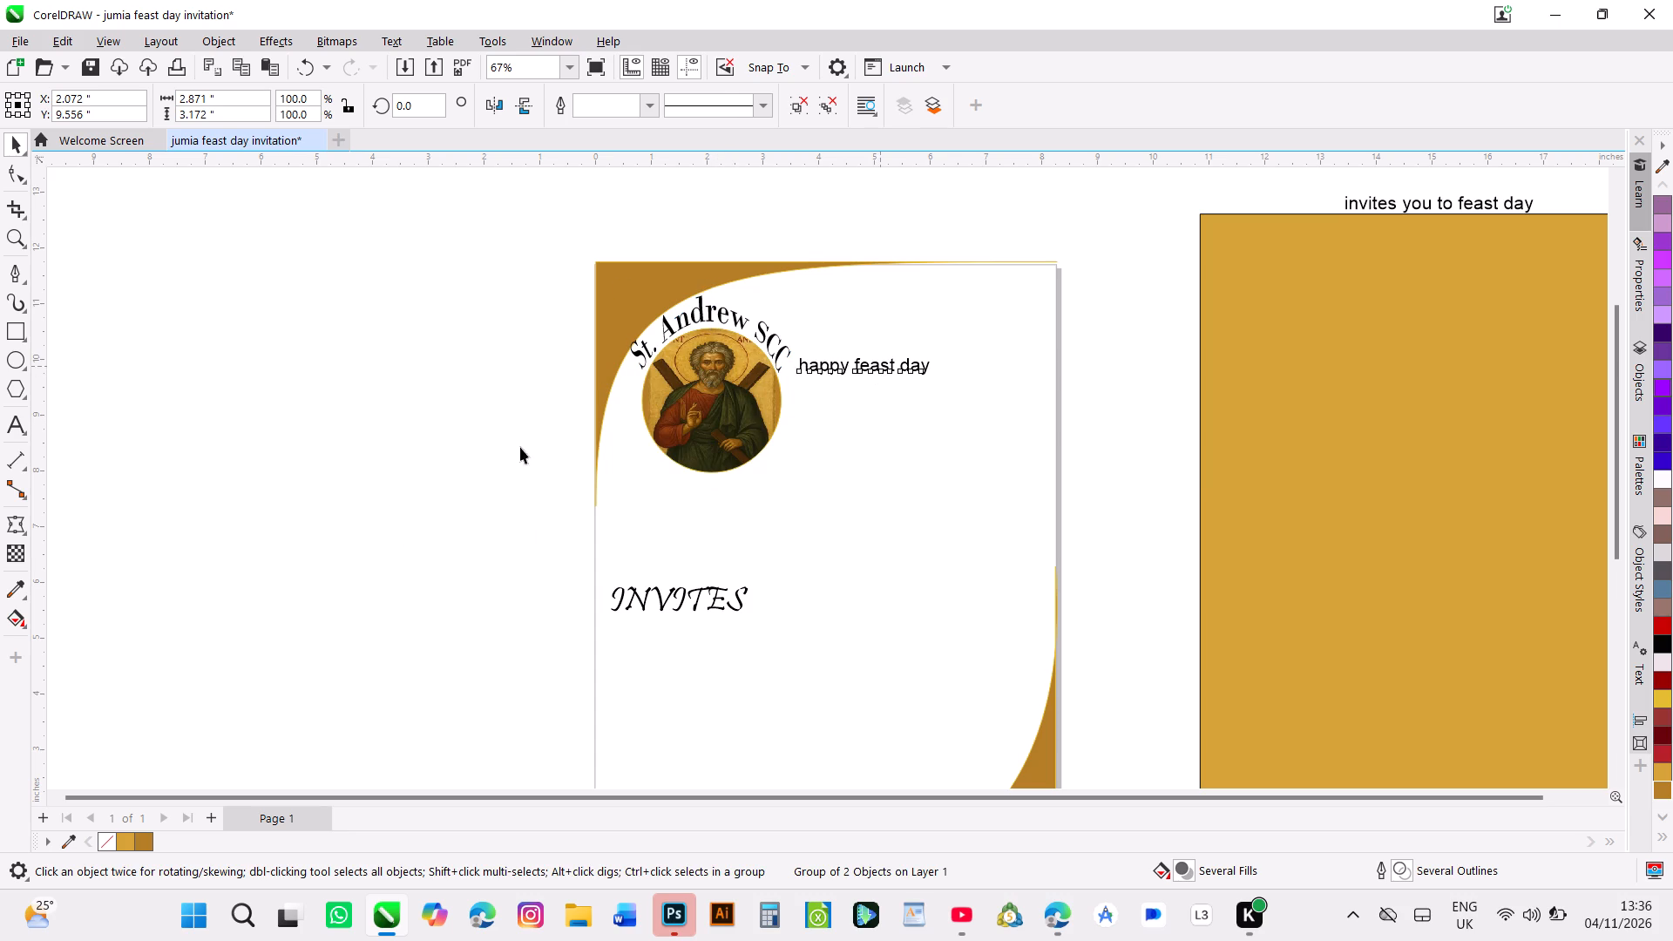
drag(520, 447, 516, 443)
Move the St. Andrew group to the page's upper-right corner, centred at about X 6.57, Y 9.90 inches.
drag(715, 413, 807, 411)
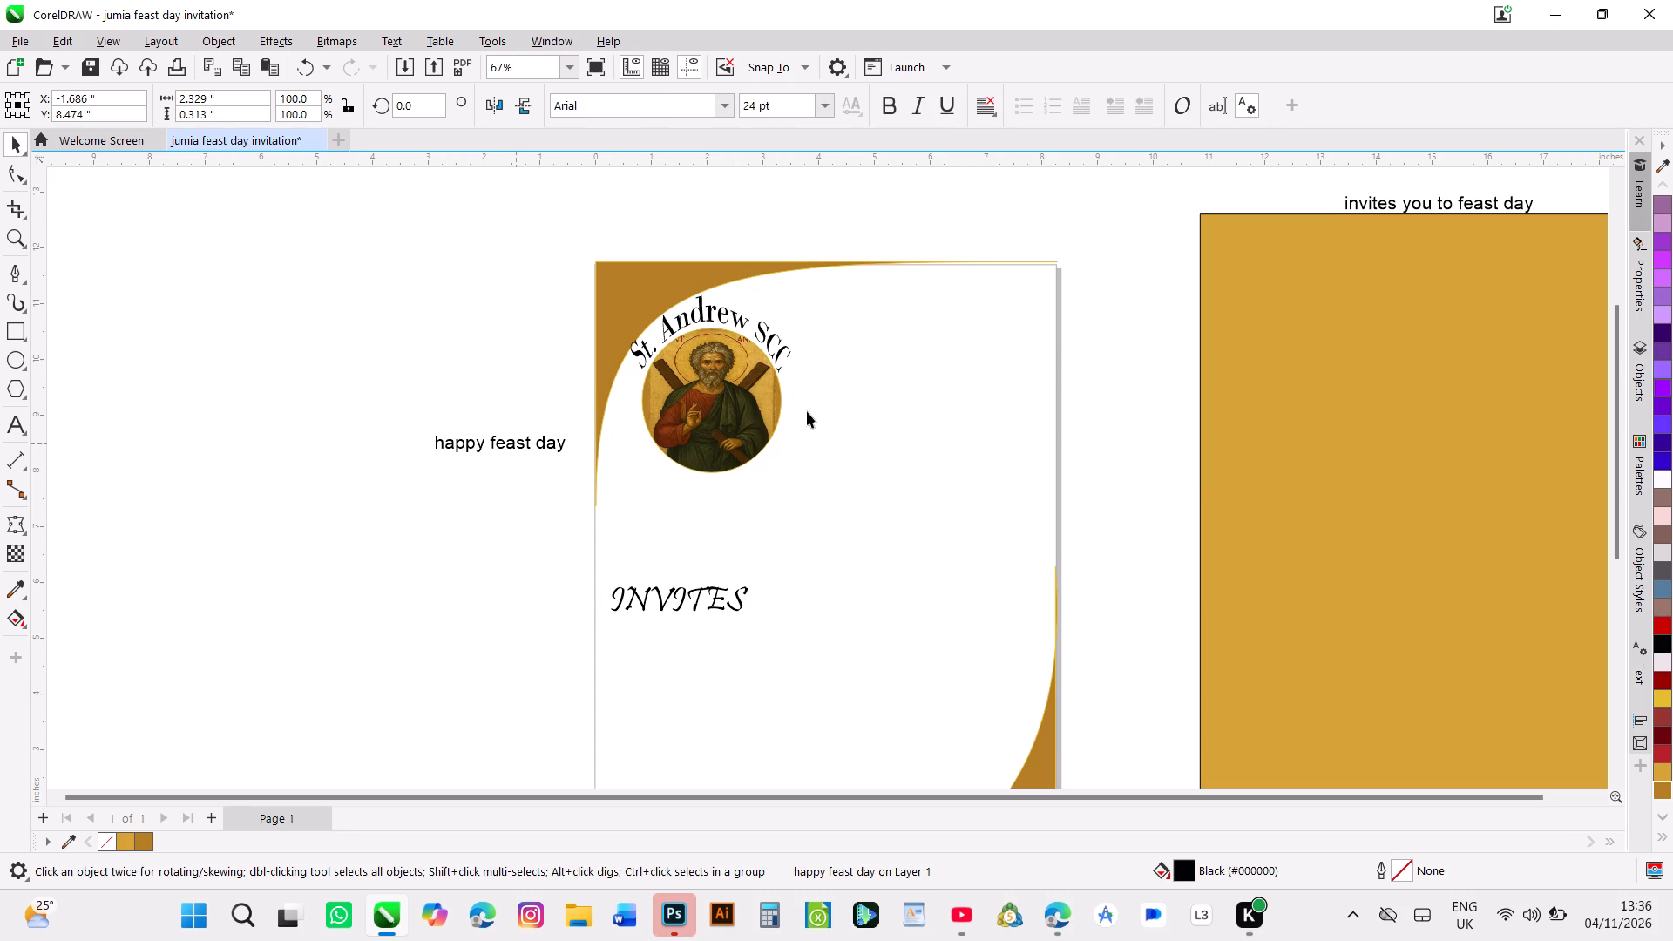
drag(807, 411, 967, 404)
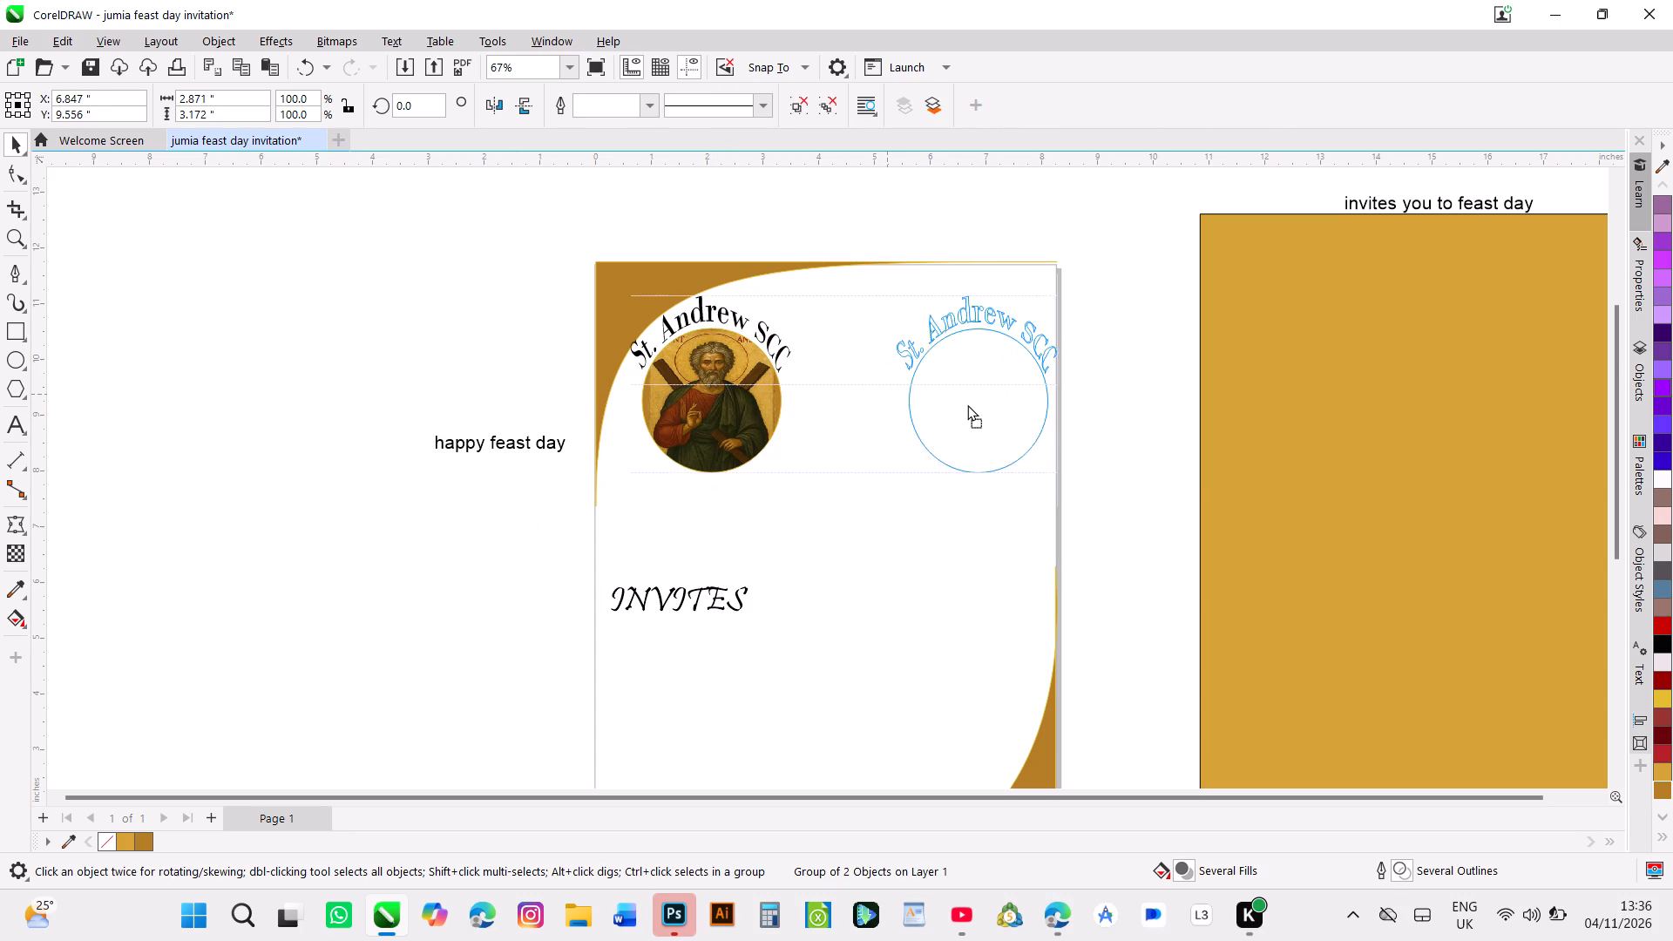
drag(967, 404, 965, 396)
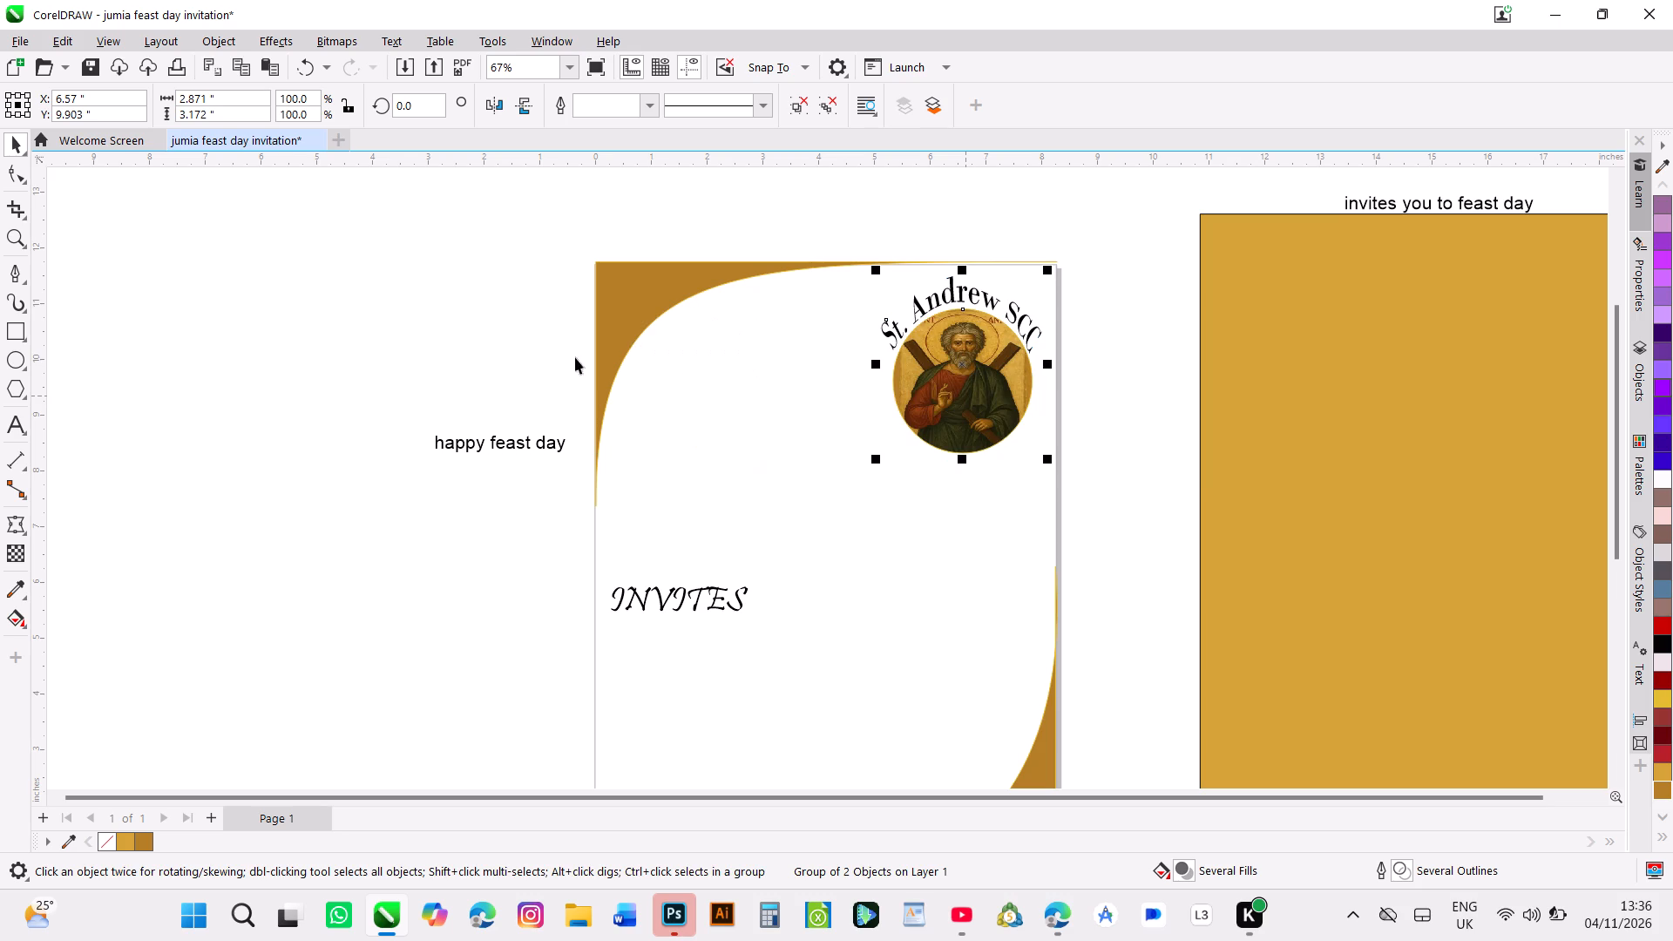
click(413, 332)
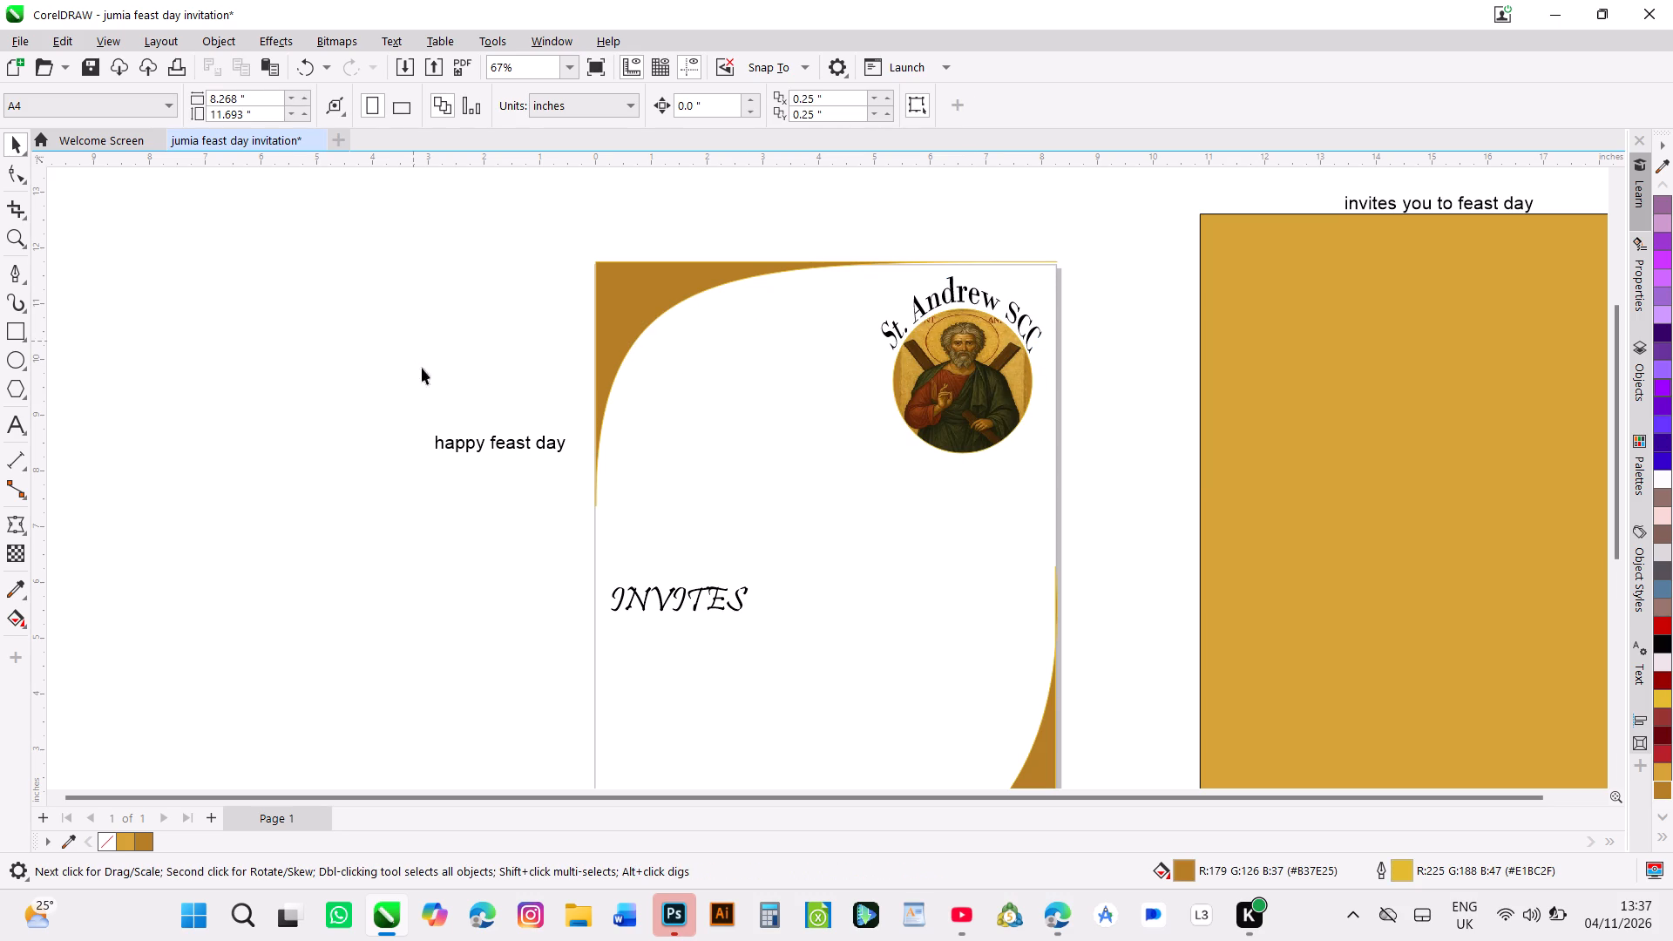